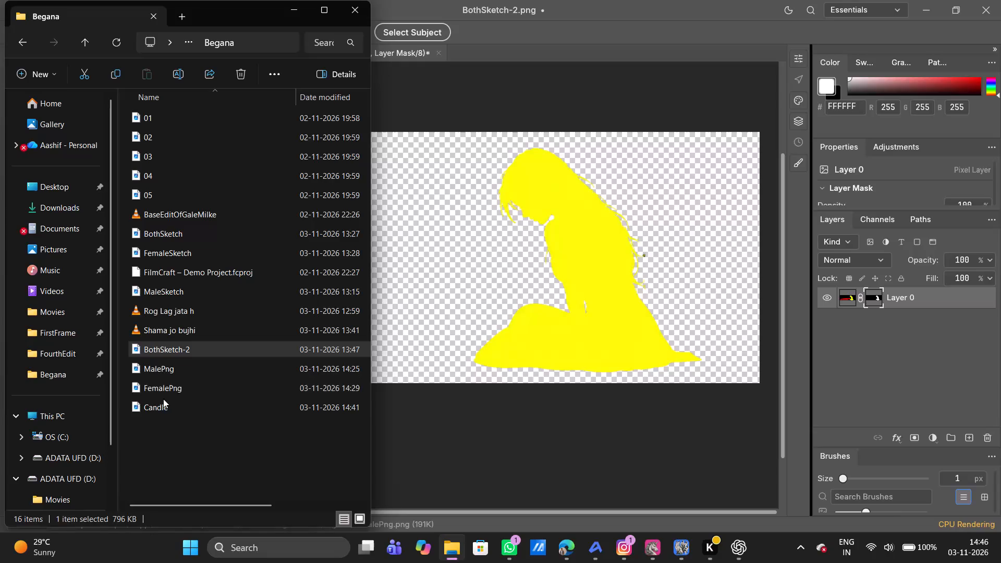
Open the Candle image from the Begana folder as a new document in PhotoCraft.
left_click(159, 406)
left_click_drag(159, 406, 889, 371)
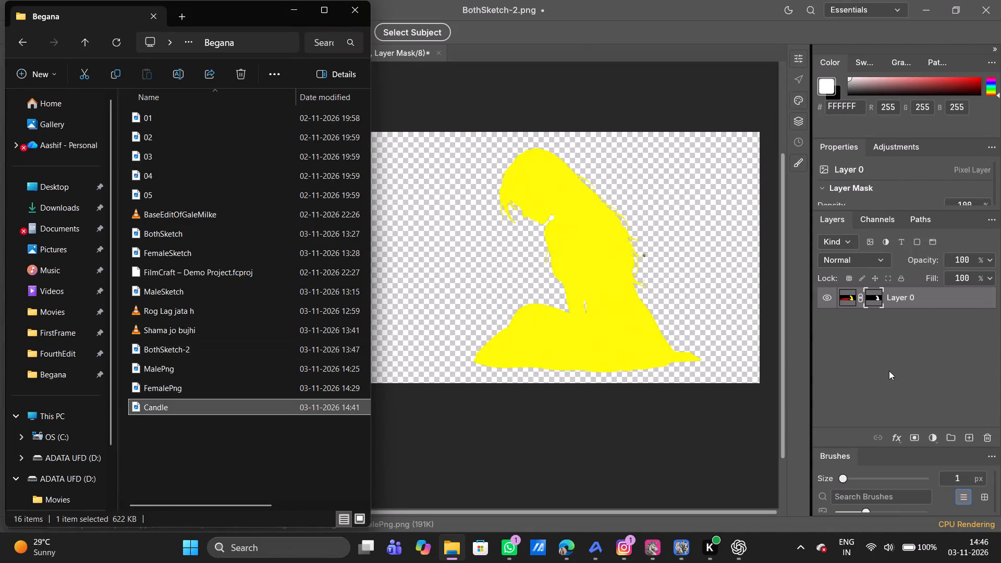
left_click(889, 371)
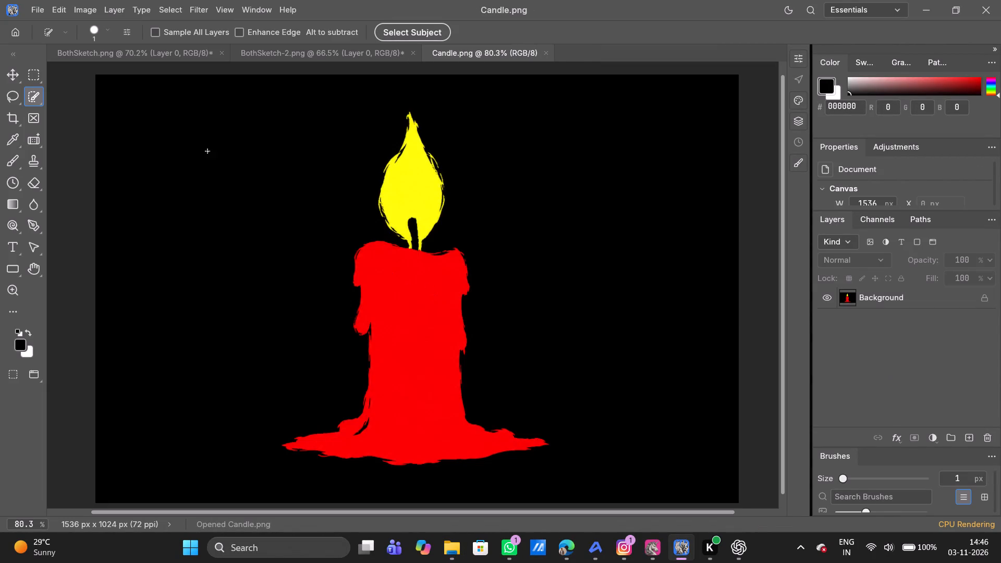
Select the yellow flame with the Magic Wand tool and add a layer mask that isolates it.
right_click(38, 91)
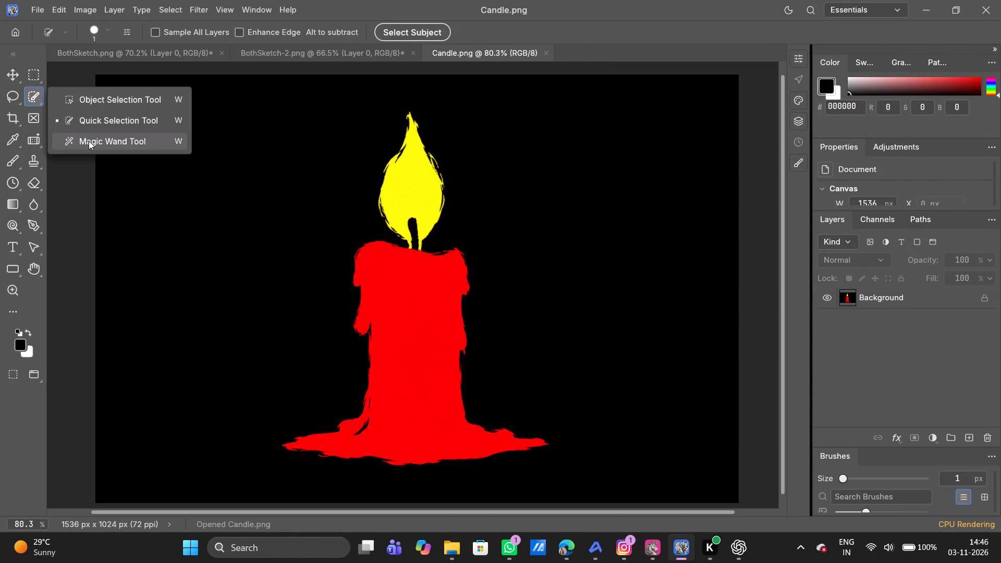
left_click(89, 141)
left_click(413, 182)
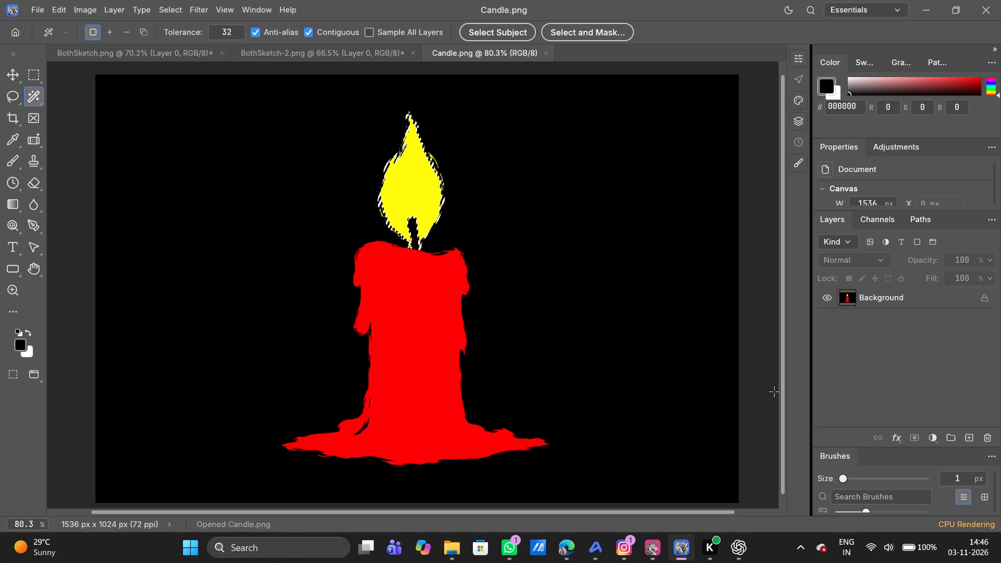
left_click(916, 440)
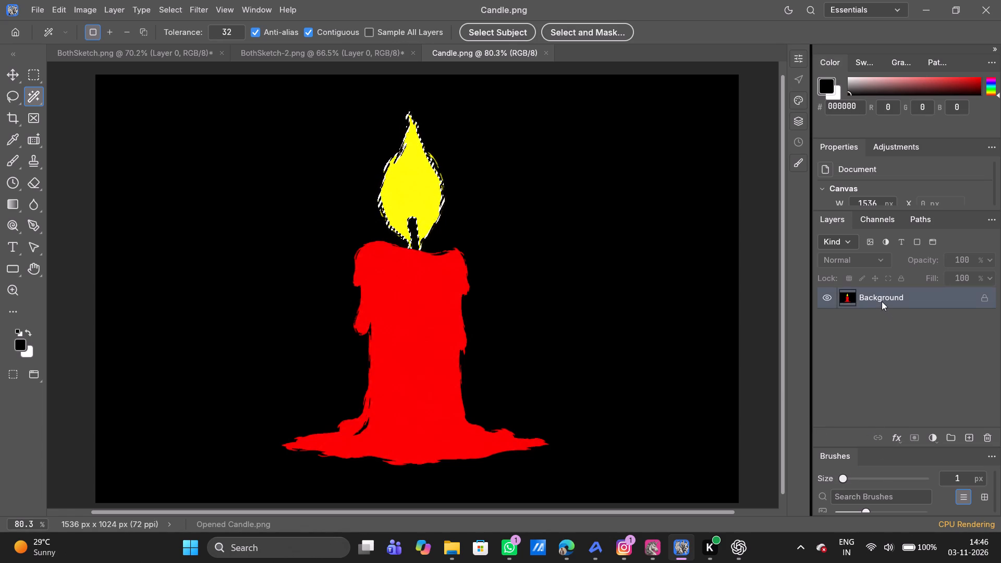
left_click(882, 301)
left_click(916, 436)
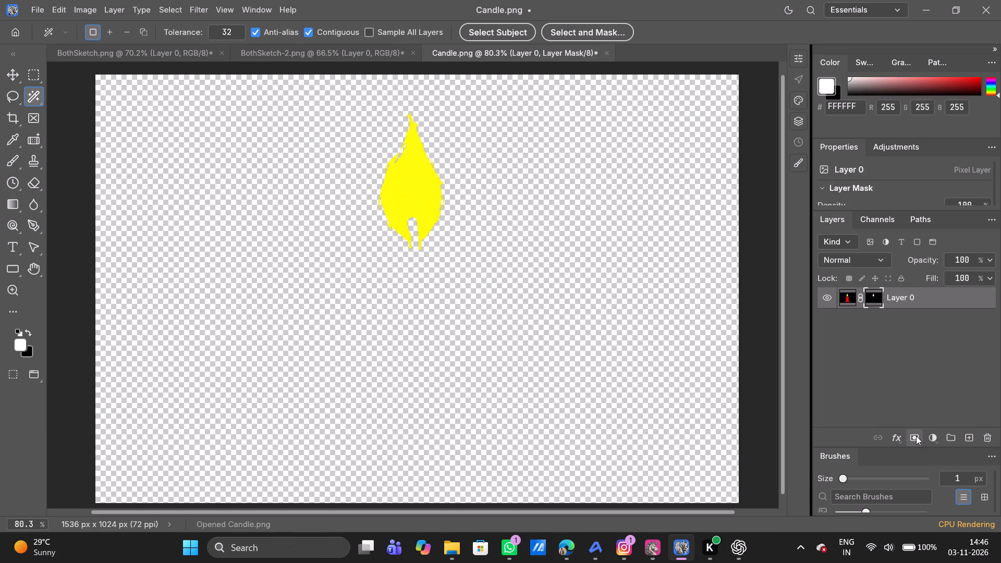
Quick-export the masked flame layer as a PNG named Flame in the Begana folder.
right_click(918, 303)
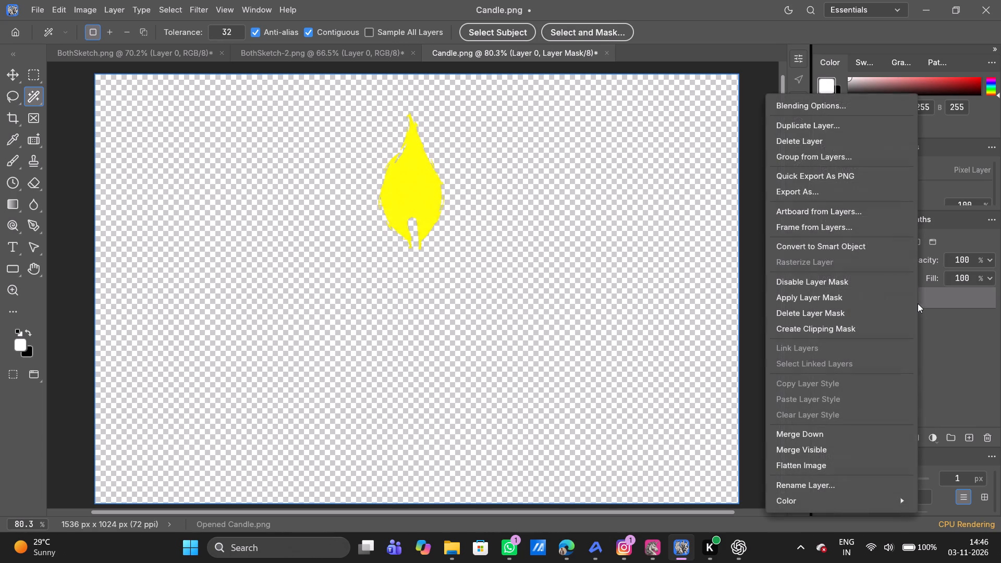
left_click(840, 175)
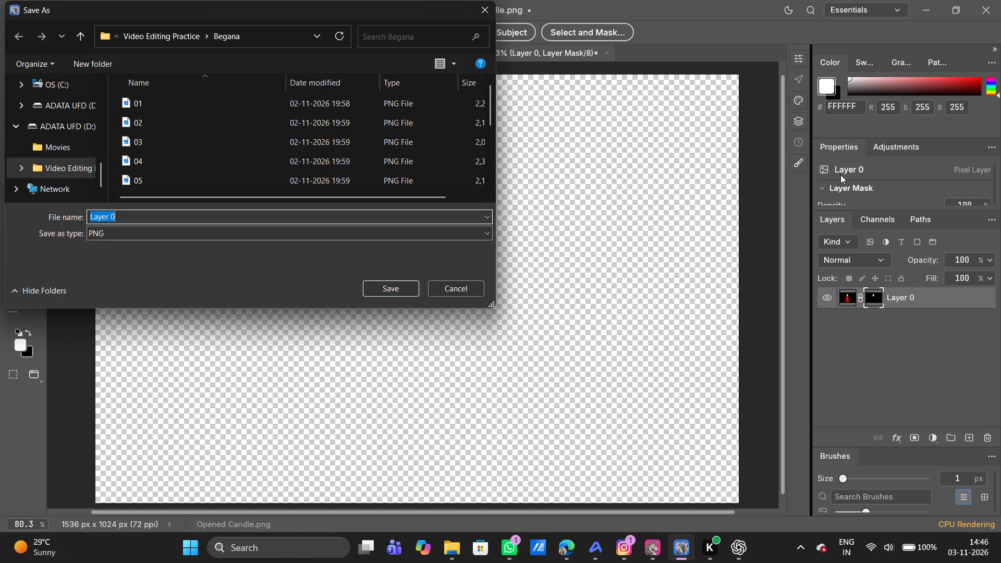
key("BackSpace")
type("Flame")
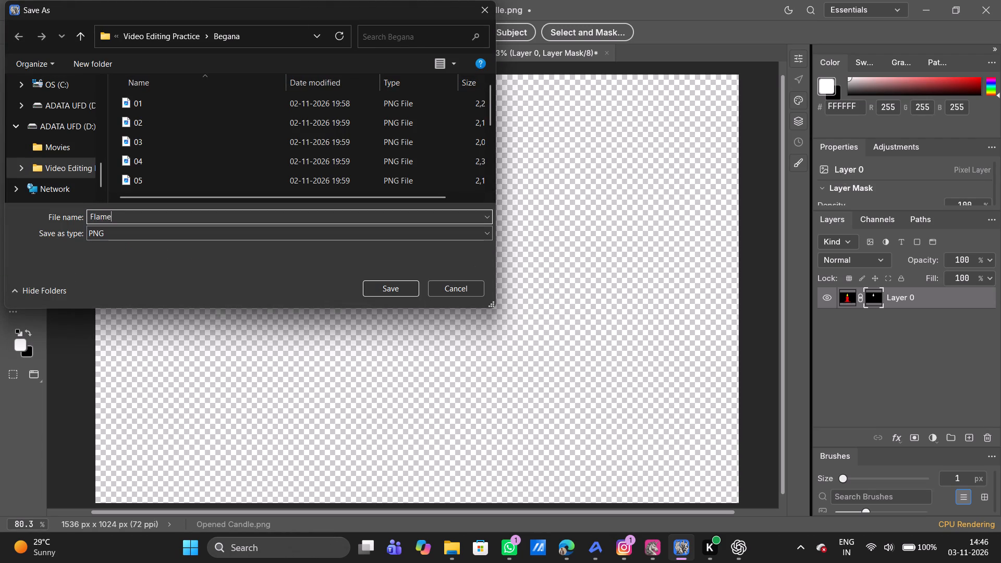
key("Return")
Undo the flame mask, and mask the layer to the red candle body selected with the Magic Wand.
key("ctrl+z")
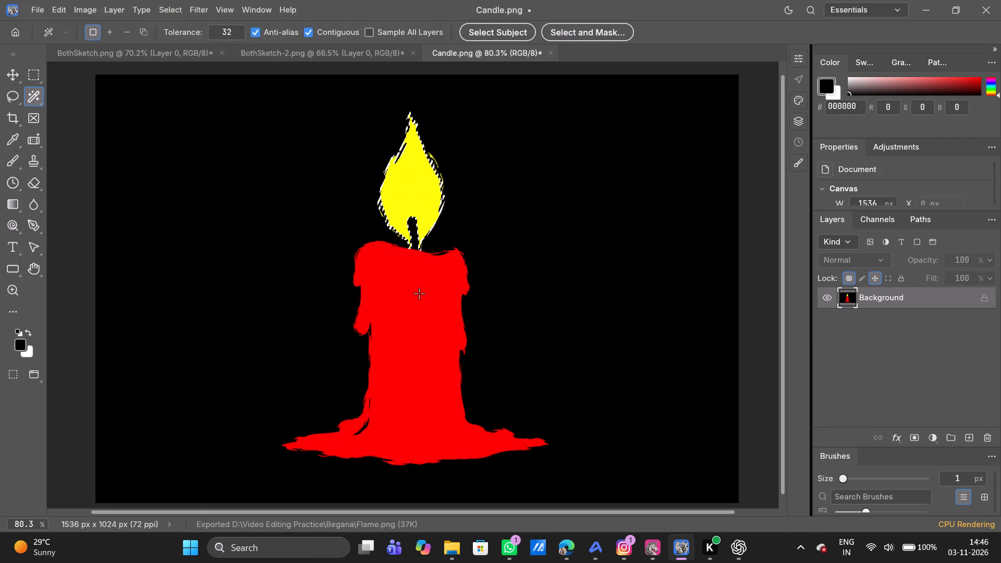
left_click(419, 293)
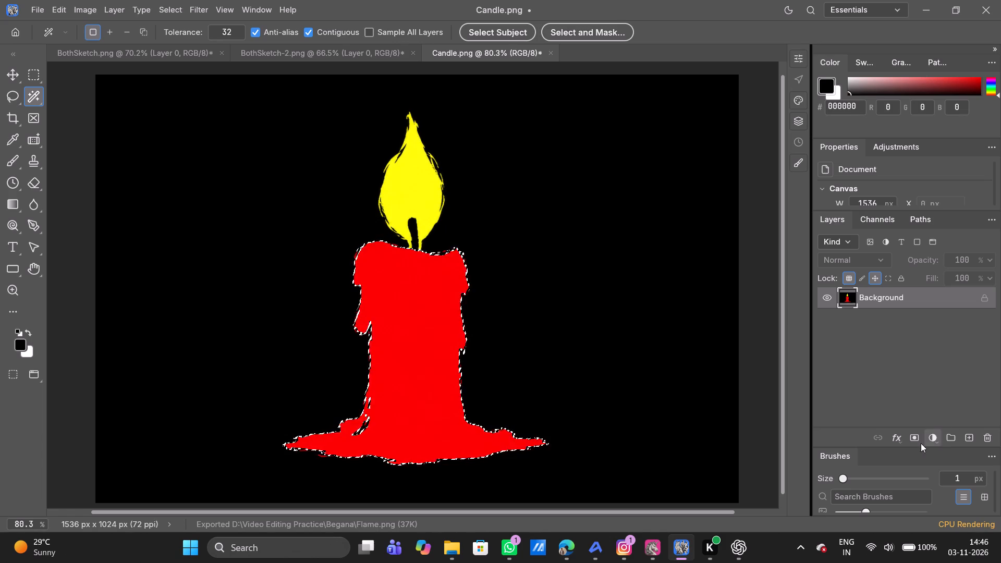
left_click(913, 440)
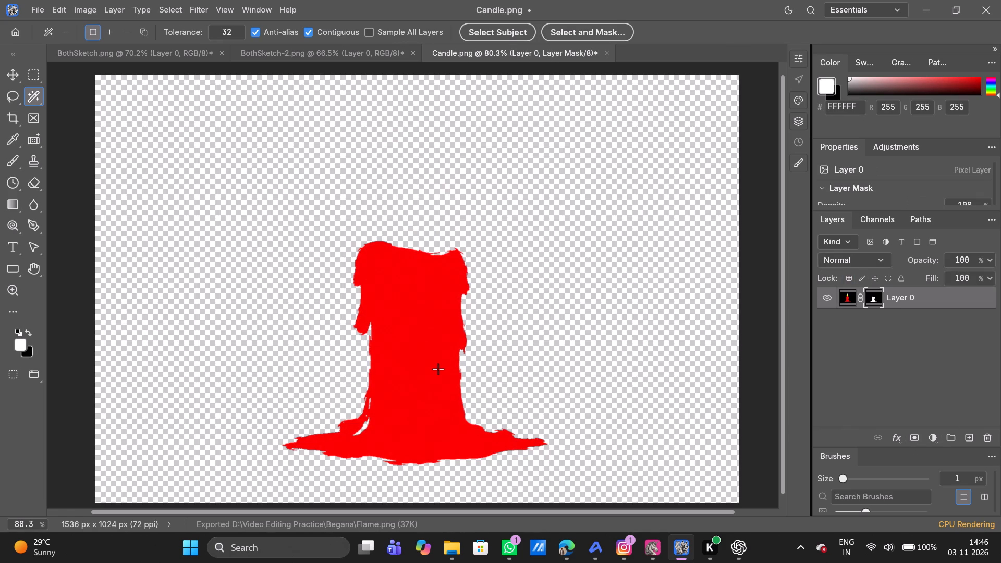
Quick-export the masked candle body layer as a PNG named CandleBase in the Begana folder.
right_click(438, 369)
right_click(914, 286)
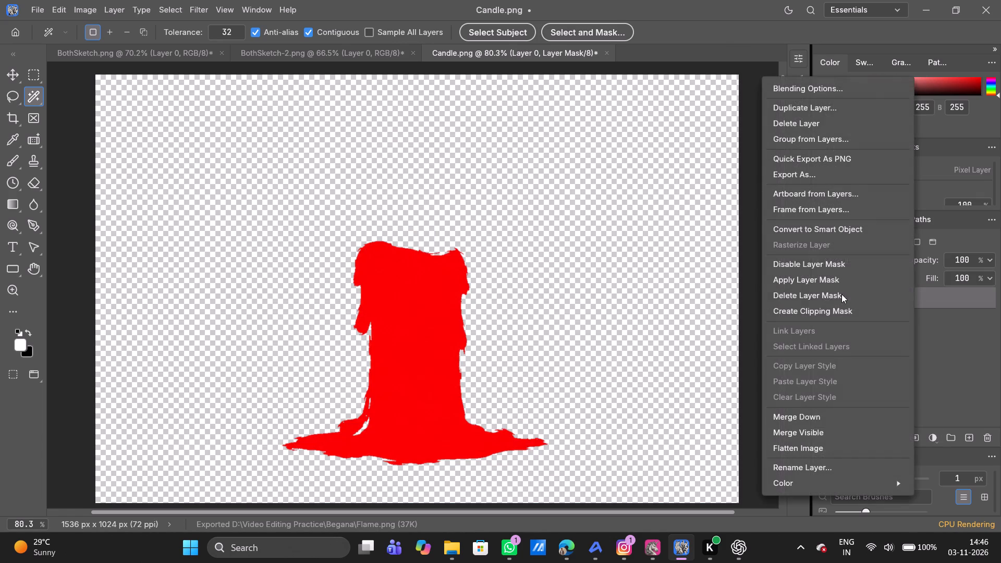
left_click(824, 174)
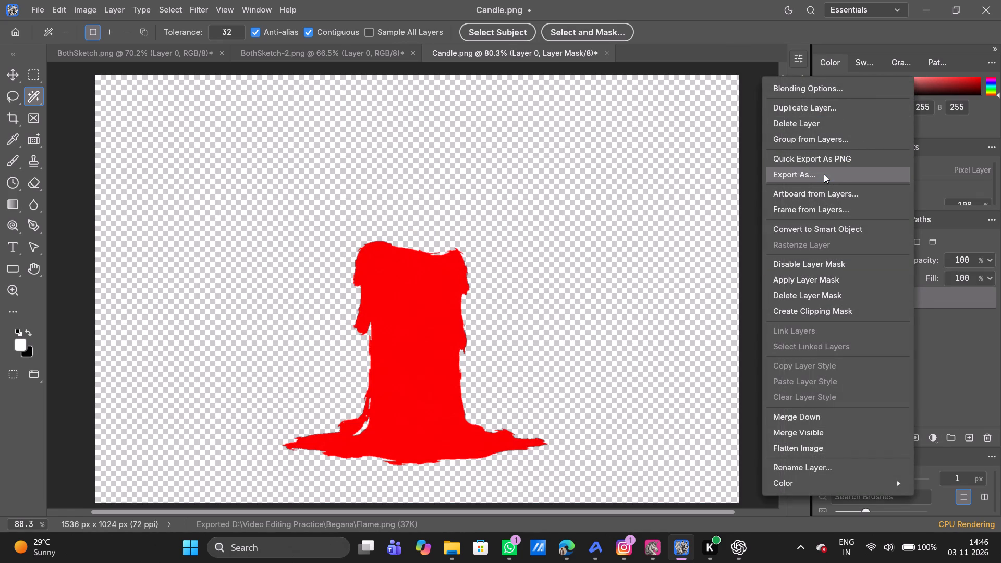
left_click(659, 423)
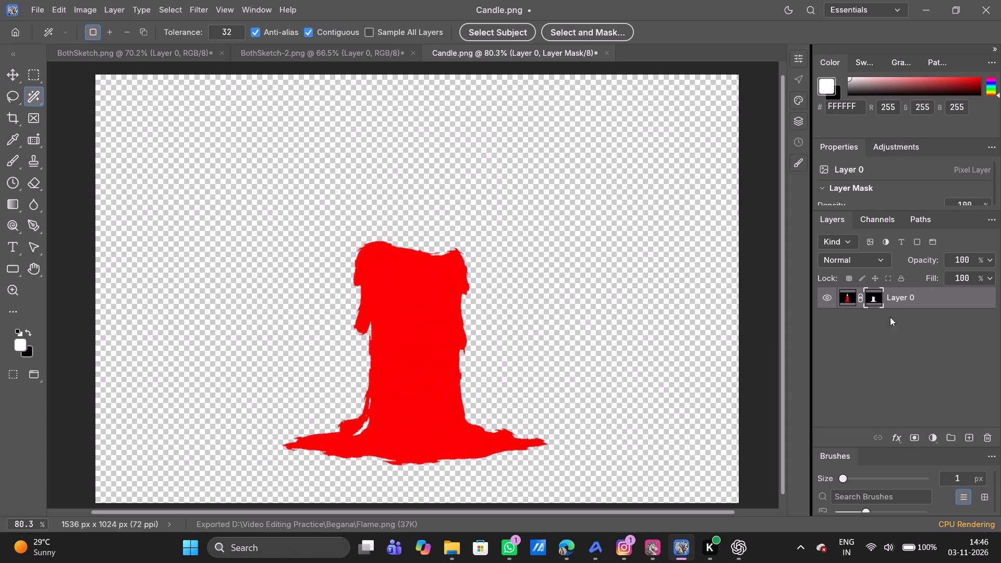
right_click(924, 298)
left_click(856, 170)
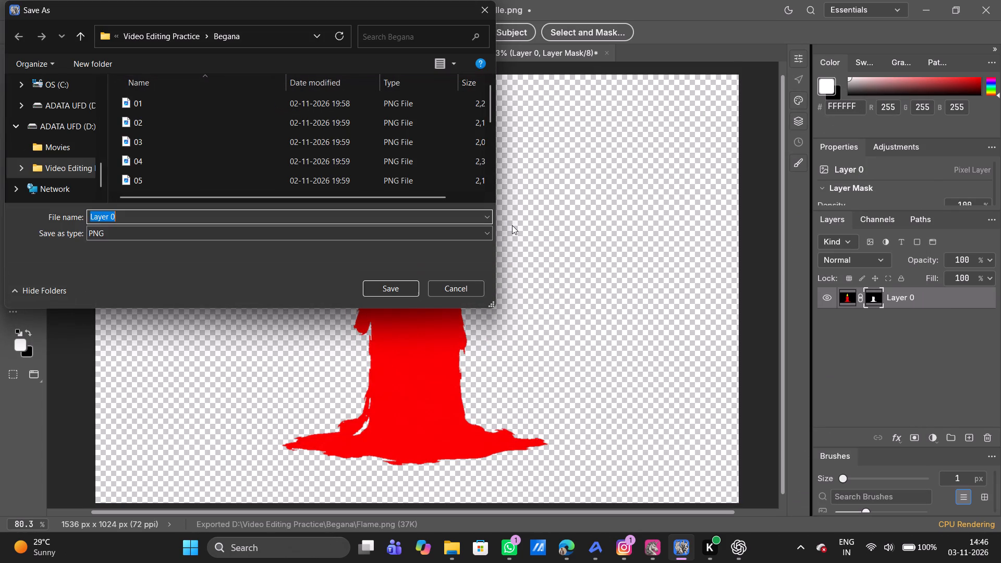
key("BackSpace")
type("CandleBase")
key("Return")
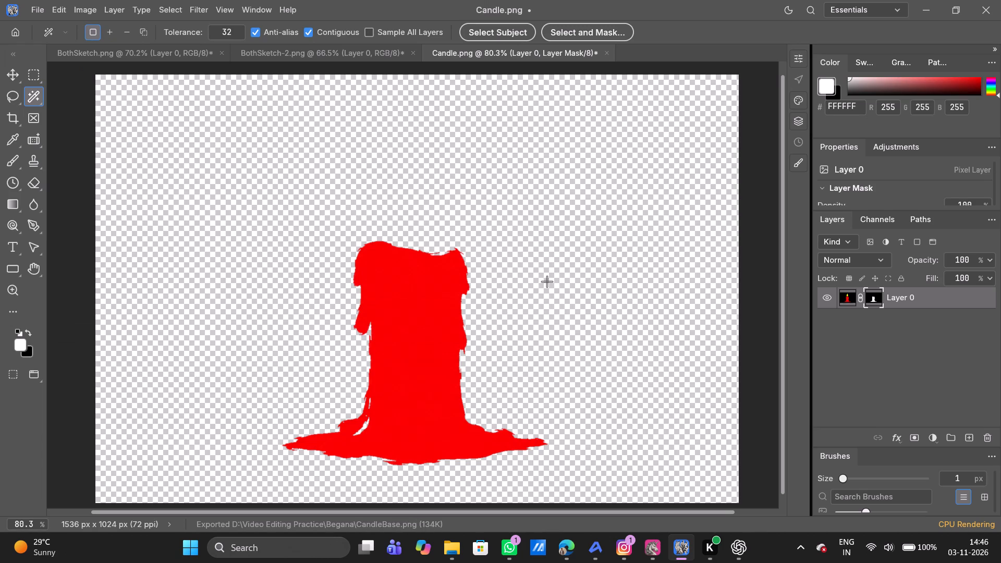
Undo the candle body's layer mask to restore the full candle image.
key("ctrl+z")
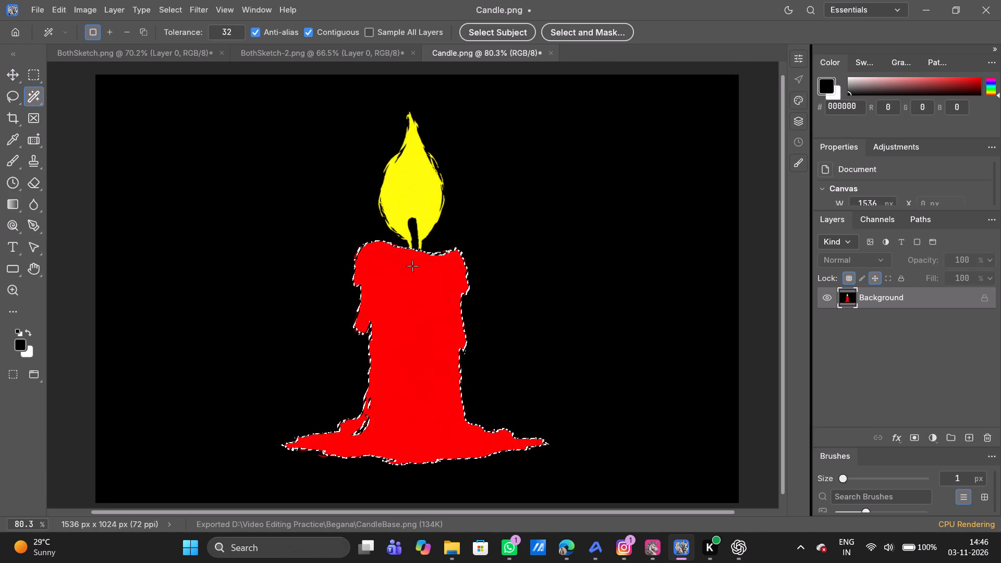
Switch to the EffectCraft project and collapse the MalePng.png layer's properties in the MaybeGetsViral timeline.
key("alt+Tab")
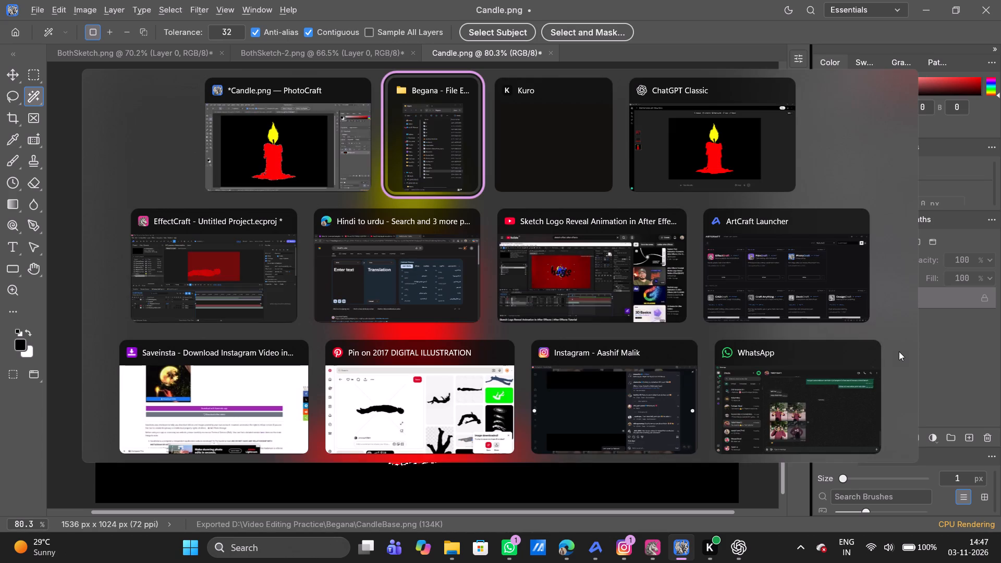
left_click(259, 286, "alt")
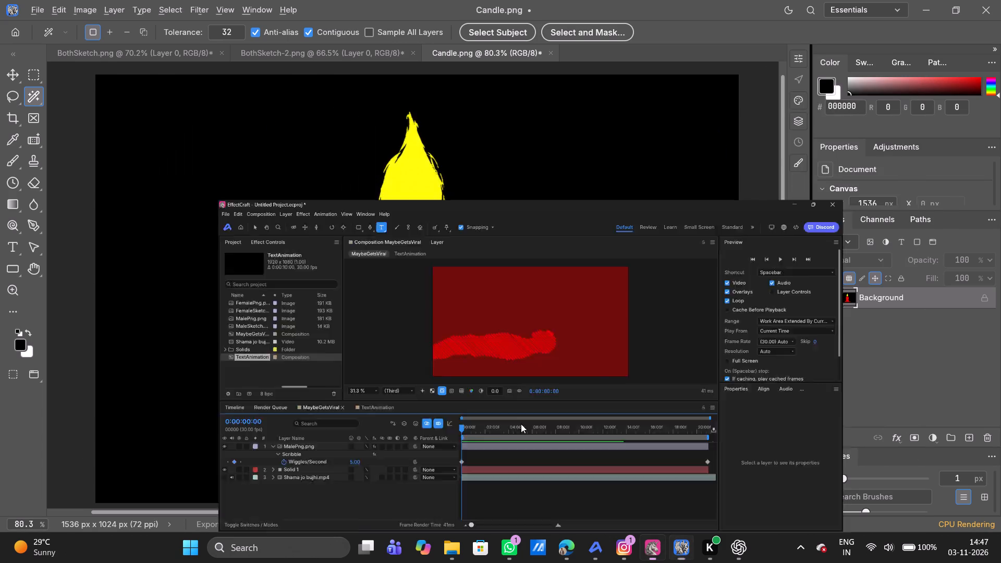
left_click(409, 395)
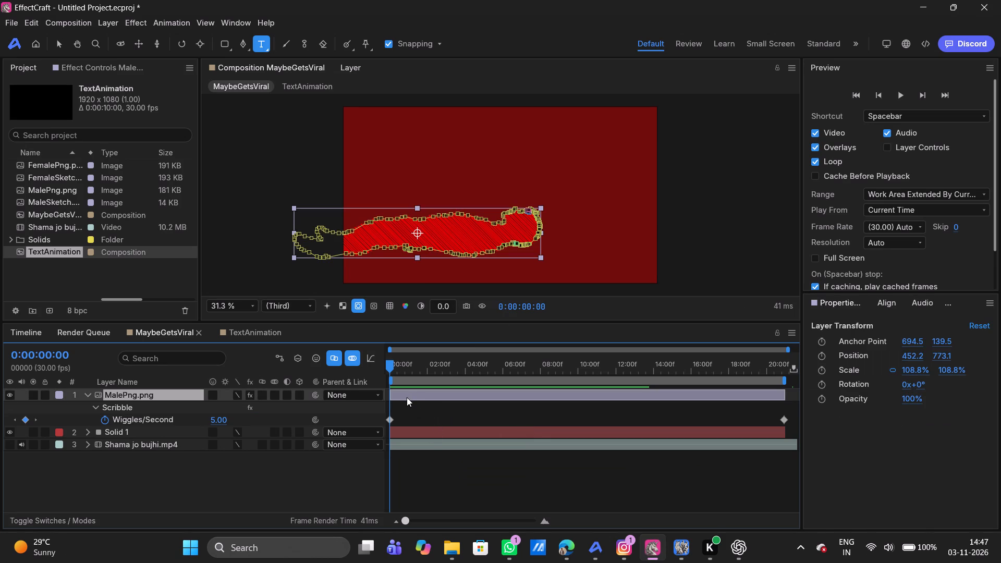
left_click(88, 394)
left_click(454, 459)
Import the Flame and CandleBase PNG files from the Begana folder into the project.
left_click(38, 263)
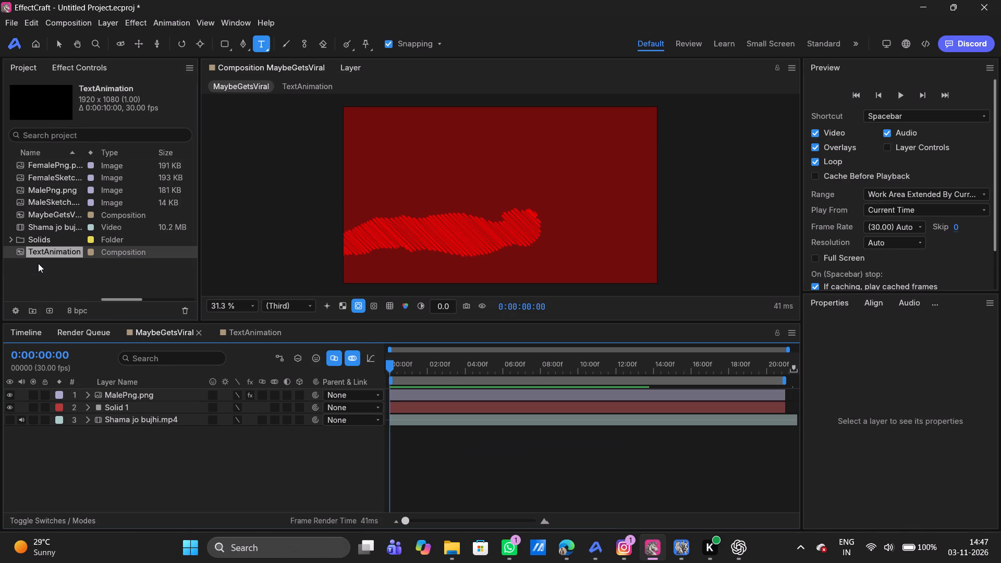
right_click(38, 263)
left_click(50, 308)
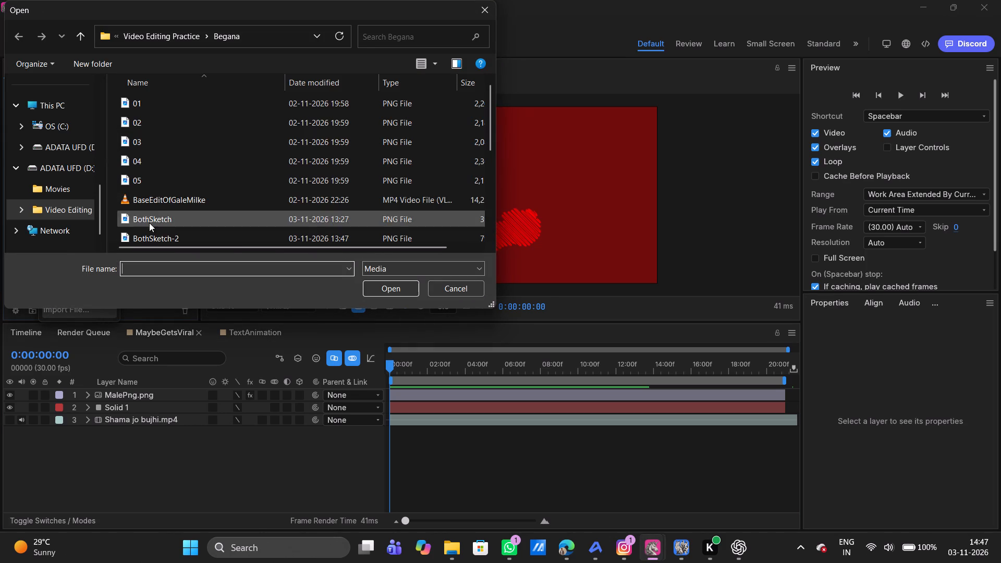
scroll(155, 227, "down", 2)
left_click(165, 156)
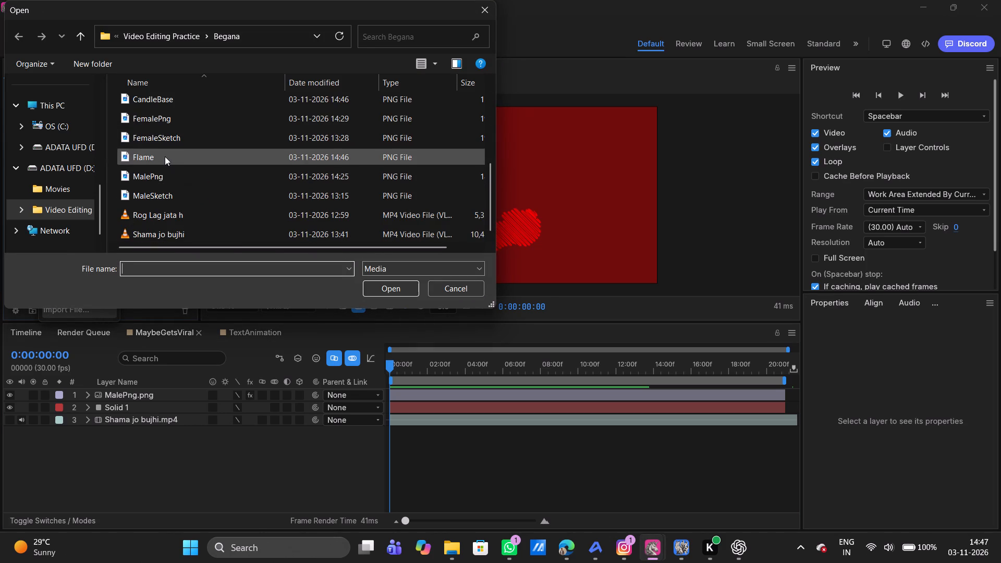
left_click(188, 103, "ctrl")
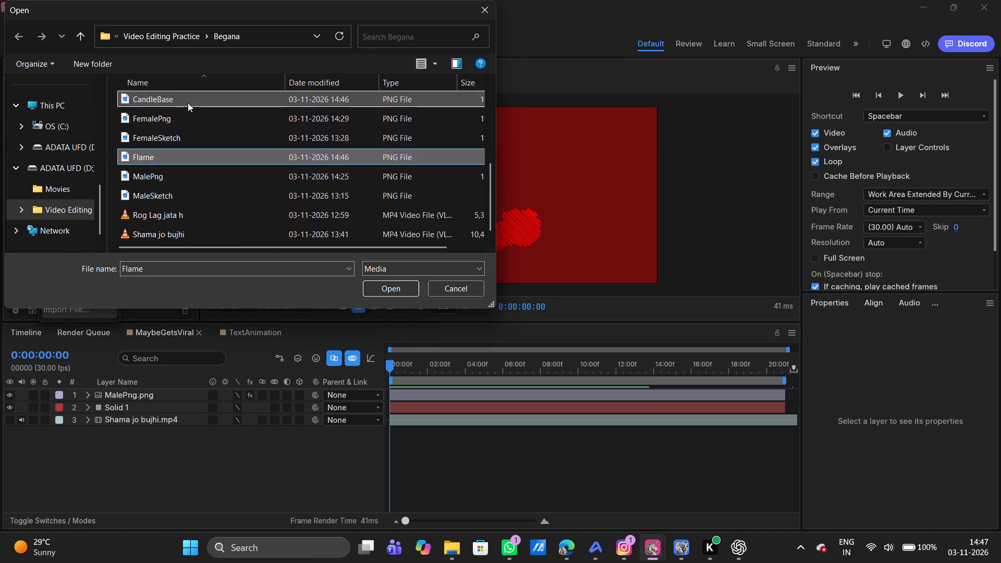
key("Return")
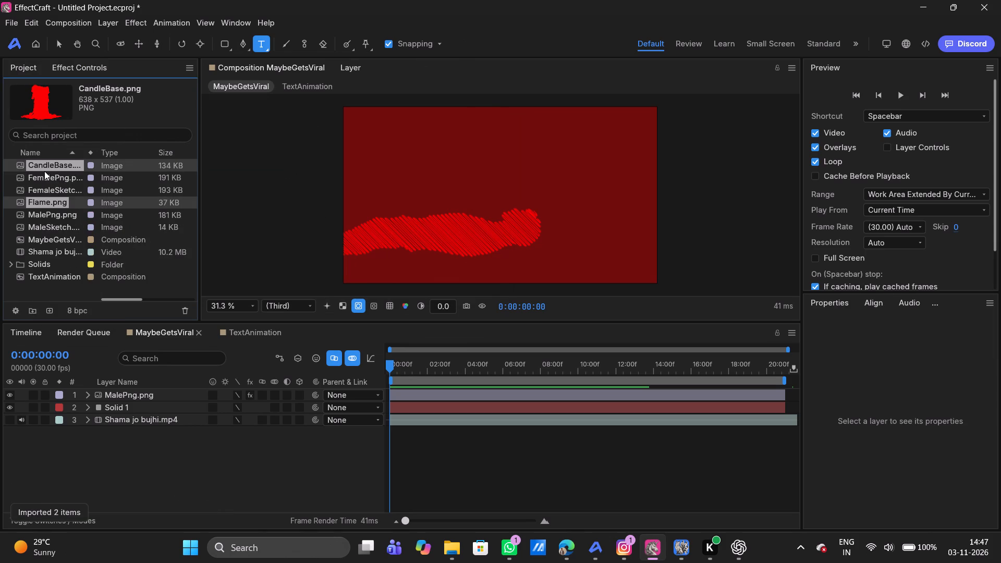
Shift the MalePng.png layer along the timeline so it starts at about 8 seconds.
left_click(44, 171)
left_click(34, 178)
left_click(52, 163)
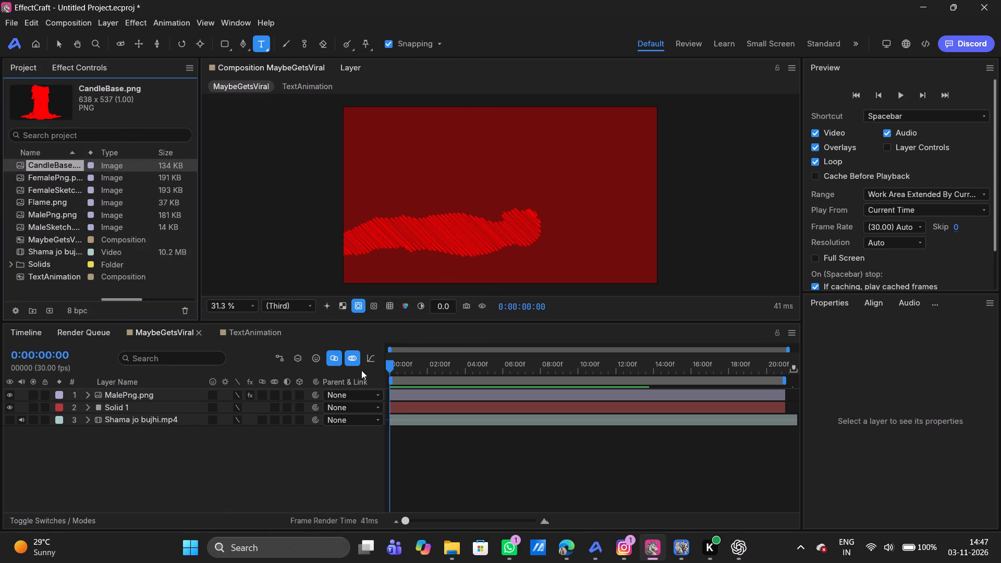
left_click(411, 396)
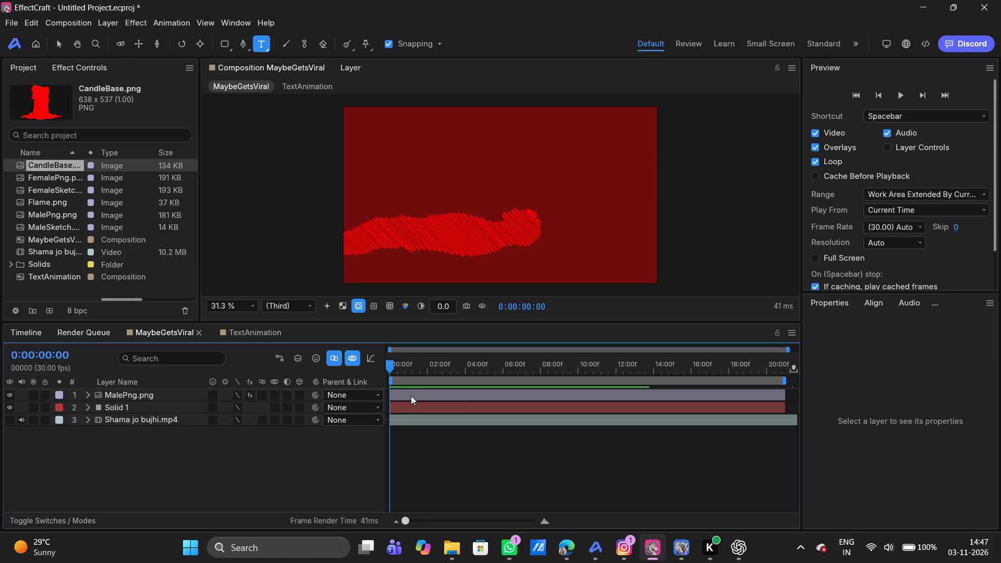
left_click_drag(411, 396, 561, 397)
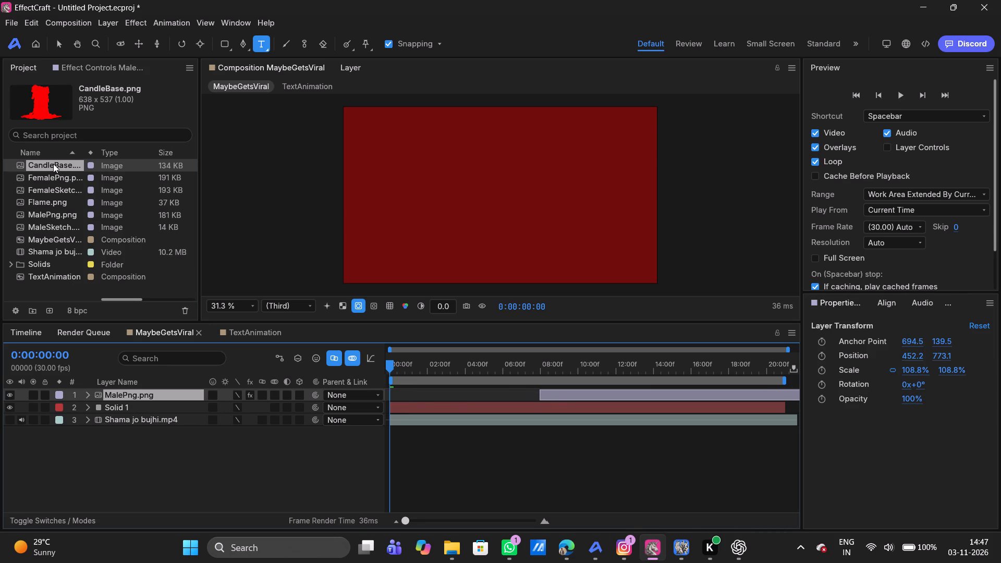
Add CandleBase.png above the MalePng.png layer in the MaybeGetsViral composition, with Flame.png above it as the top layer.
left_click_drag(53, 164, 111, 391)
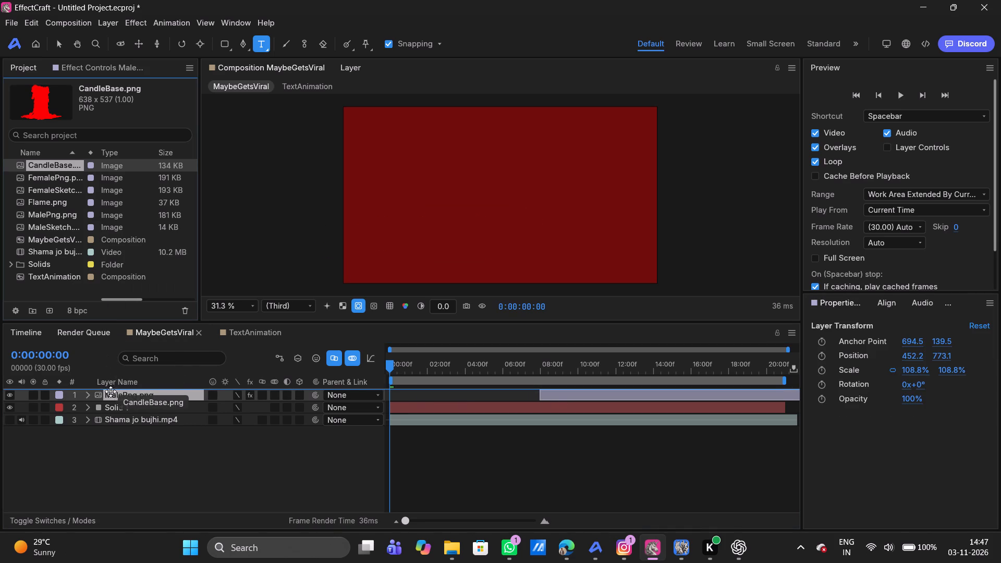
left_click_drag(111, 391, 112, 391)
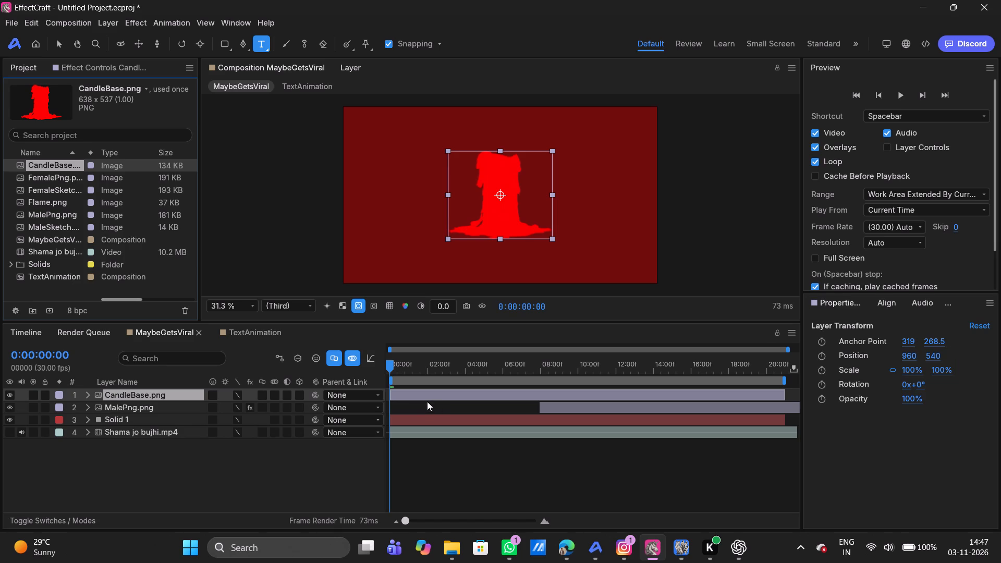
left_click(36, 204)
left_click_drag(36, 204, 121, 397)
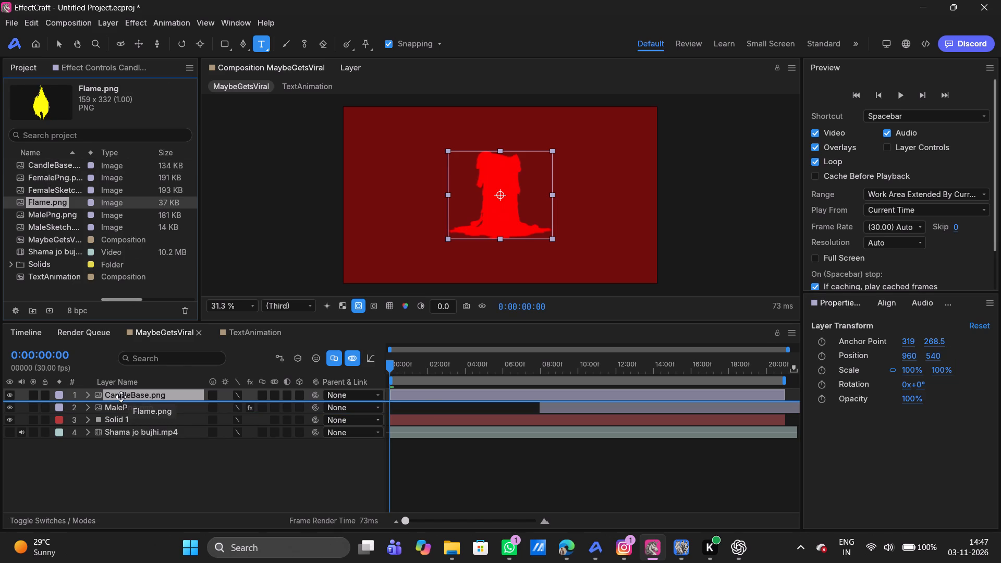
left_click_drag(121, 397, 123, 391)
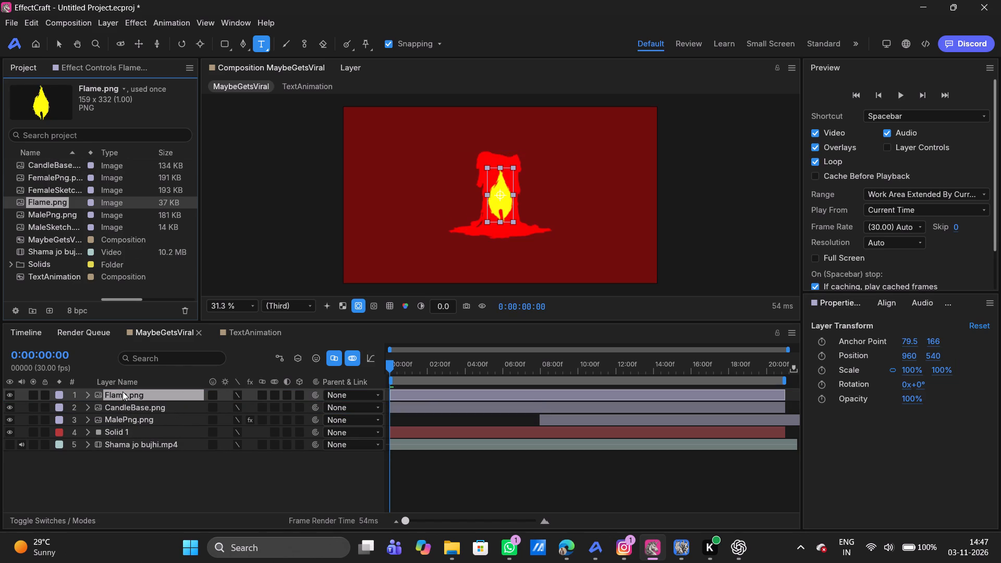
Move the Flame.png layer up onto the candle's top by setting its vertical position to 144.
left_click_drag(939, 354, 677, 324)
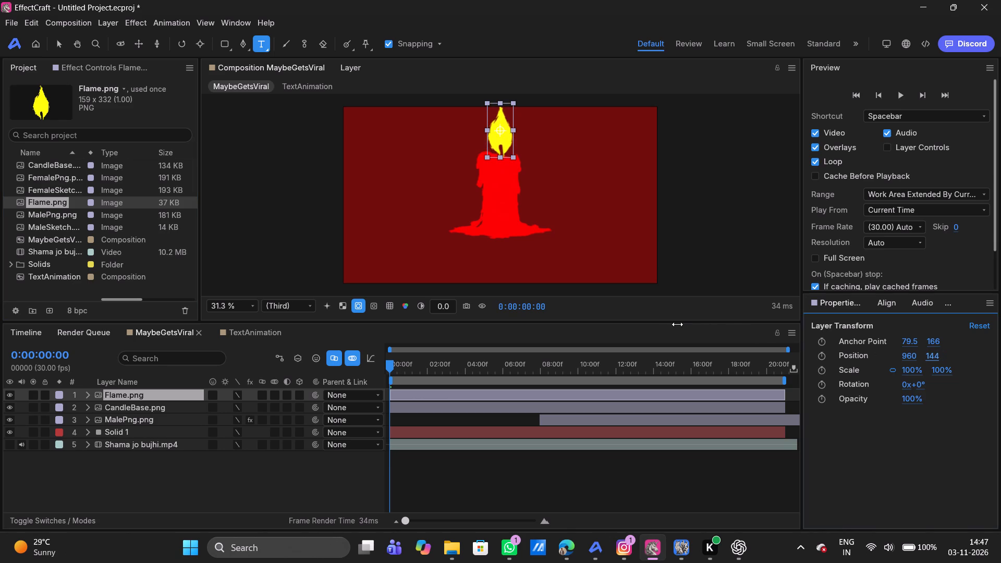
Fine-tune the Flame.png layer's position over the candle's wick to 954.4, 135.2.
left_click_drag(677, 324, 668, 323)
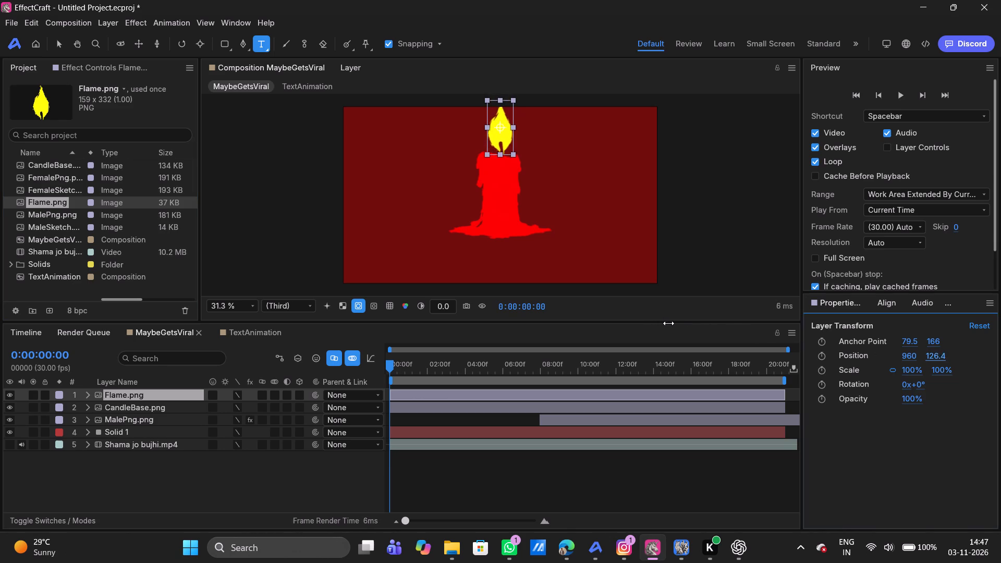
left_click_drag(668, 323, 672, 324)
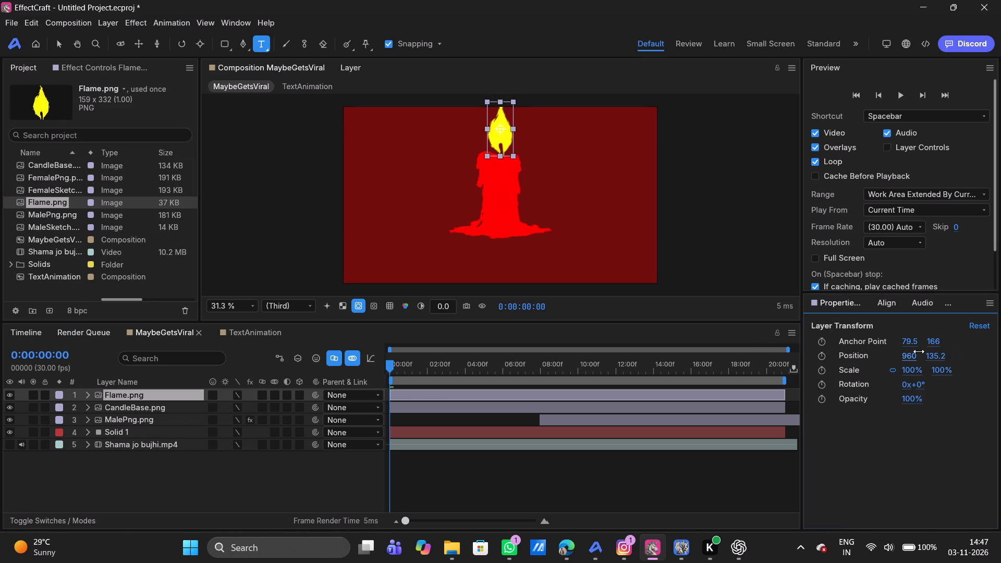
left_click_drag(919, 351, 913, 353)
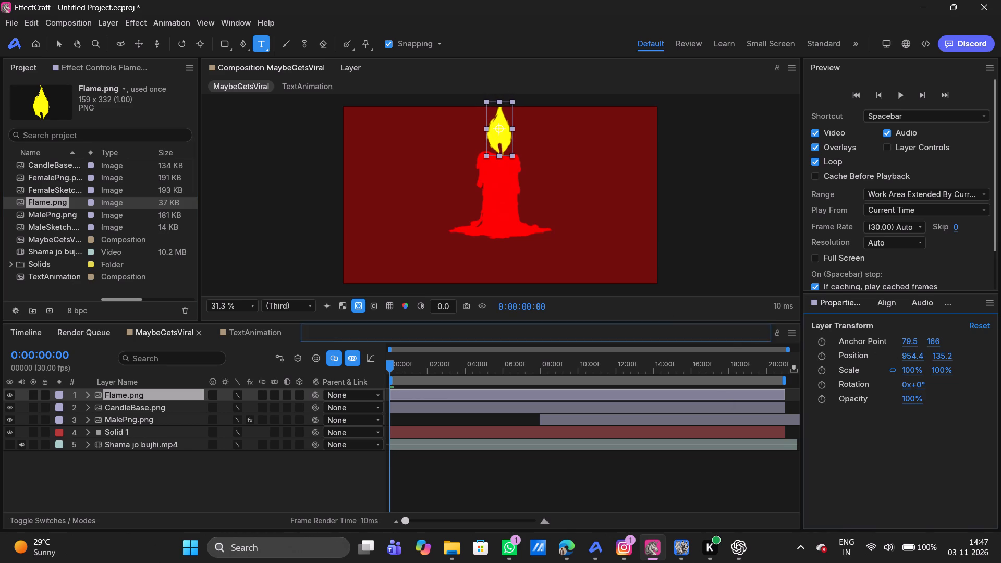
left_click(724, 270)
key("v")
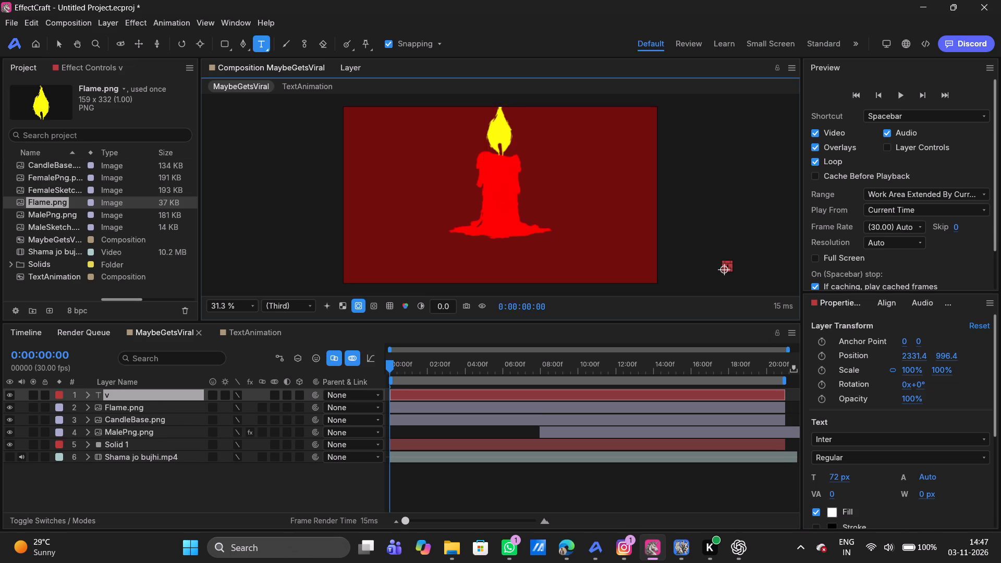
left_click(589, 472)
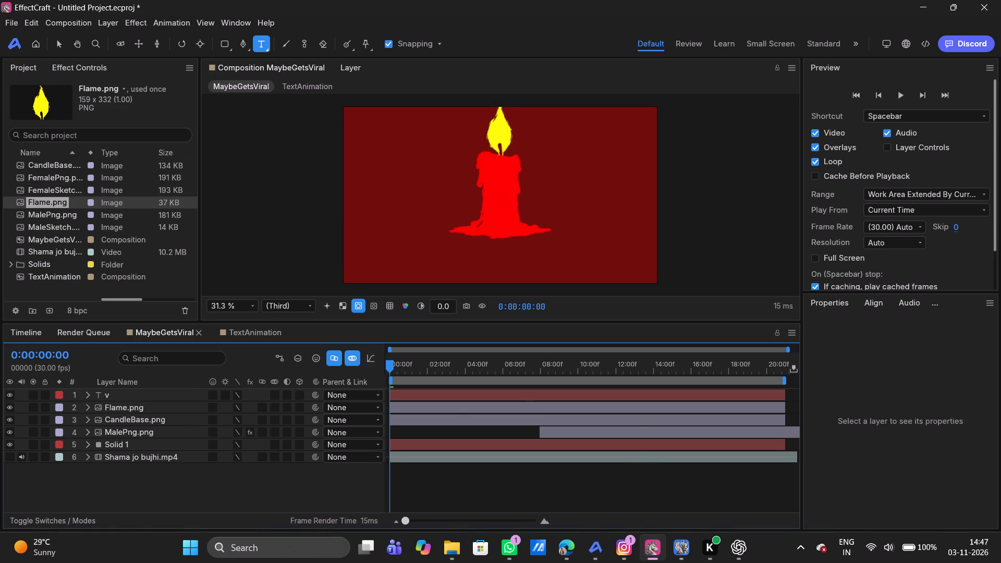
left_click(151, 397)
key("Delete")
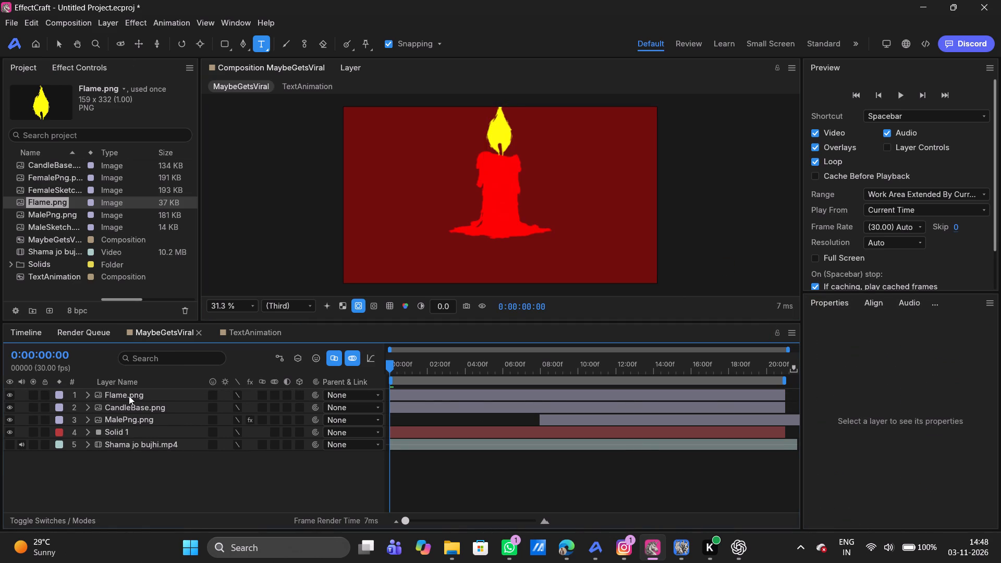
Nudge the Flame.png layer slightly further up above the candle base.
left_click(141, 407)
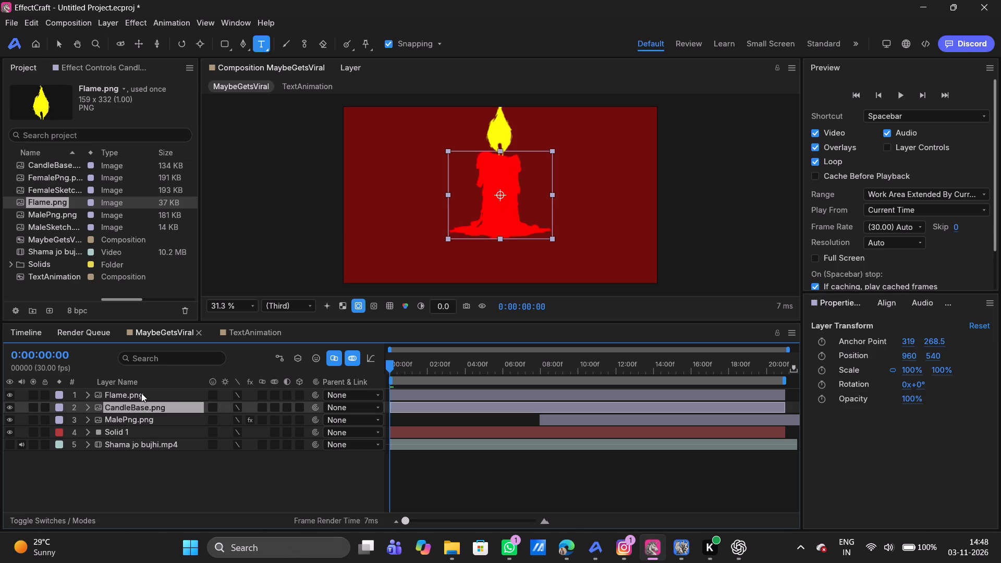
left_click(141, 393, "shift")
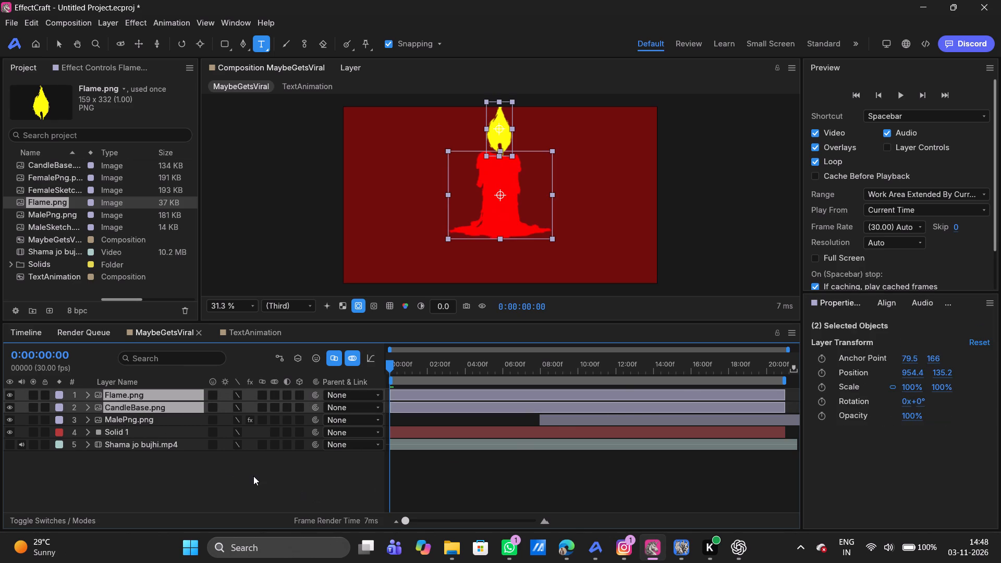
left_click(253, 476)
left_click(171, 396)
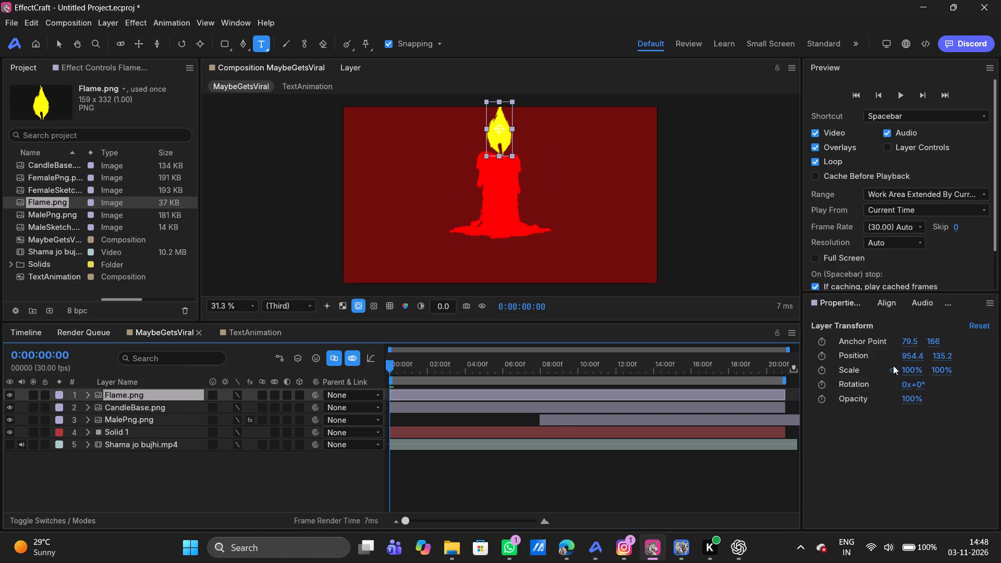
left_click_drag(942, 354, 939, 356)
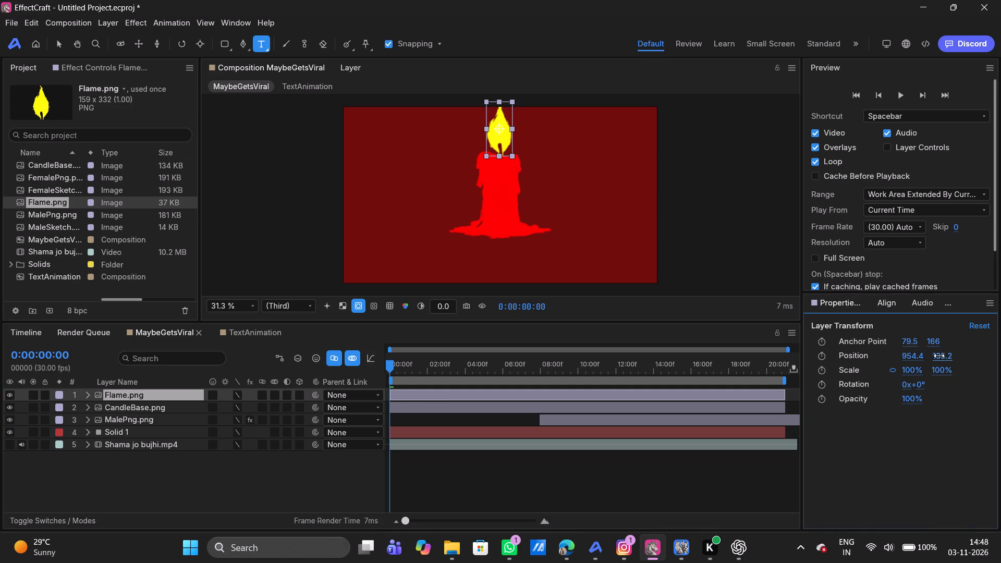
left_click_drag(939, 356, 937, 356)
left_click(443, 487)
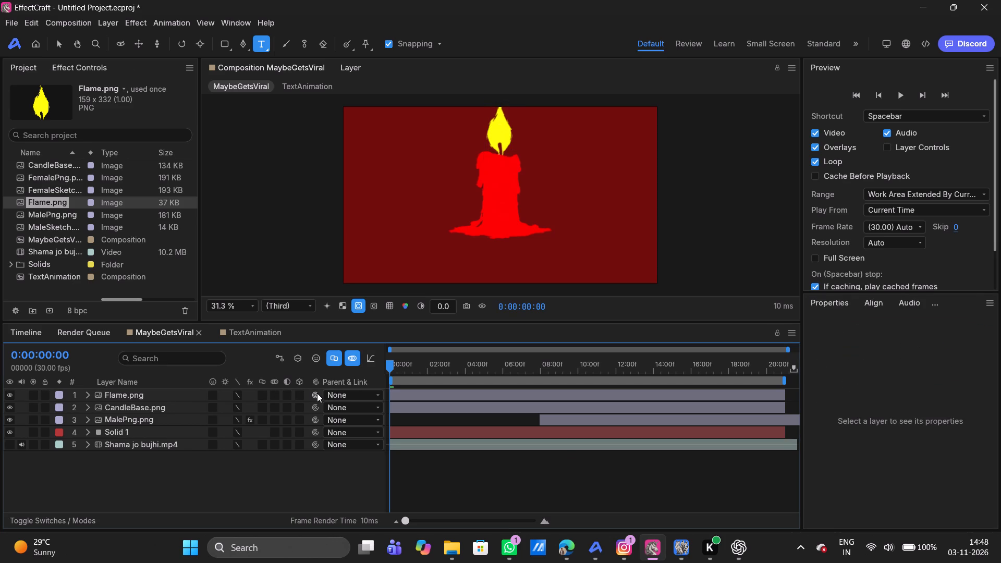
Parent the Flame.png layer to the CandleBase.png layer.
left_click_drag(315, 392, 253, 405)
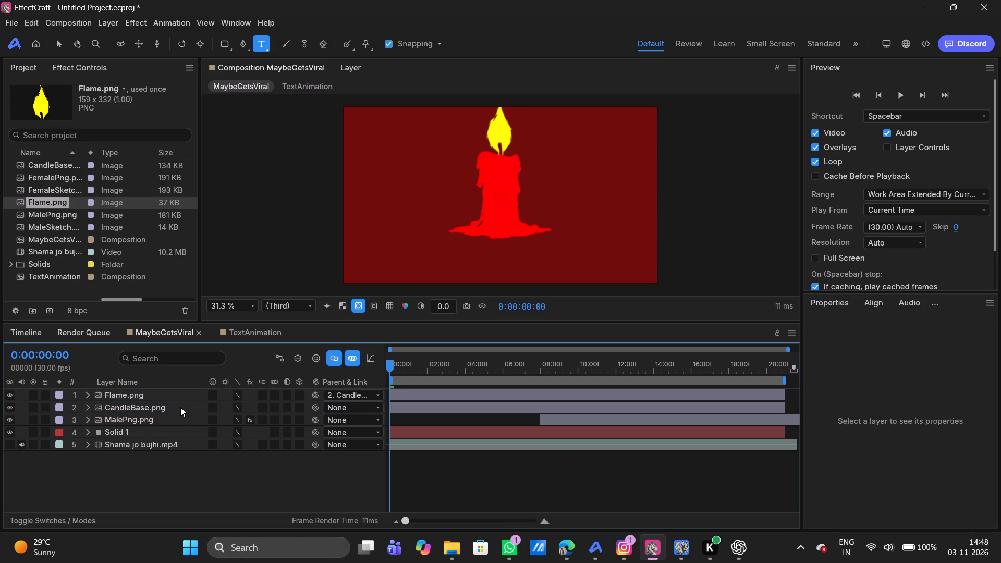
Lower the CandleBase.png layer to a vertical position of 997.6 and scale it to 108%.
left_click(180, 407)
left_click_drag(930, 357, 984, 353)
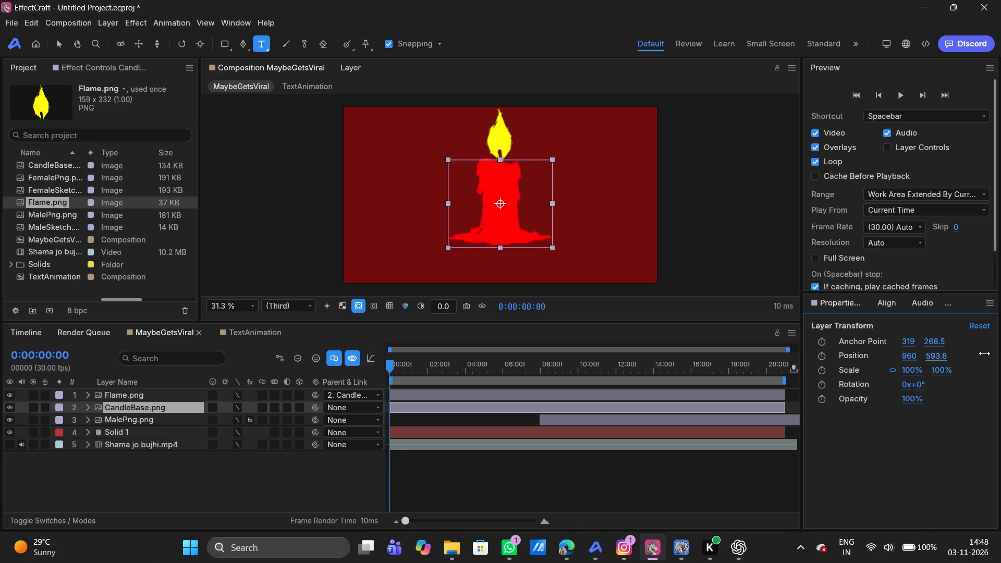
left_click_drag(984, 353, 206, 358)
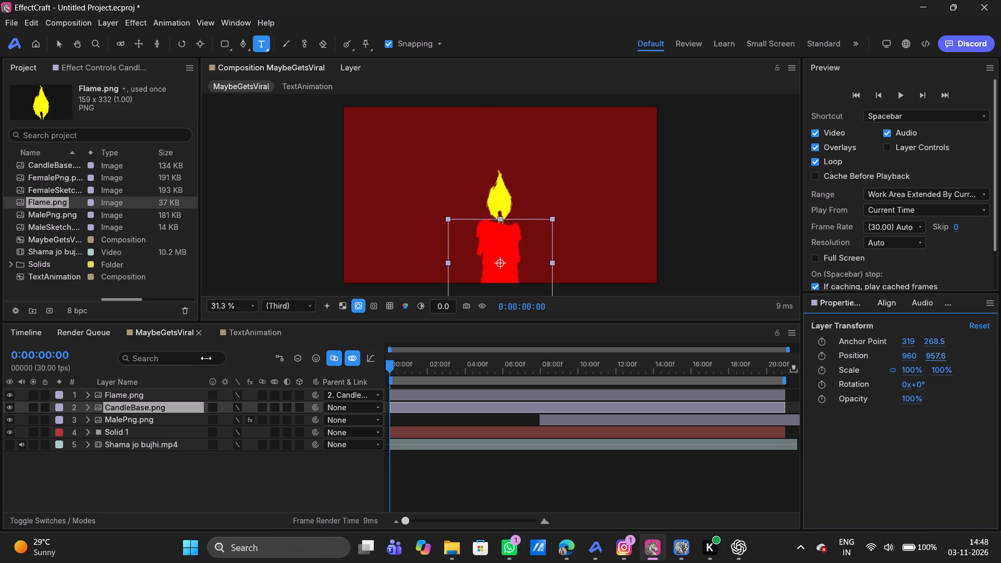
left_click_drag(206, 358, 233, 356)
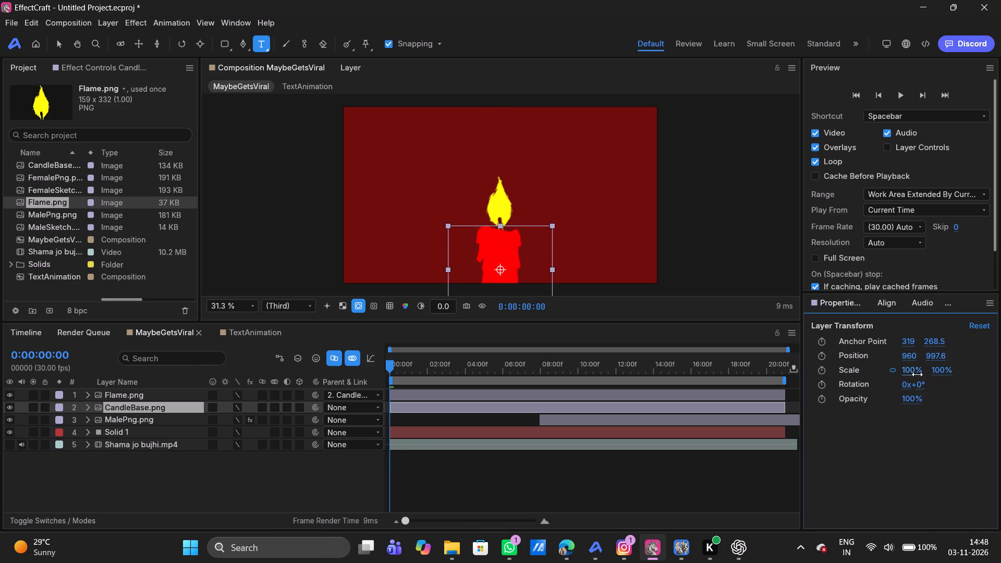
left_click_drag(915, 374, 924, 374)
left_click(497, 477)
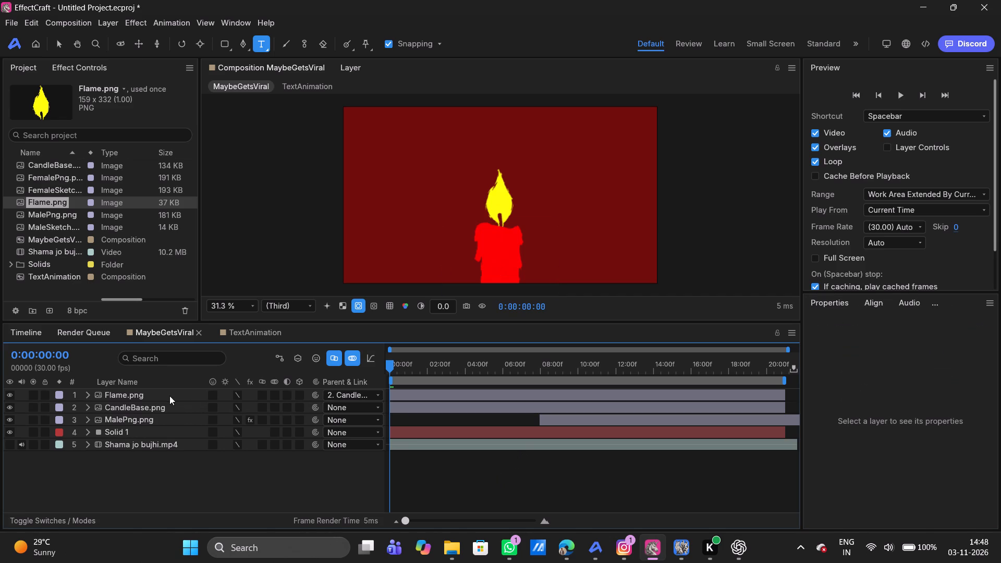
Auto-trace the CandleBase.png layer into masks, using the current frame and the Alpha channel with the default settings.
left_click(143, 406)
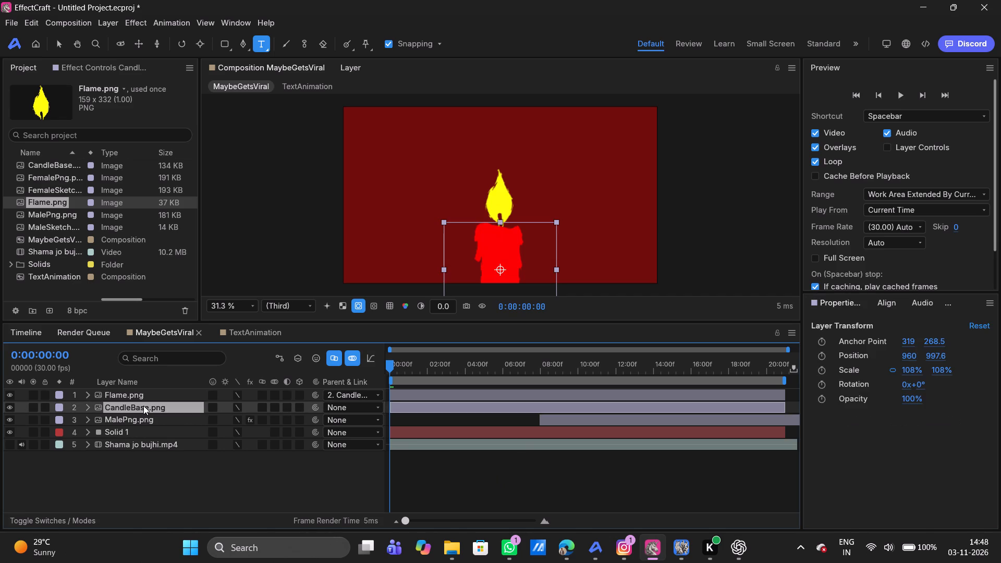
left_click(101, 22)
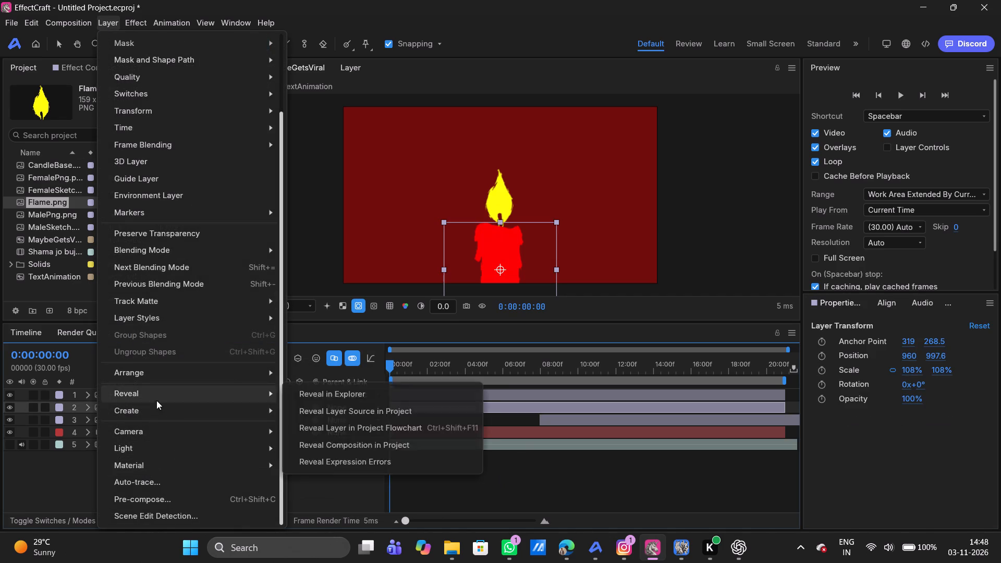
left_click(131, 479)
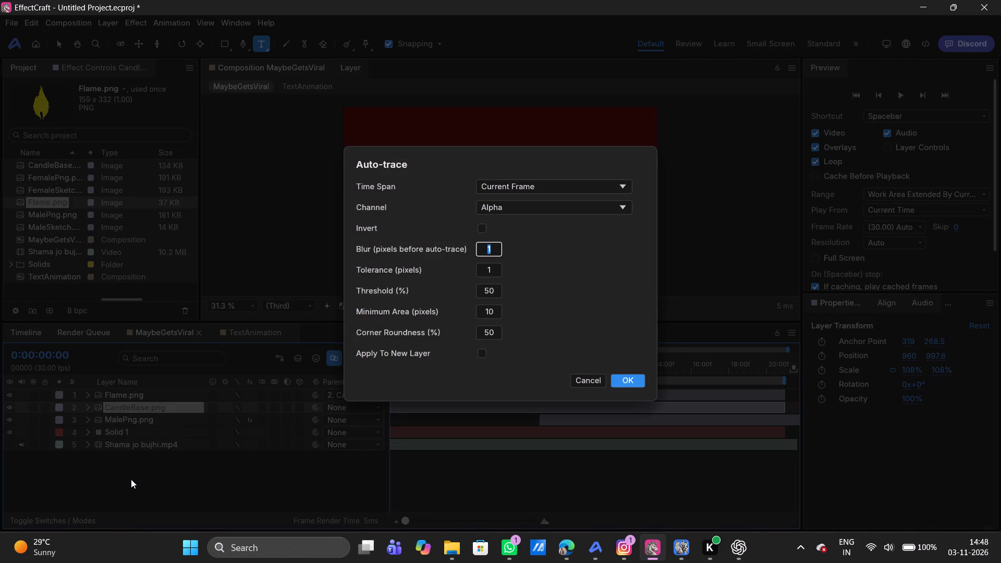
left_click(632, 375)
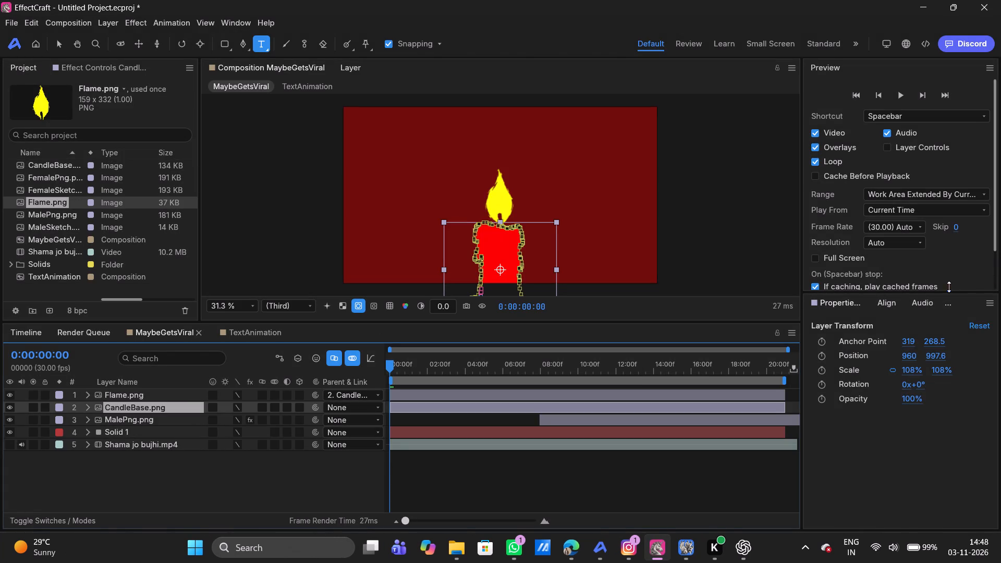
Copy the Scribble effect from the MalePng.png layer and paste it onto the CandleBase.png layer.
left_click(948, 301)
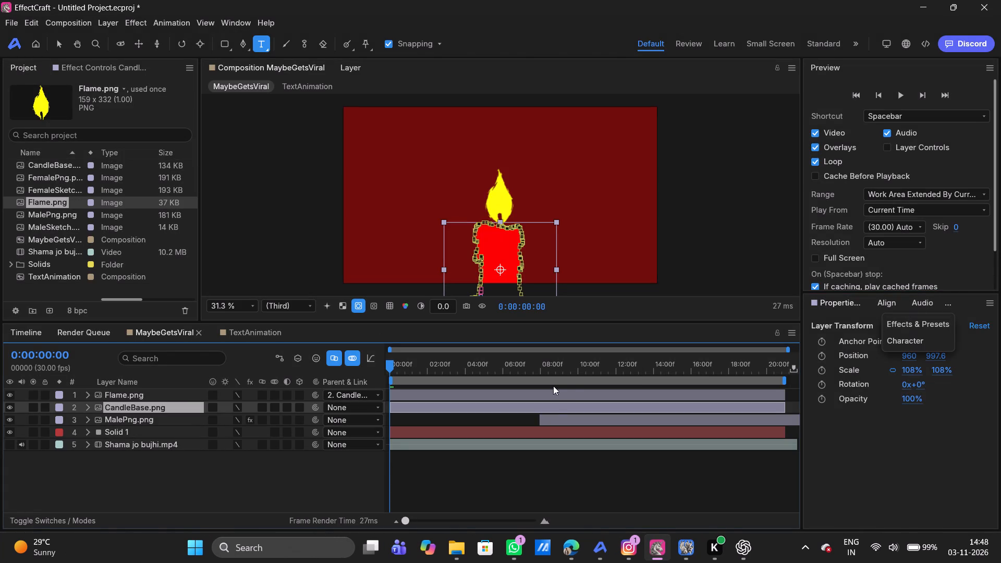
left_click(552, 419)
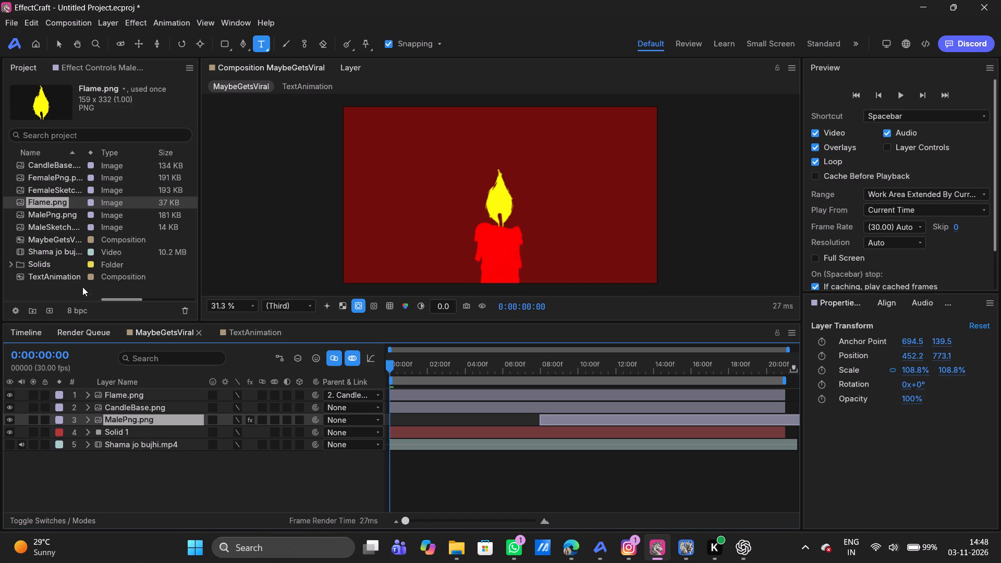
left_click(91, 72)
left_click(49, 103)
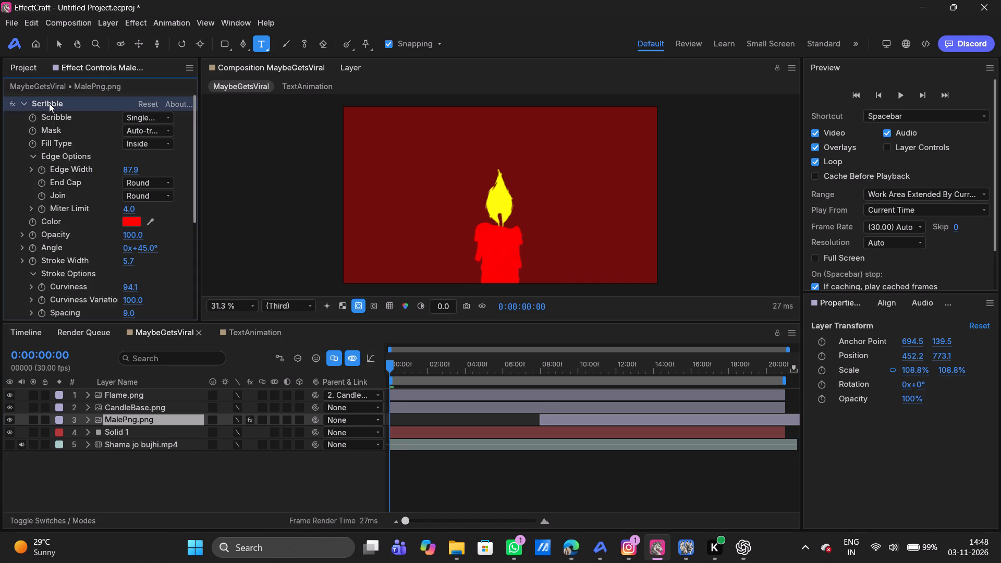
key("ctrl+c")
left_click(152, 406)
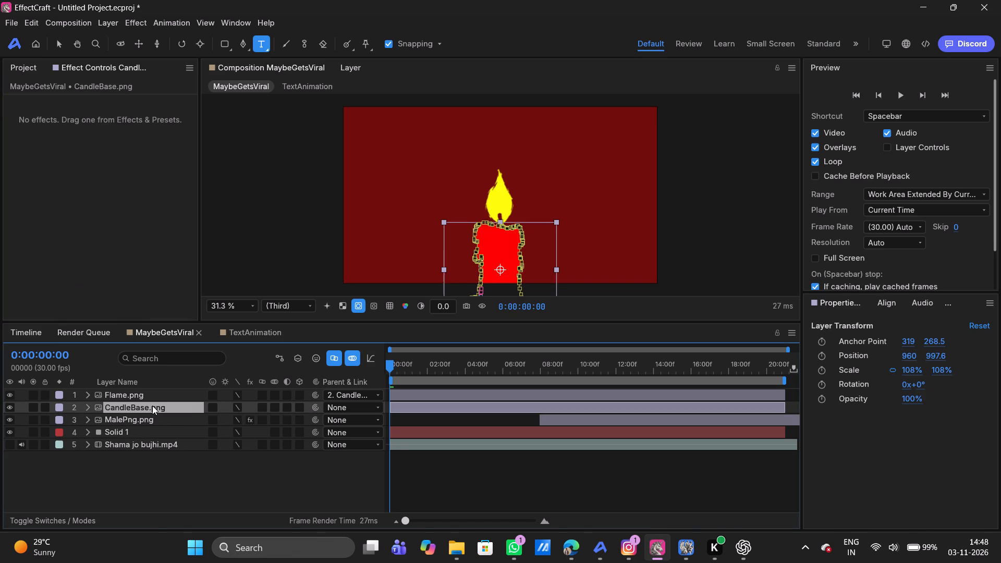
key("ctrl+v")
Auto-trace the Flame.png layer into masks with the default settings.
left_click(138, 395)
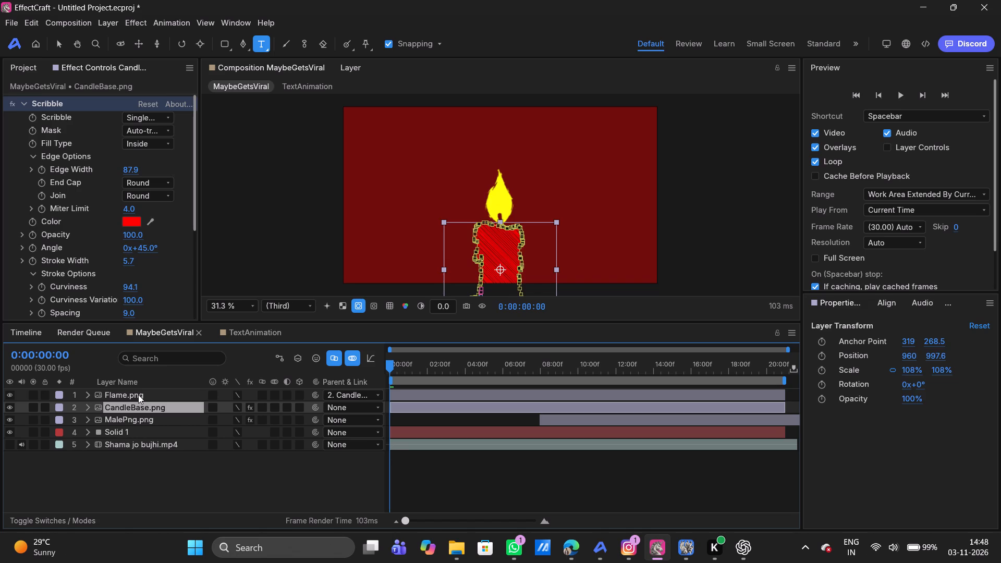
left_click(126, 411)
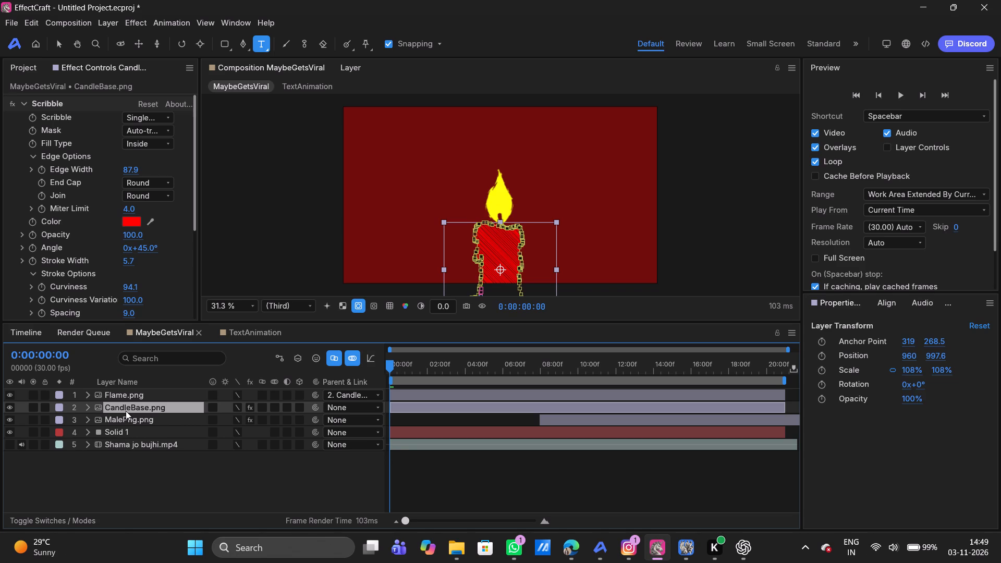
left_click(120, 396)
left_click(106, 25)
left_click(175, 482)
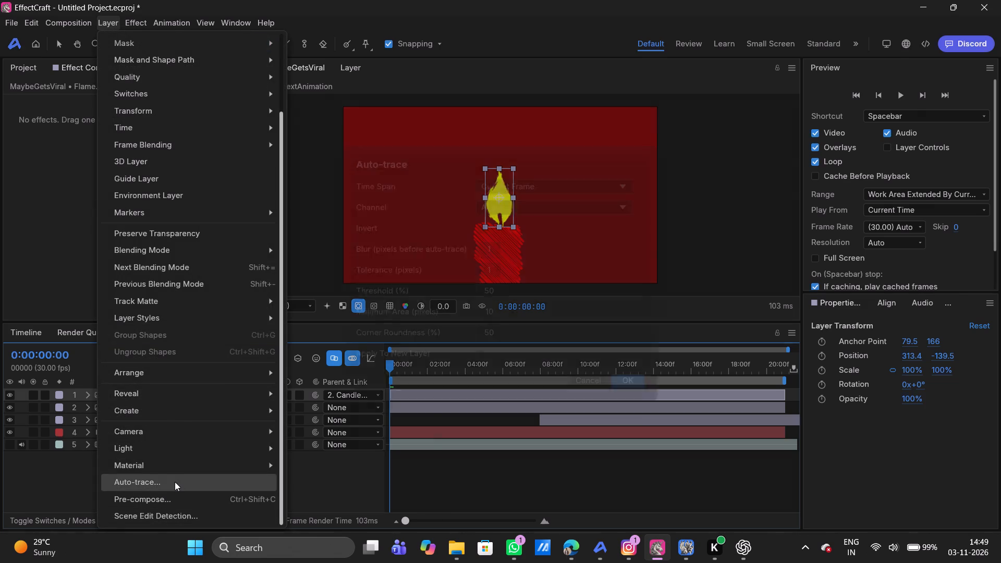
left_click(638, 382)
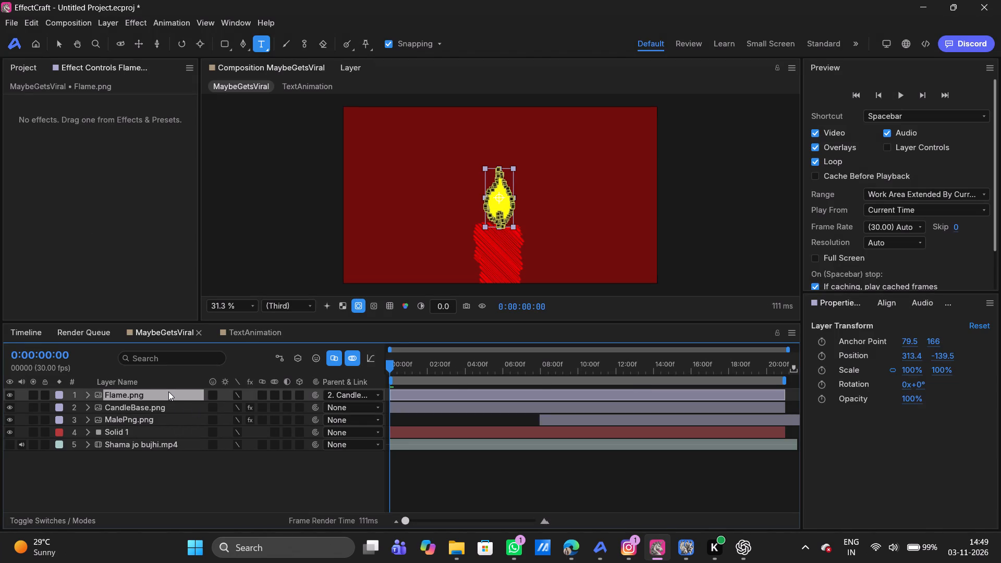
Paste the copied Scribble effect onto the Flame.png layer and change its scribble color to yellow.
key("ctrl+v")
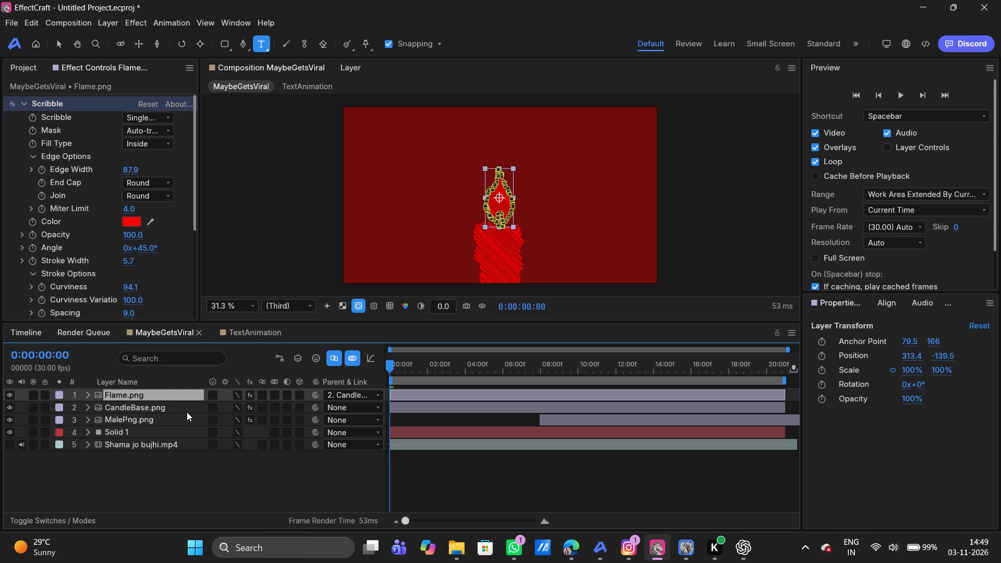
left_click(126, 222)
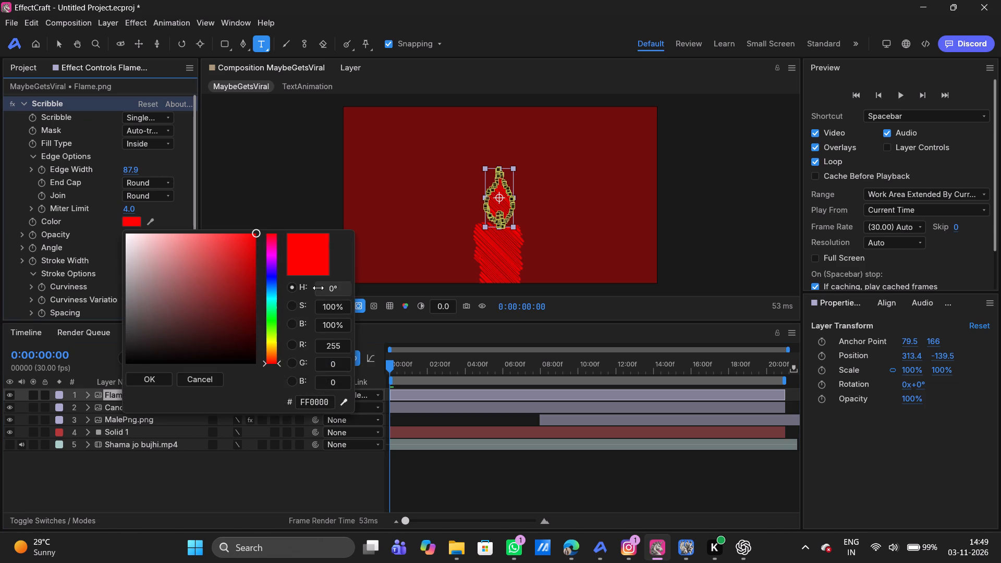
left_click_drag(274, 356, 276, 352)
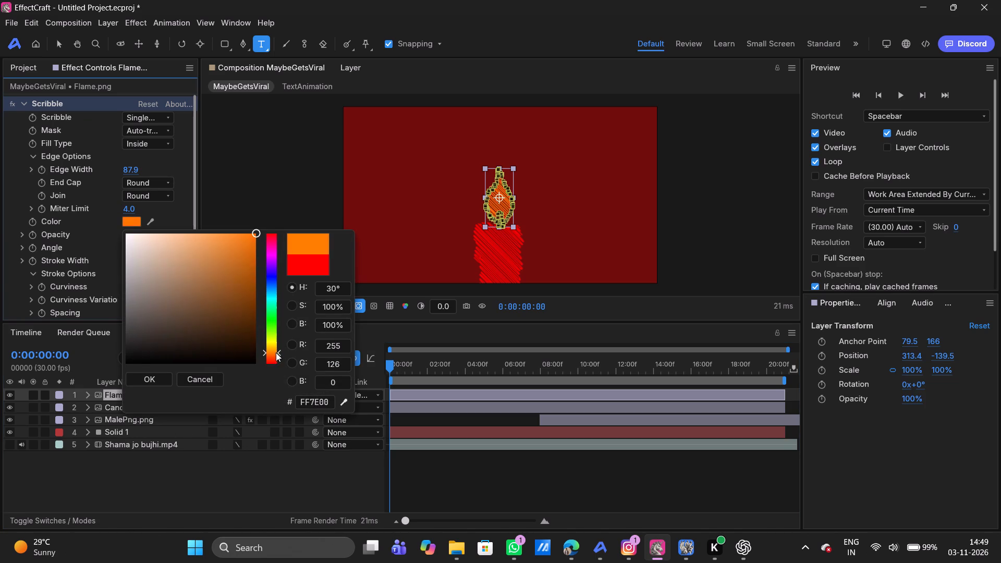
left_click_drag(276, 352, 287, 340)
left_click(273, 475)
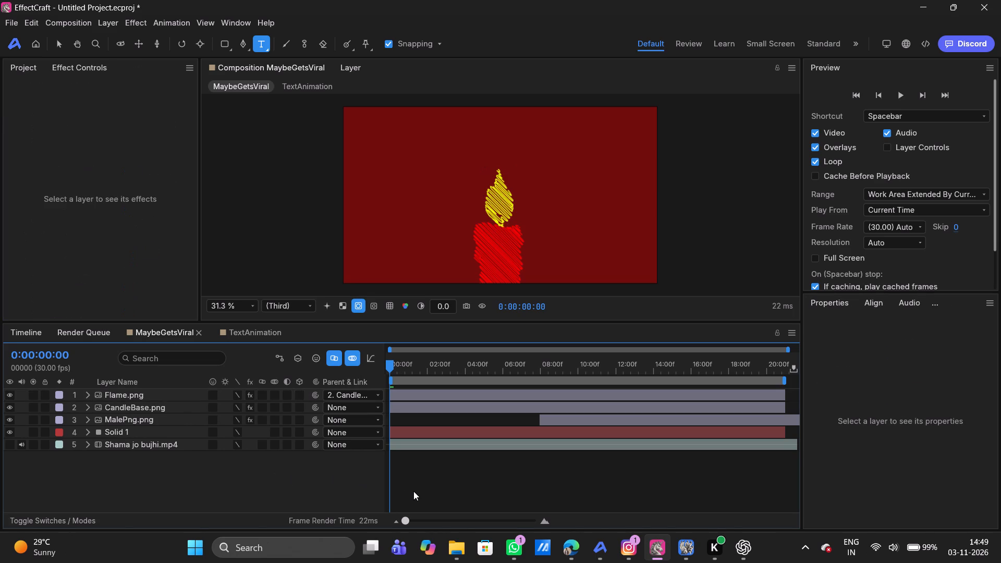
Check the Wiggles/Second keyframes of the Scribble effect with the Flame.png and CandleBase.png layers selected.
left_click(409, 397)
left_click(162, 407, "shift")
scroll(74, 280, "down", 6)
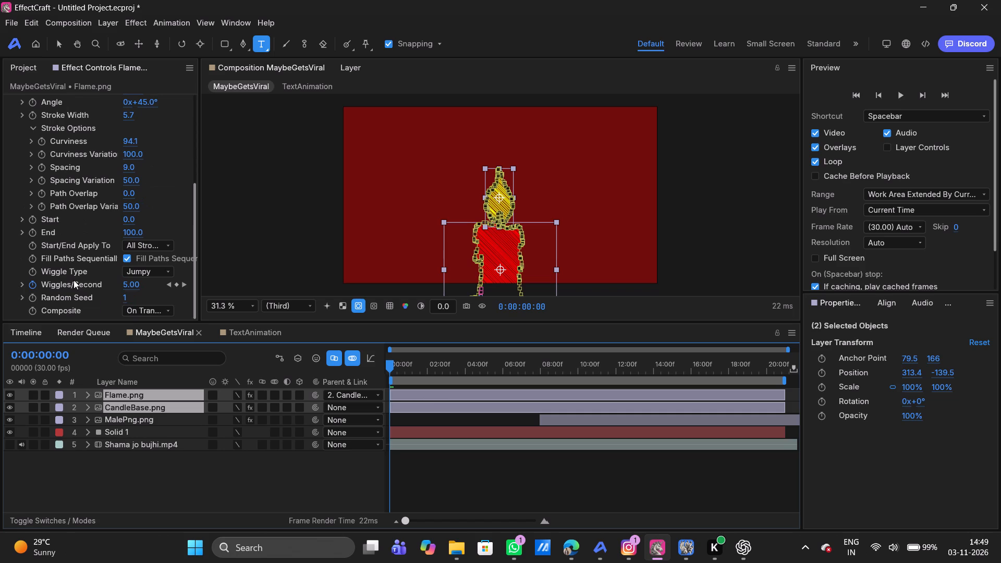
left_click(184, 284)
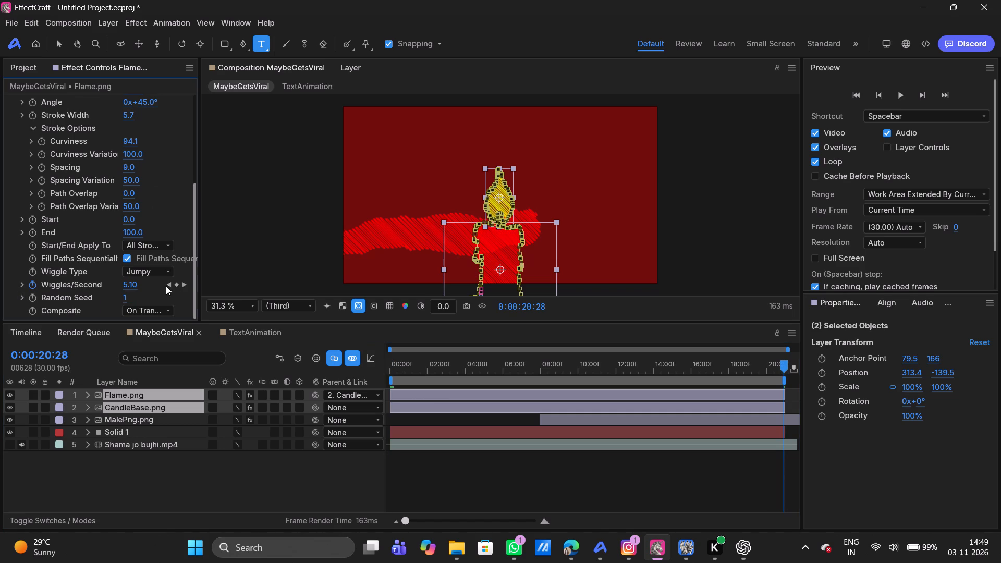
left_click(168, 285)
left_click(184, 282)
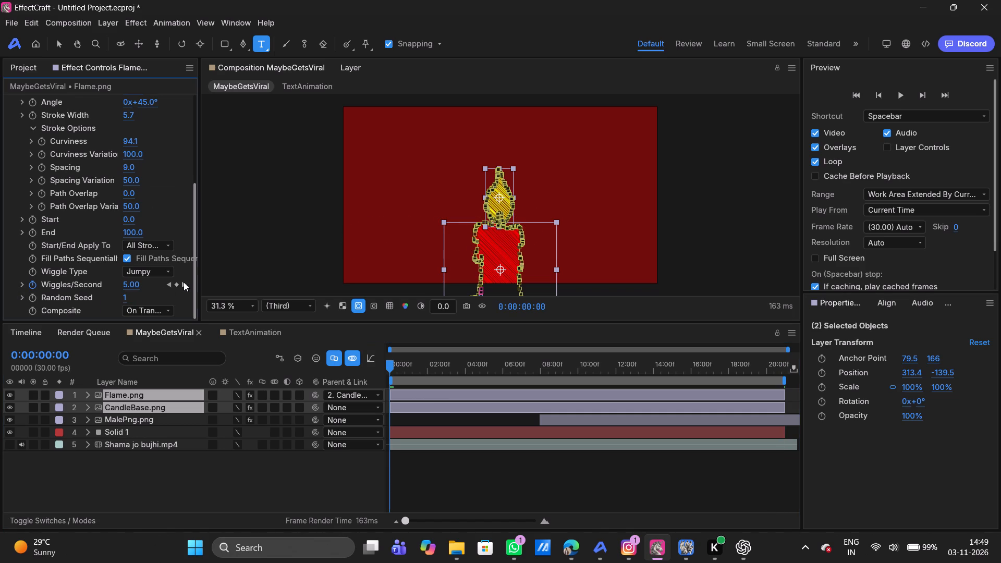
Preview the composition from the start and trim the Flame.png and CandleBase.png layers to end at 0:00:04:23.
left_click(226, 481)
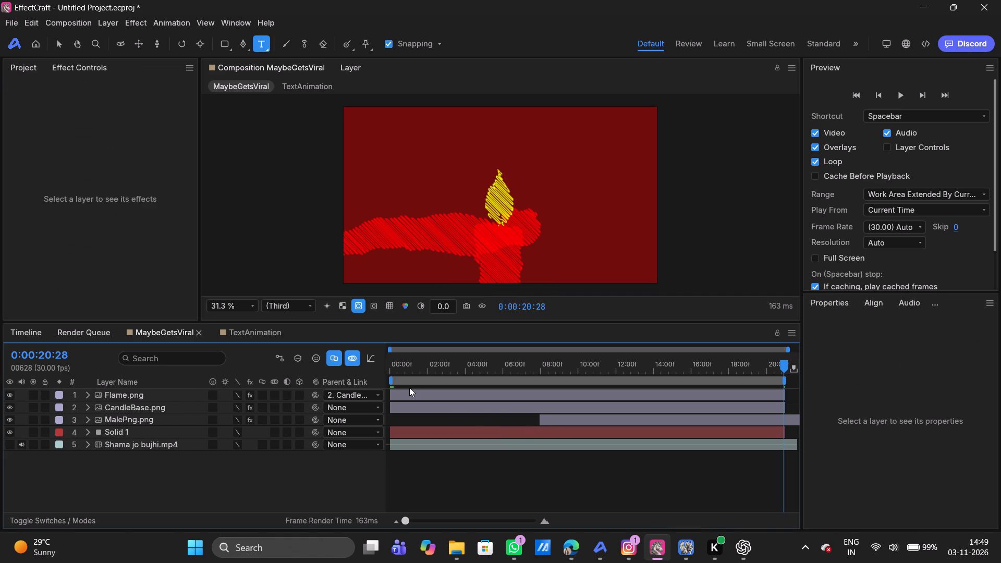
left_click(403, 366)
left_click_drag(403, 366, 358, 362)
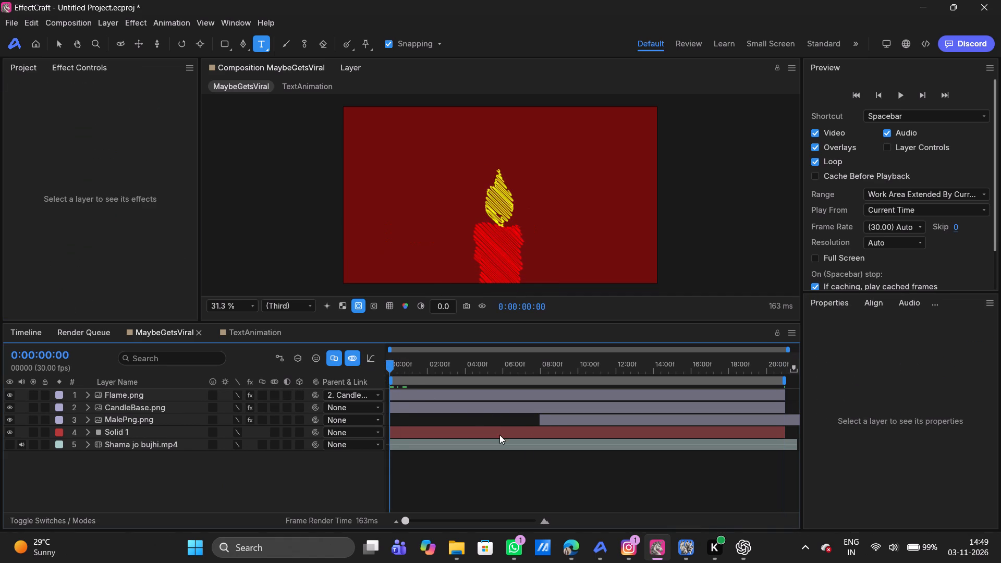
key("space")
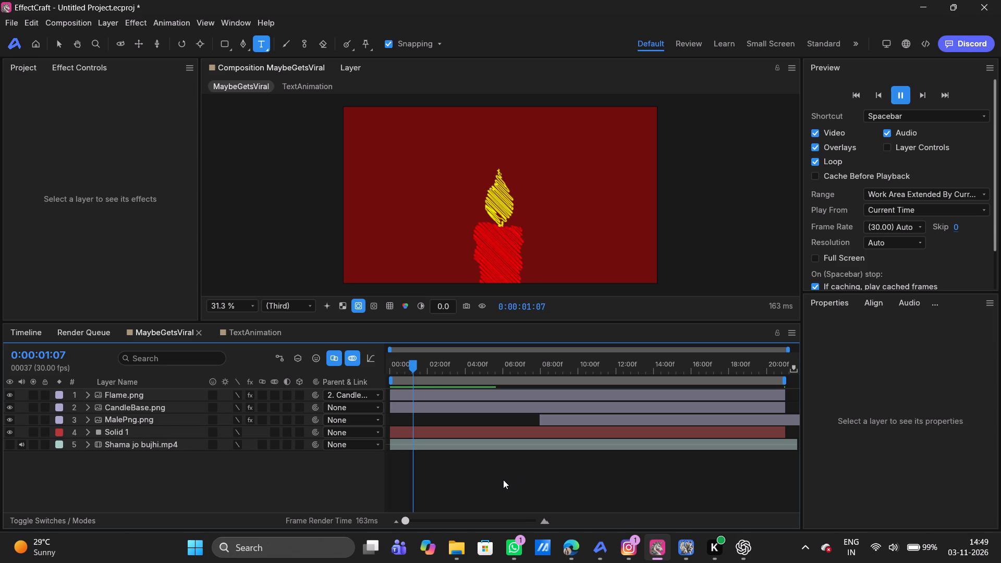
key("space")
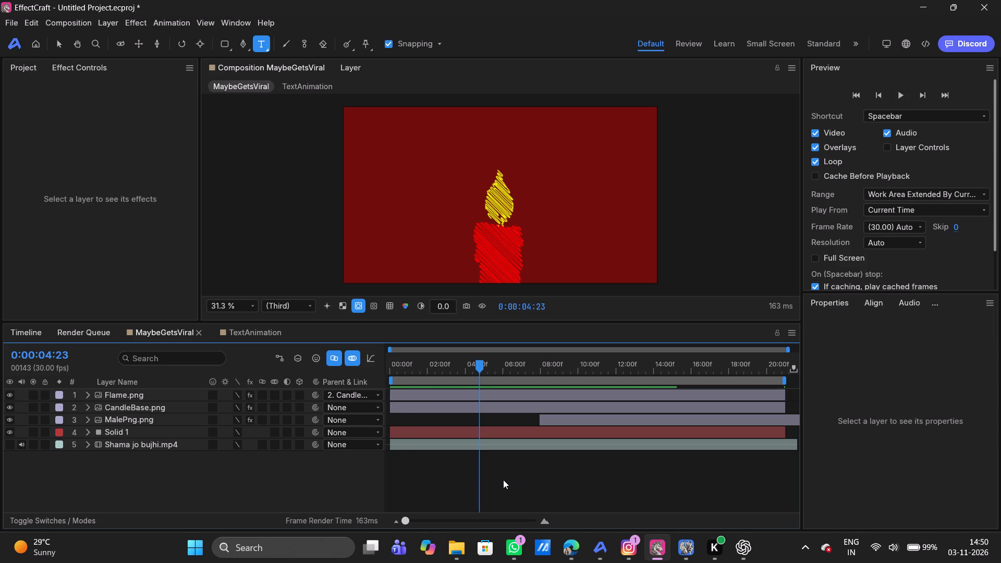
left_click(496, 395)
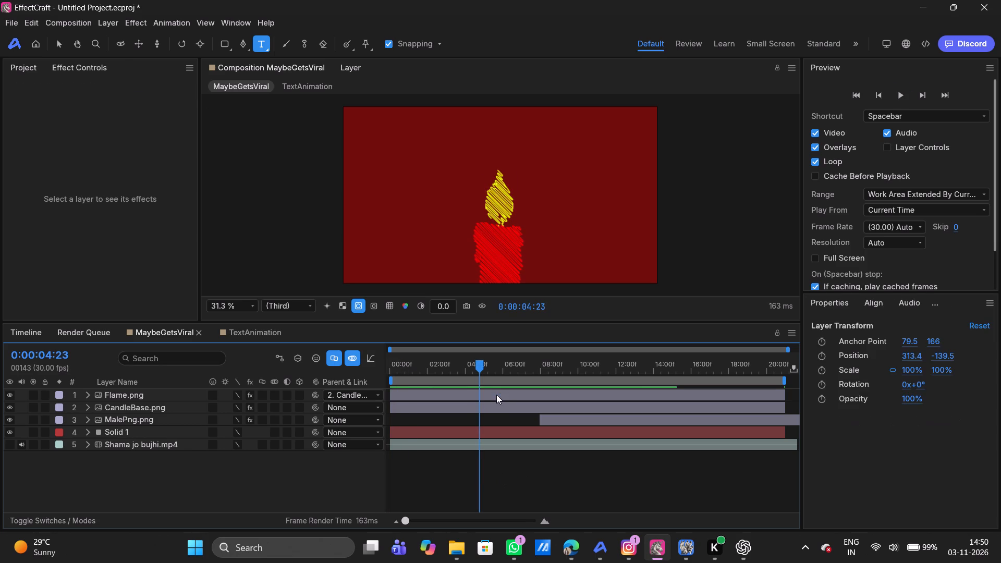
left_click(452, 412, "shift")
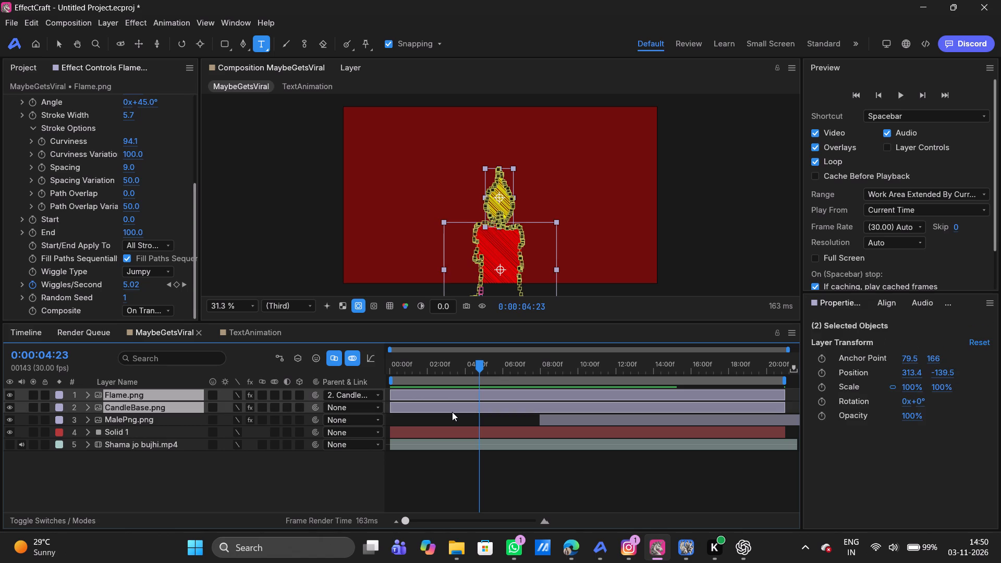
key("alt+bracketright")
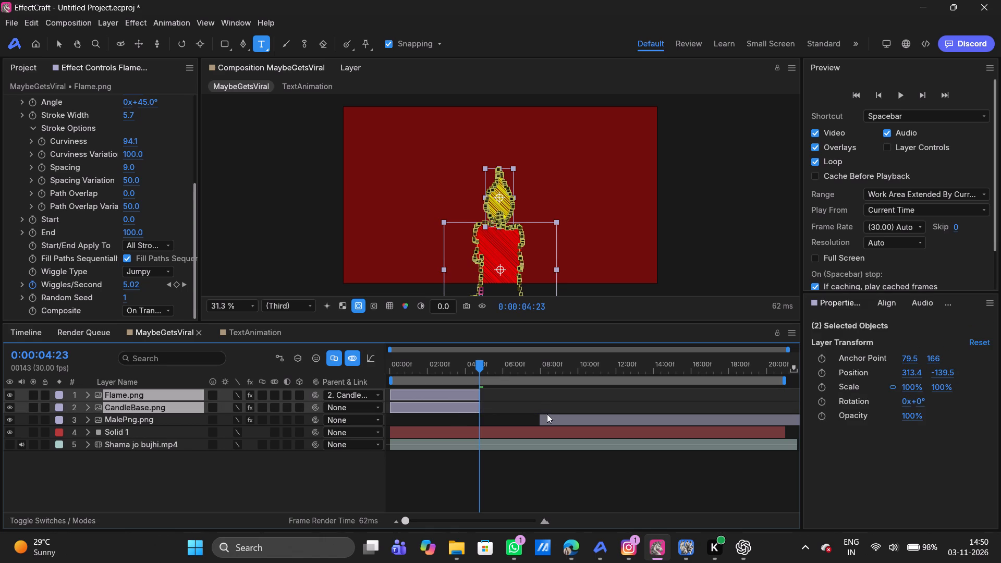
Move the MalePng.png layer earlier in the timeline so it starts at 0:00:04:23, where the candle layers end.
left_click(547, 417)
left_click_drag(547, 417, 501, 419)
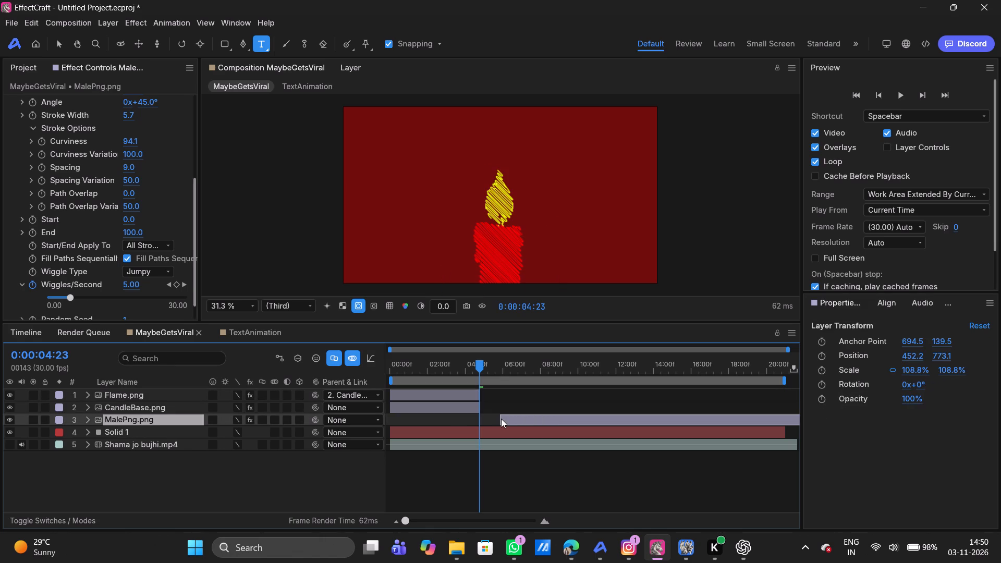
left_click_drag(501, 419, 487, 418)
left_click_drag(487, 418, 486, 418)
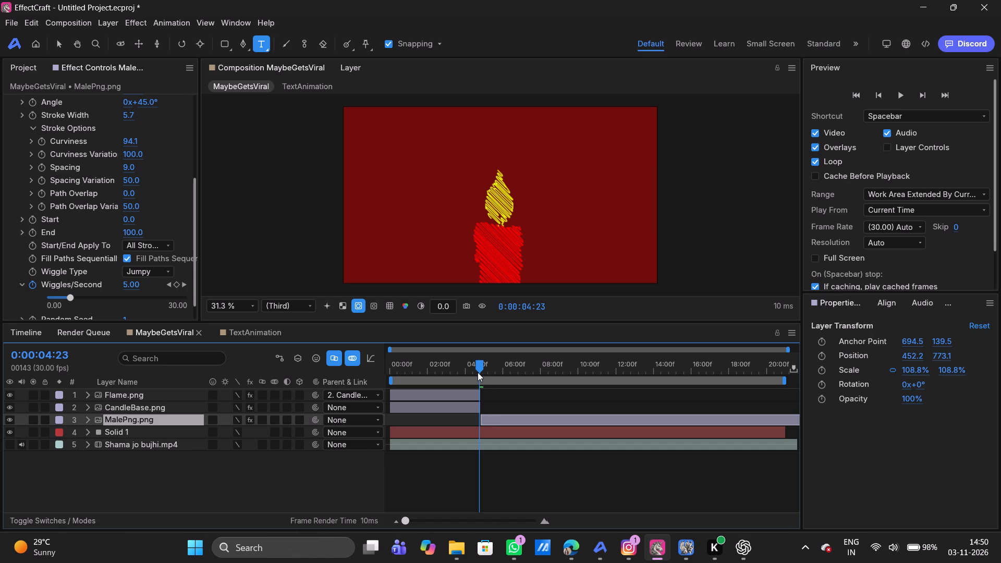
Play back the composition from the start to review the candle-to-male transition, and look over MalePng.png's Scribble settings.
left_click_drag(480, 368, 364, 373)
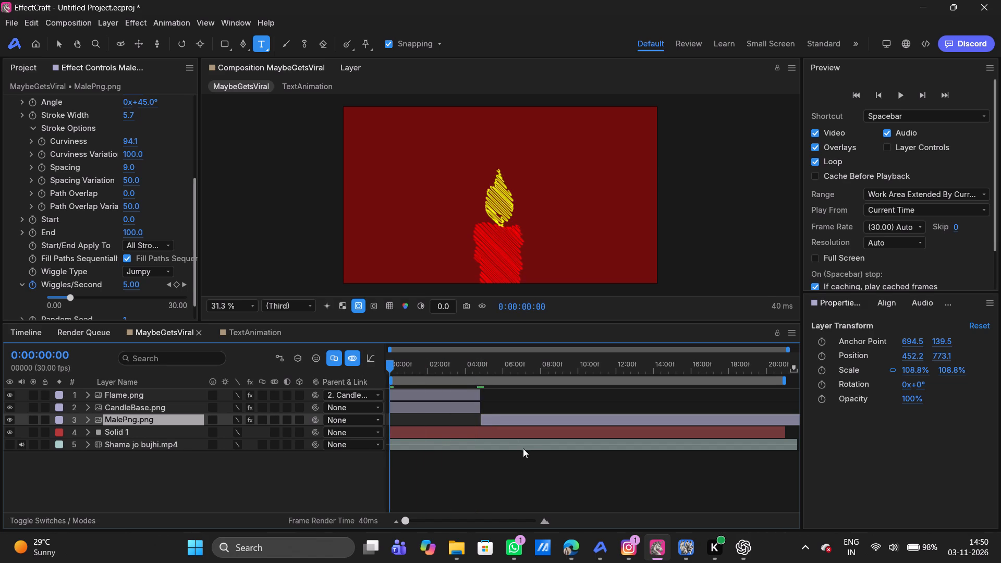
key("space")
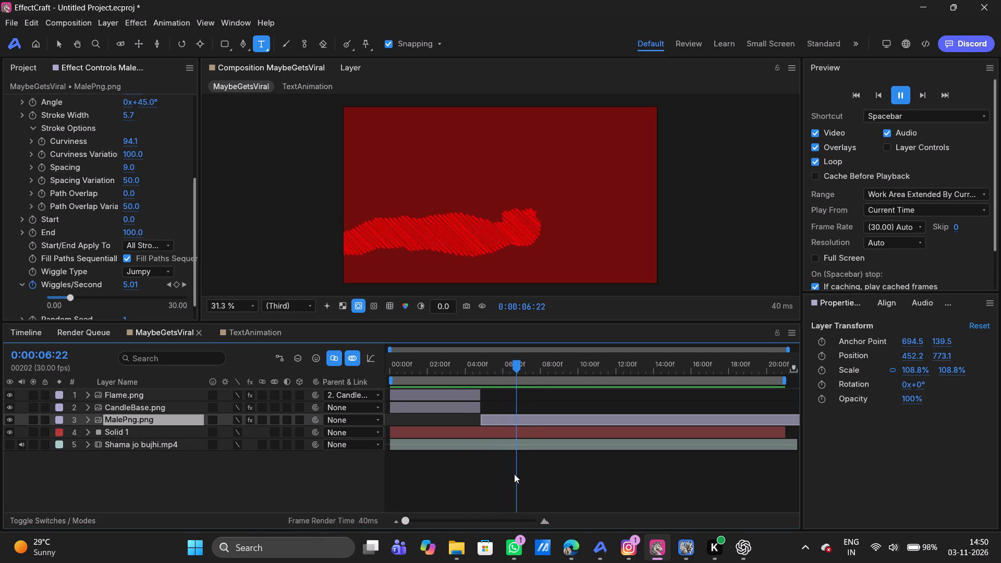
key("space")
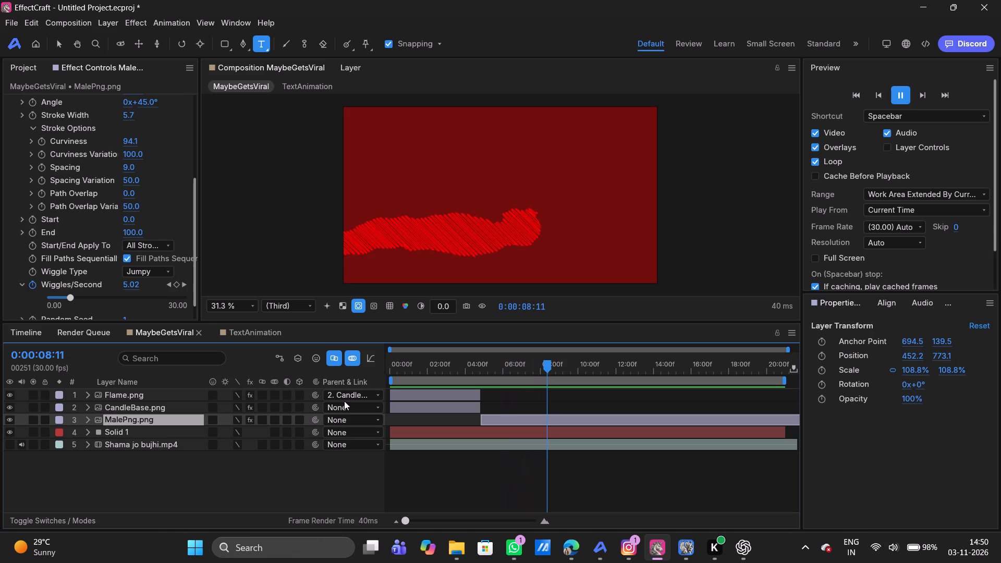
scroll(104, 271, "down", 1)
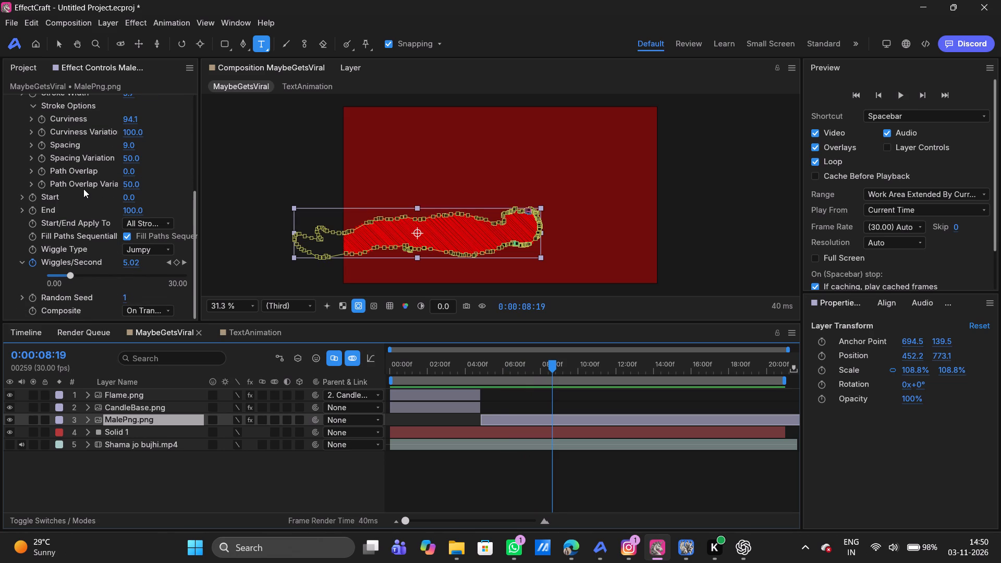
scroll(83, 189, "up", 1)
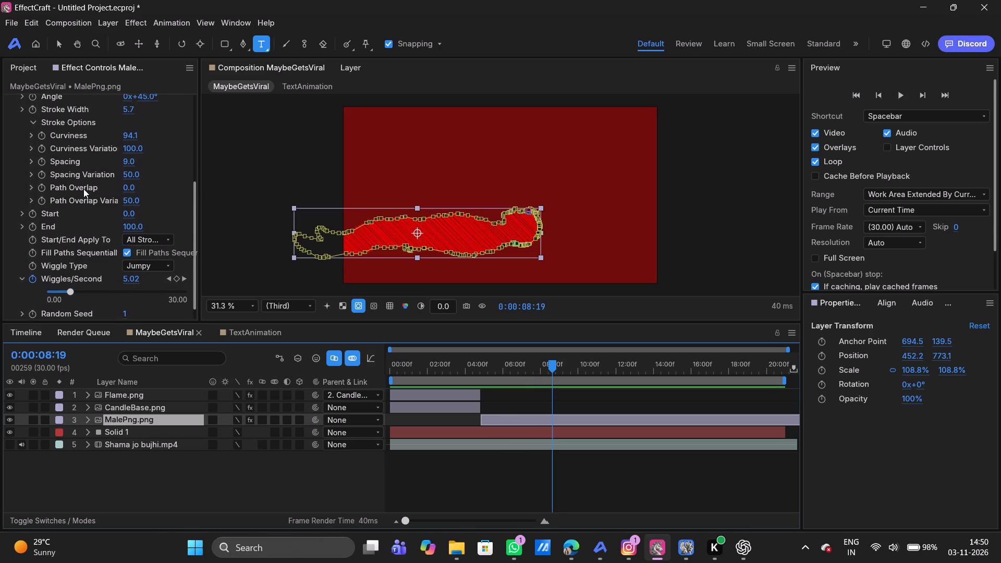
scroll(83, 189, "up", 1)
key("space")
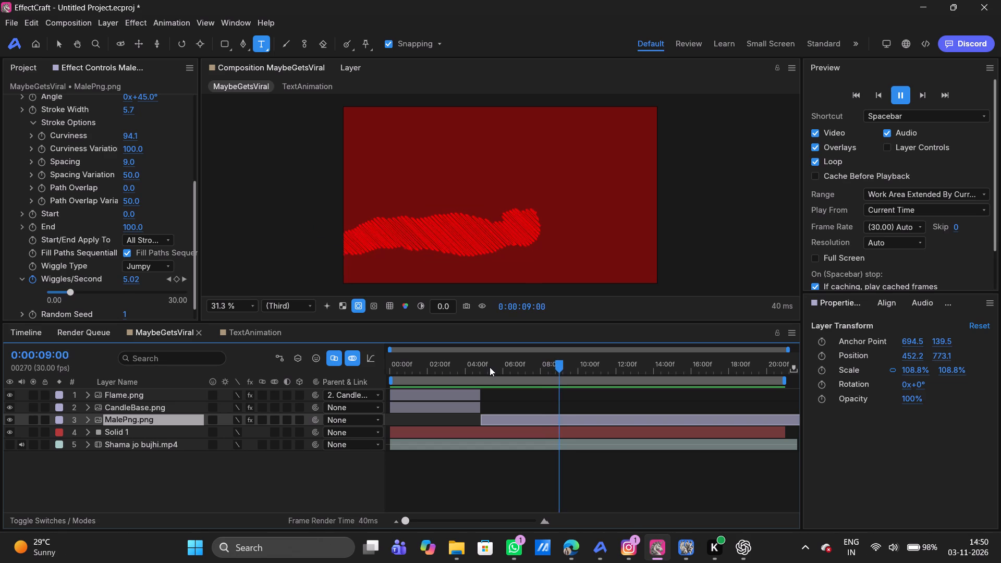
key("space")
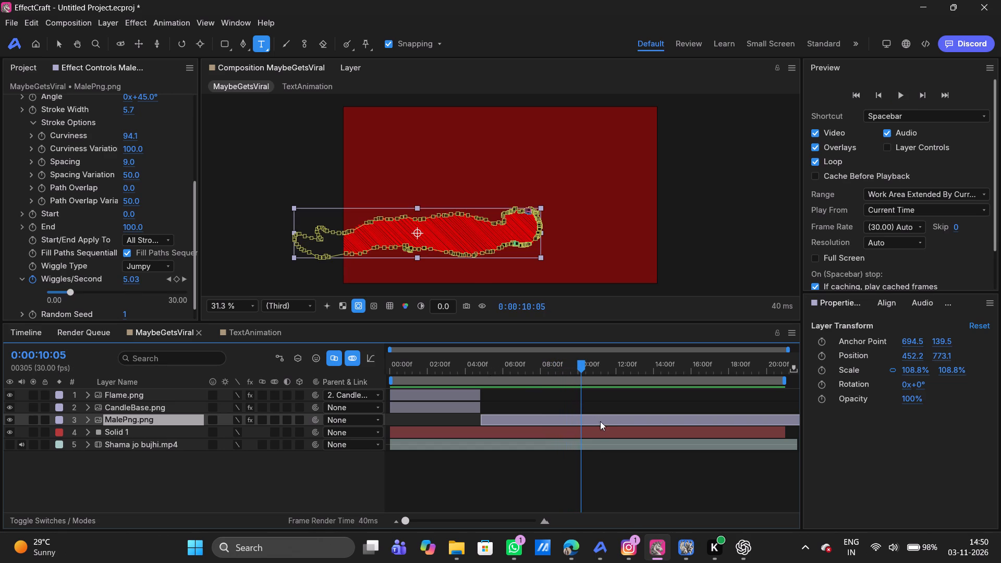
Add FemalePng.png from the project to the composition above MalePng.png, starting just before the 10-second mark.
left_click(602, 421)
left_click(14, 77)
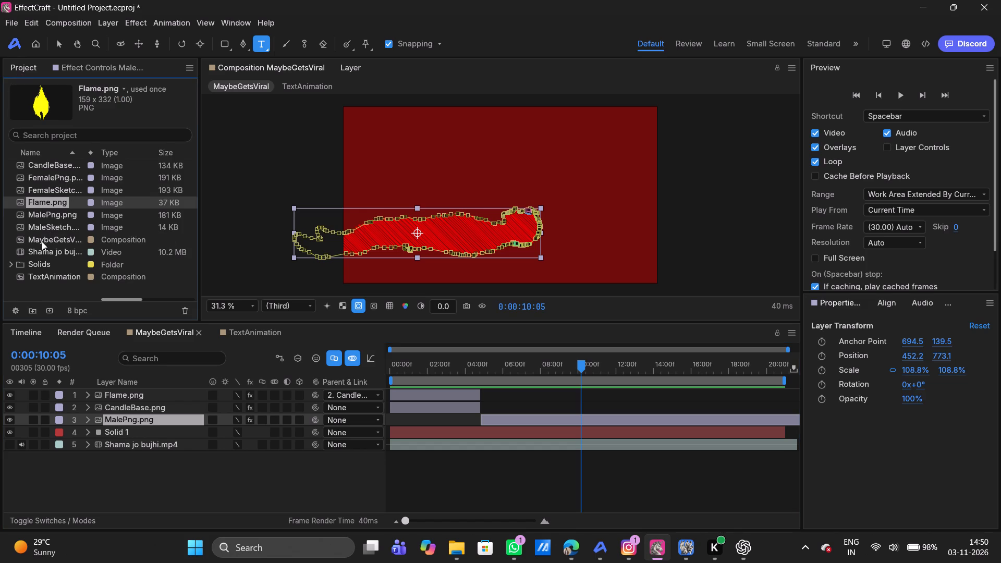
left_click(39, 176)
left_click_drag(39, 176, 542, 286)
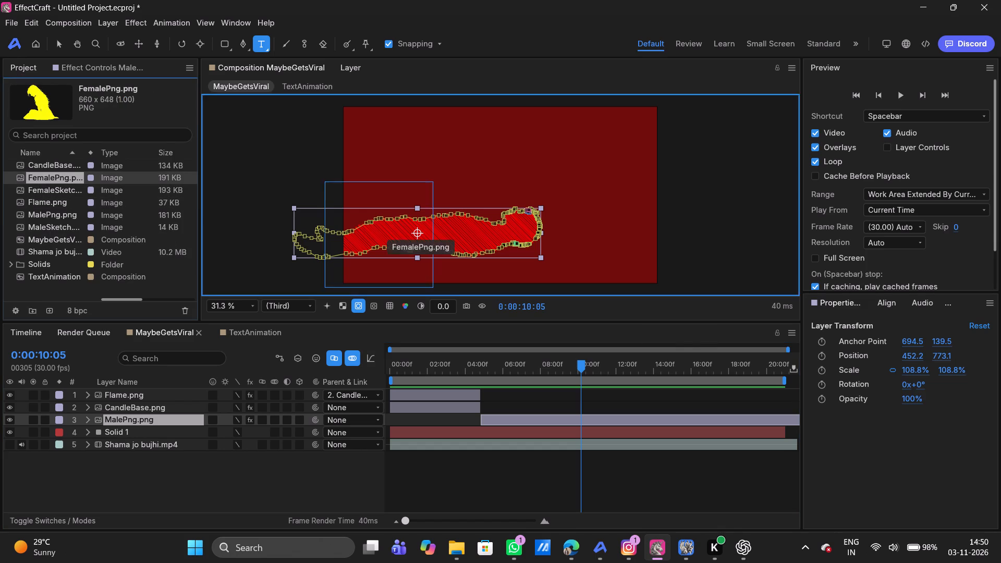
left_click_drag(542, 286, 573, 416)
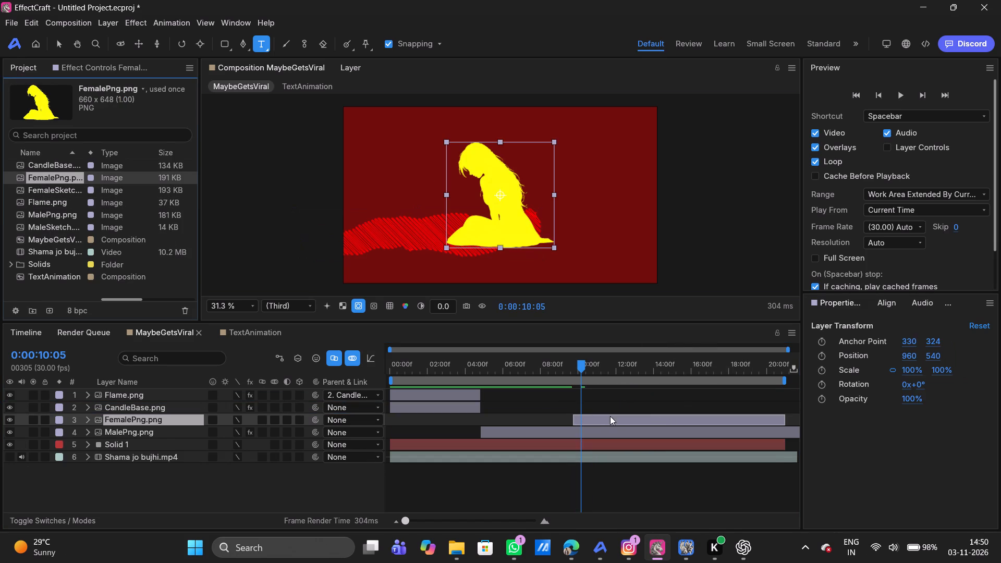
Move the FemalePng.png figure to about 1384.8, 667.7 and scale it up to 136.8%.
key("v")
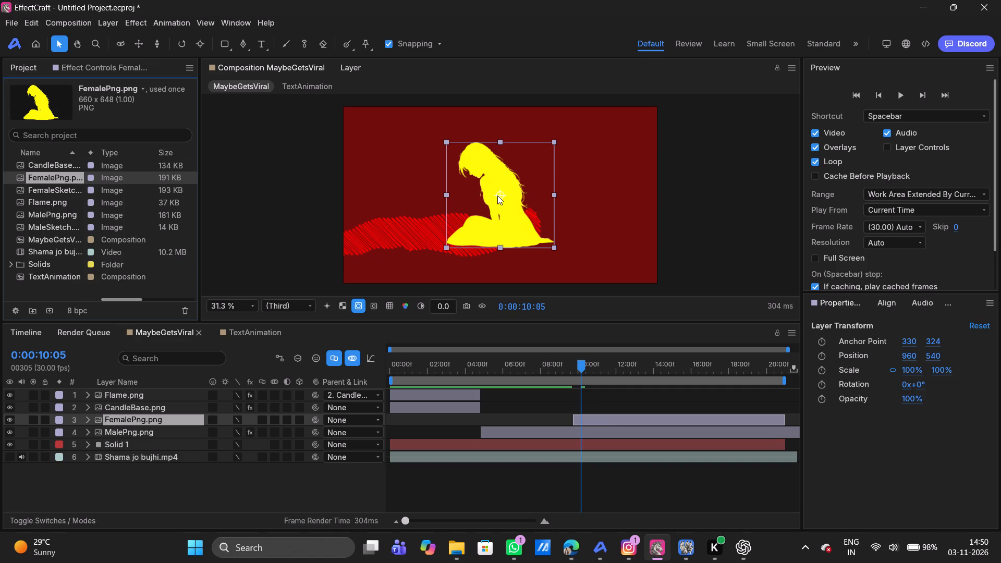
left_click_drag(505, 193, 521, 191)
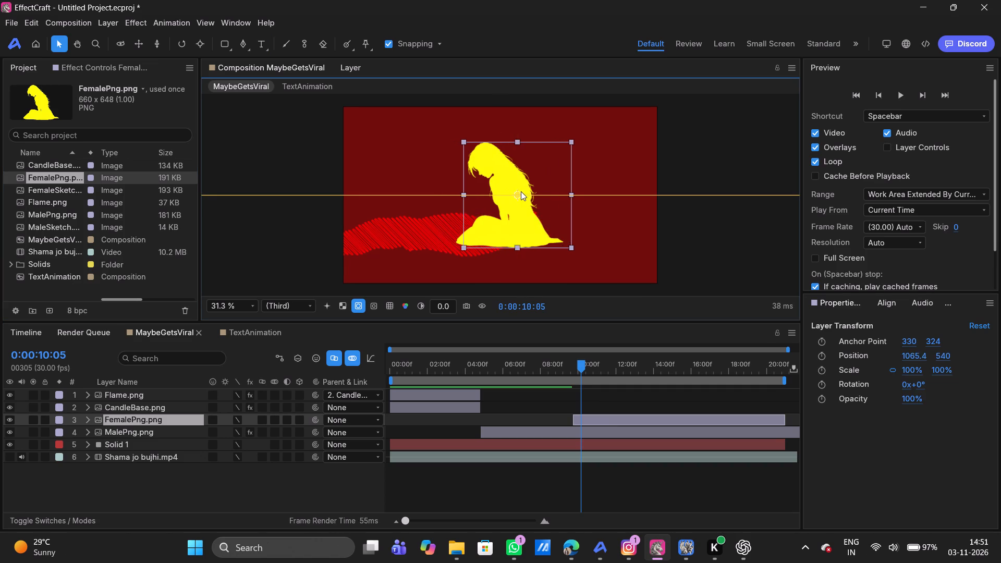
left_click_drag(521, 191, 574, 214)
left_click_drag(910, 371, 928, 372)
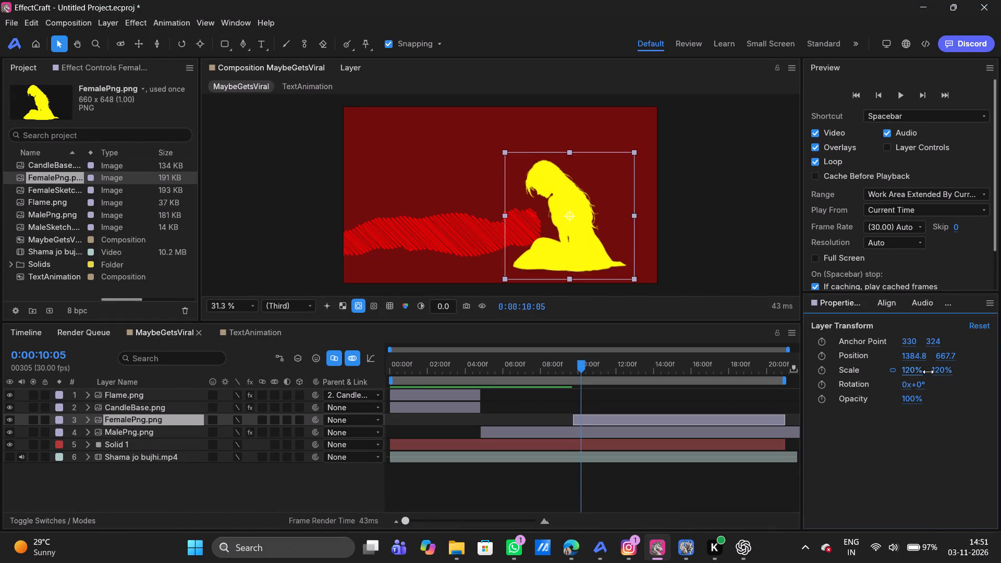
left_click_drag(928, 372, 935, 371)
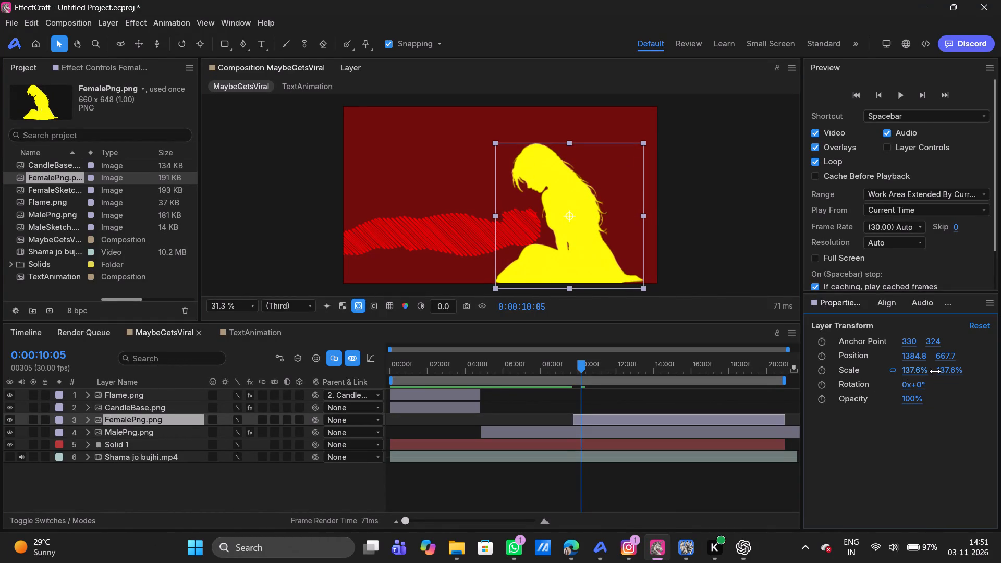
left_click_drag(935, 371, 935, 371)
Reorder the FemalePng.png layer to sit directly below MalePng.png and above Solid 1.
left_click_drag(168, 420, 162, 444)
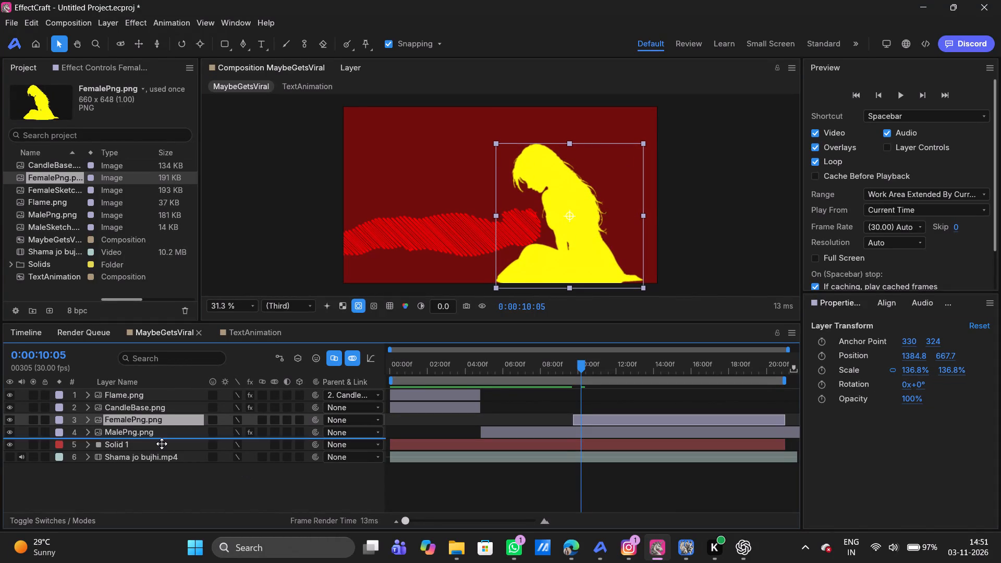
left_click_drag(162, 444, 162, 443)
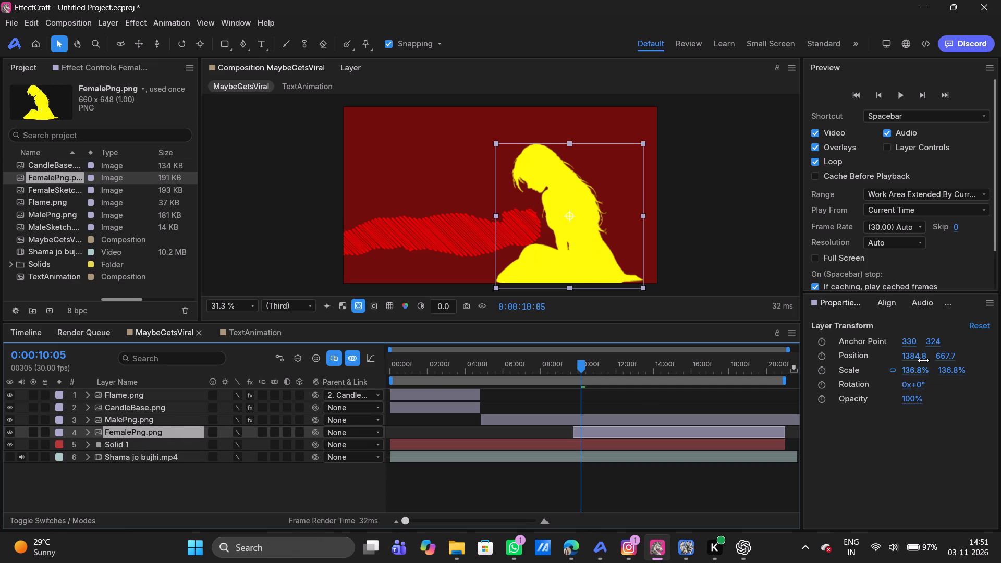
Adjust the FemalePng.png layer's position to 1353.6, 538.9.
left_click_drag(919, 358, 910, 359)
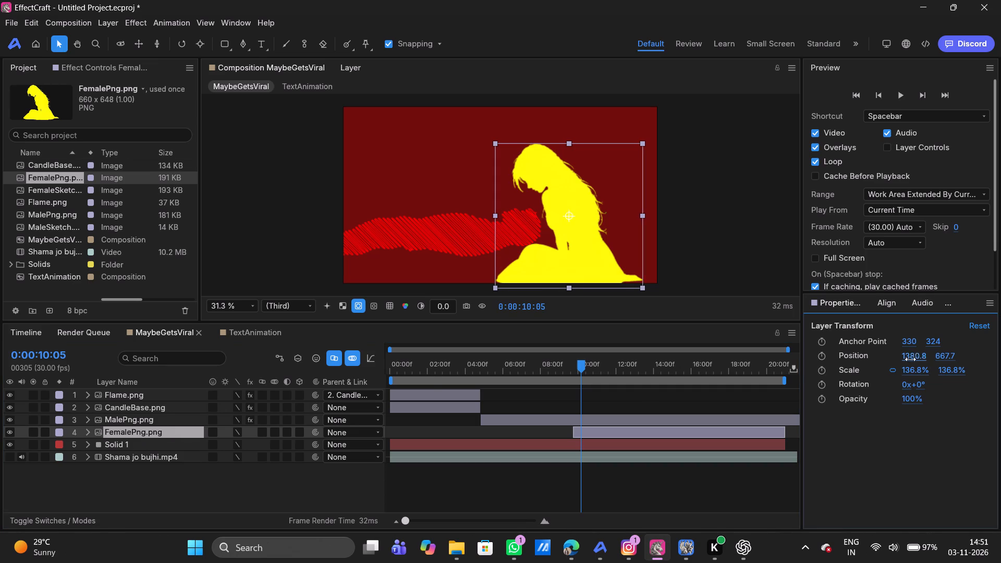
left_click_drag(910, 359, 895, 362)
left_click_drag(956, 359, 914, 358)
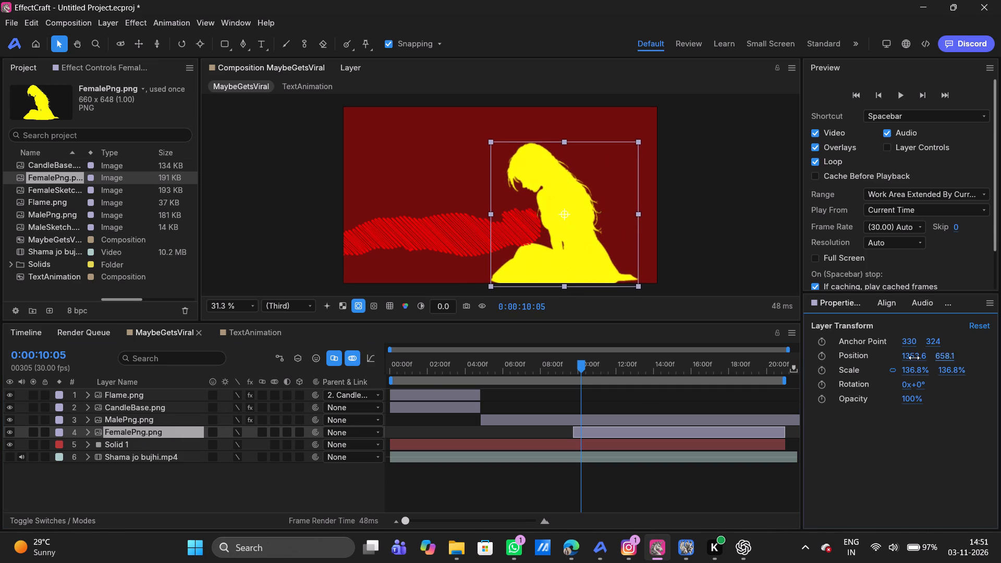
left_click_drag(914, 358, 868, 356)
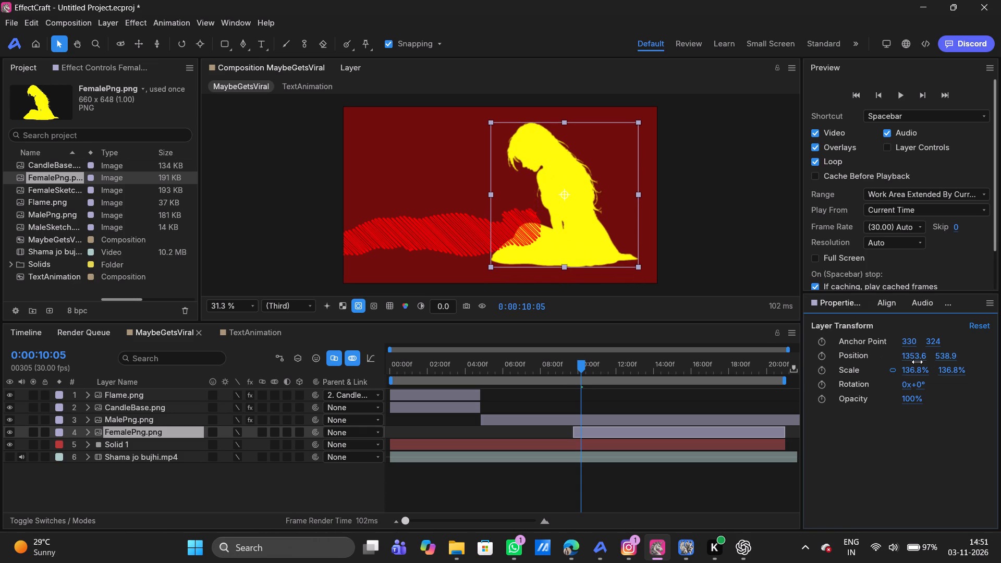
Set the FemalePng.png layer's scale to 108.8%, matching the MalePng.png layer.
left_click(519, 417)
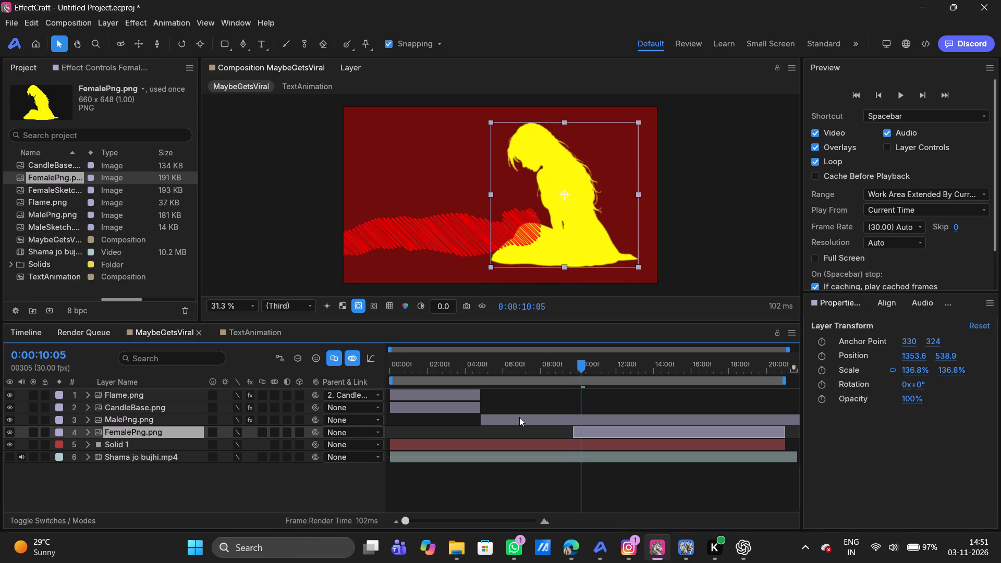
left_click(599, 431)
double_click(915, 372)
key("BackSpace")
type("108.8")
key("Return")
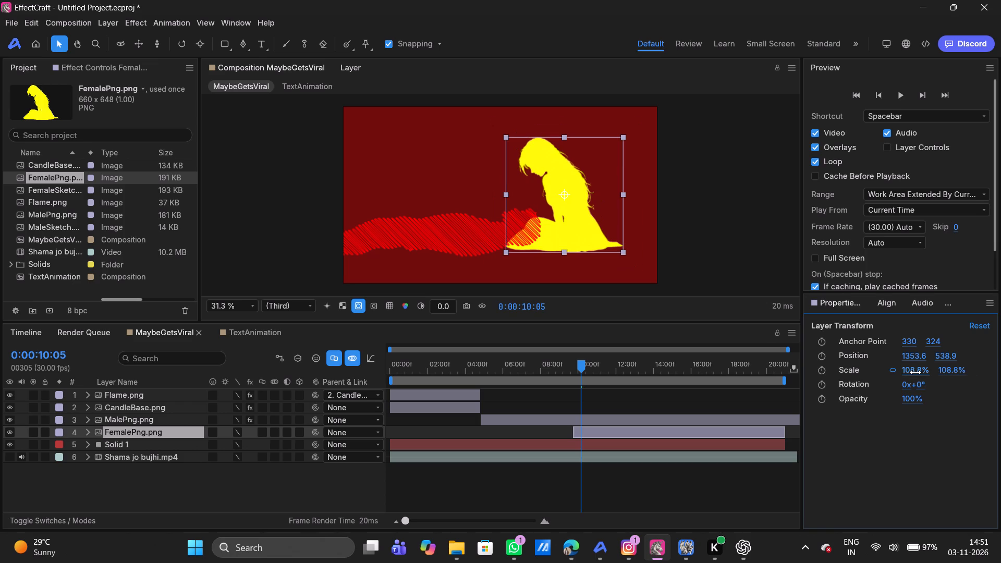
Reposition the FemalePng.png figure to about 1440.8, 617.3.
left_click_drag(935, 356, 42, 351)
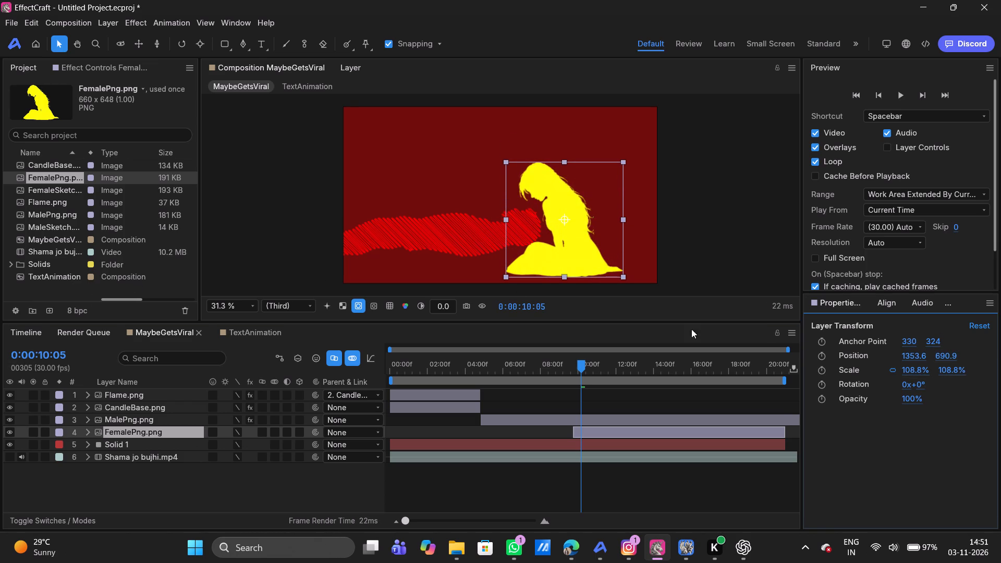
left_click_drag(913, 353, 956, 355)
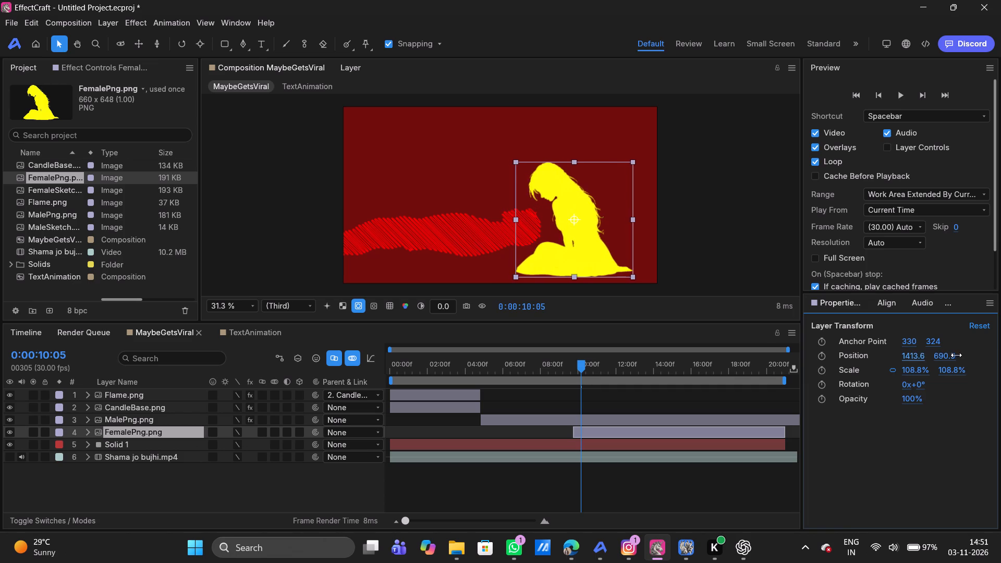
left_click_drag(956, 355, 973, 353)
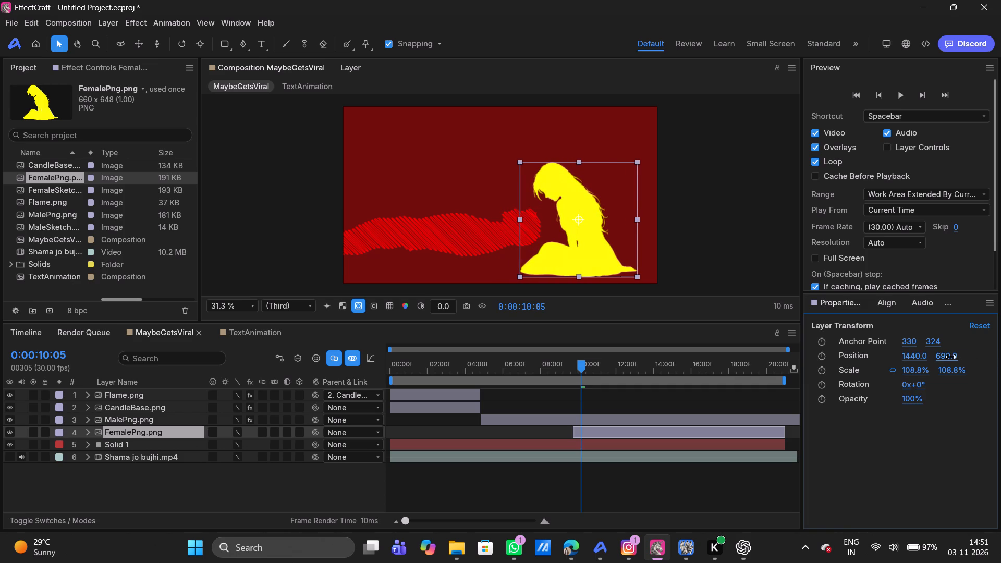
left_click_drag(950, 357, 900, 351)
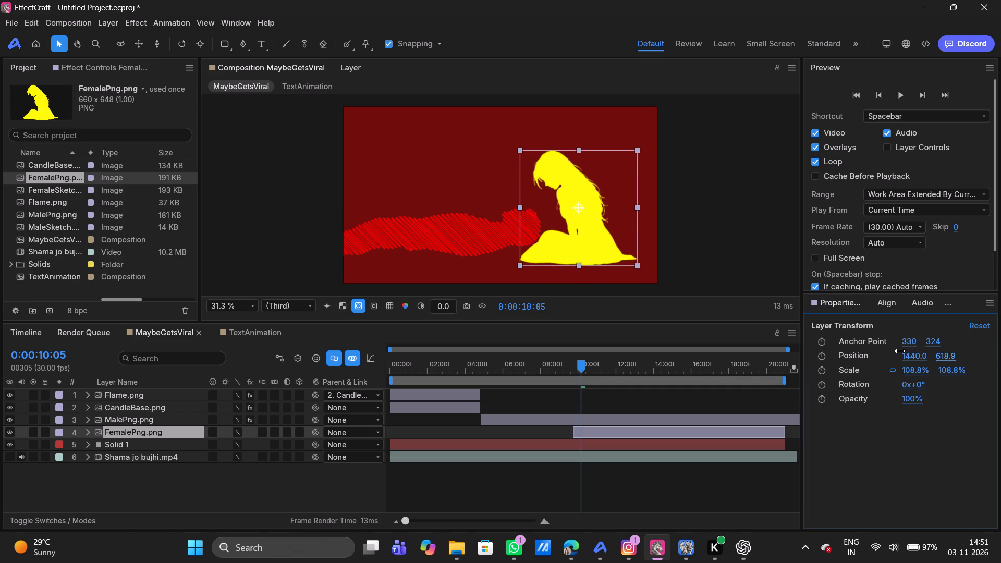
left_click_drag(900, 351, 895, 351)
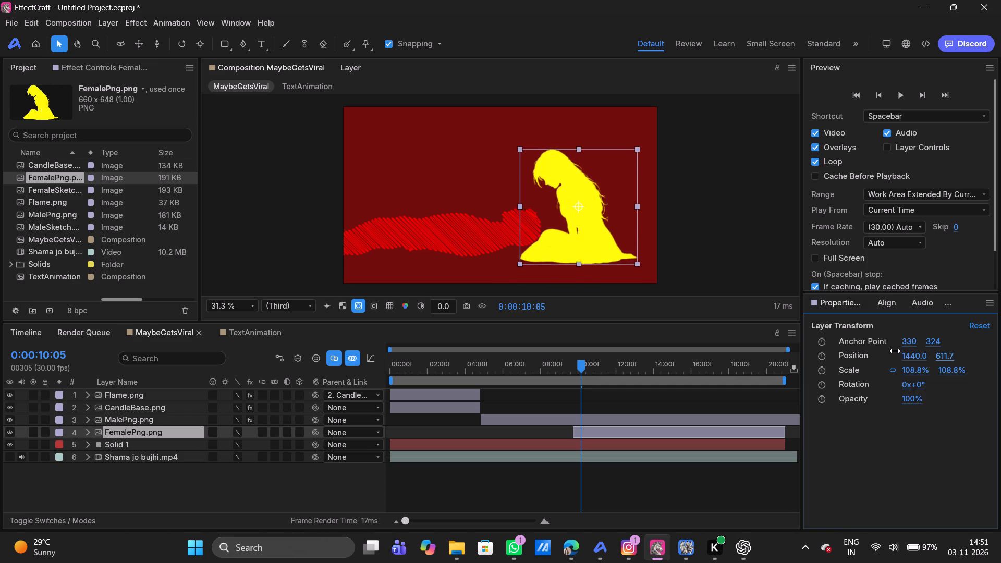
left_click_drag(895, 351, 899, 350)
left_click(922, 355)
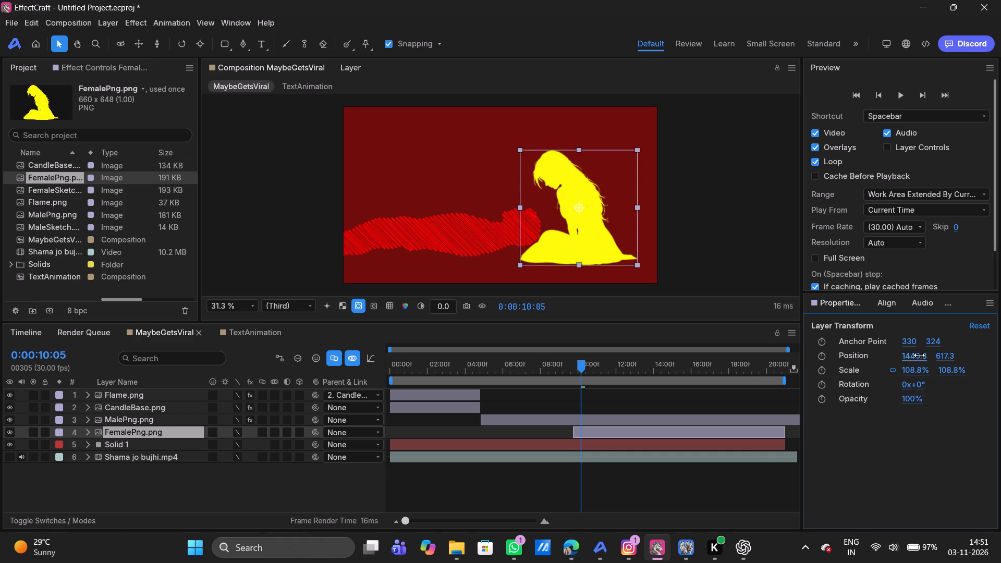
Parent the FemalePng.png layer to the MalePng.png layer.
left_click(514, 423)
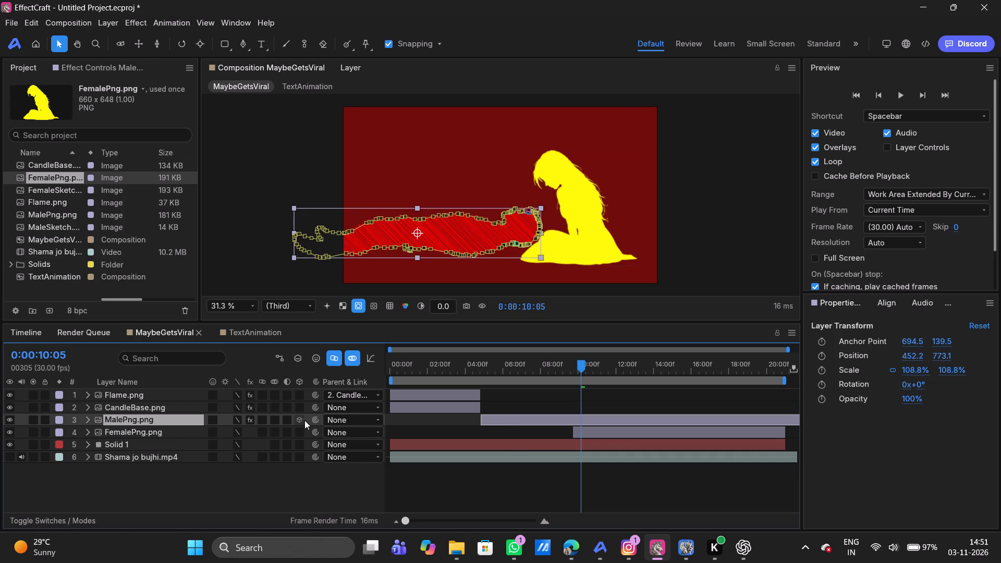
left_click_drag(315, 430, 312, 429)
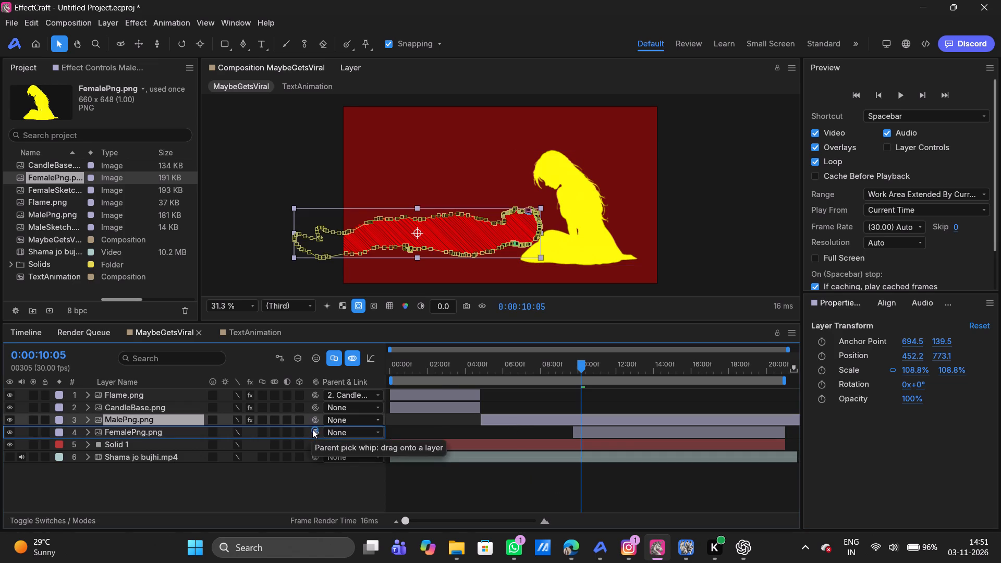
left_click_drag(312, 429, 306, 420)
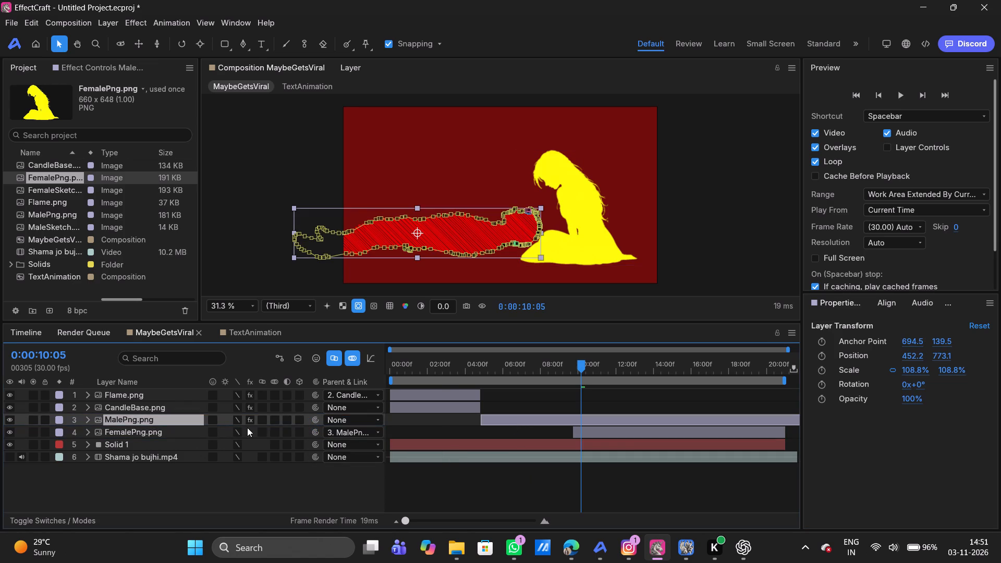
left_click(244, 492)
Move the MalePng.png figure, with its parented female figure, to about 375.6, 853.0.
left_click(510, 417)
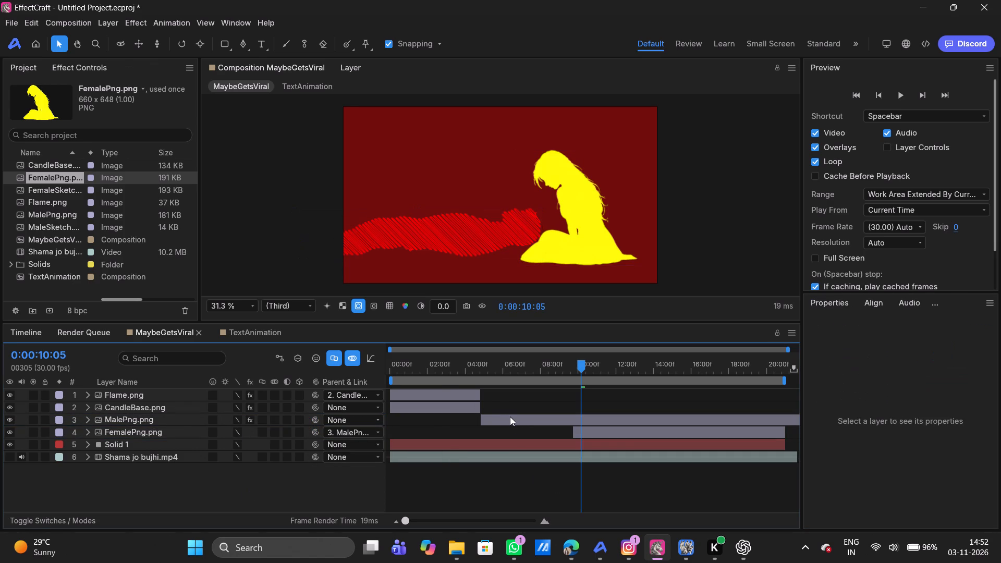
left_click_drag(418, 231, 407, 234)
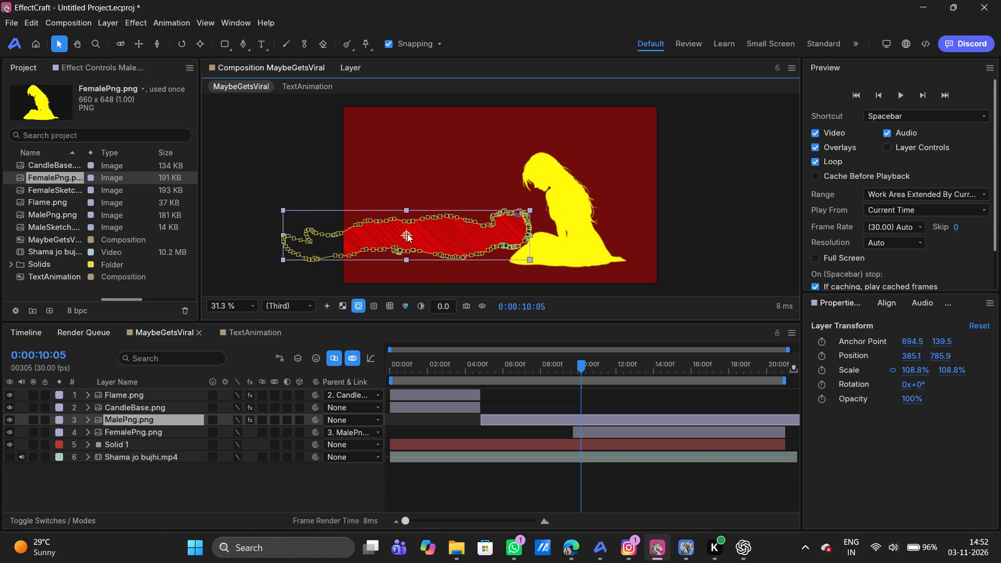
left_click_drag(407, 234, 408, 241)
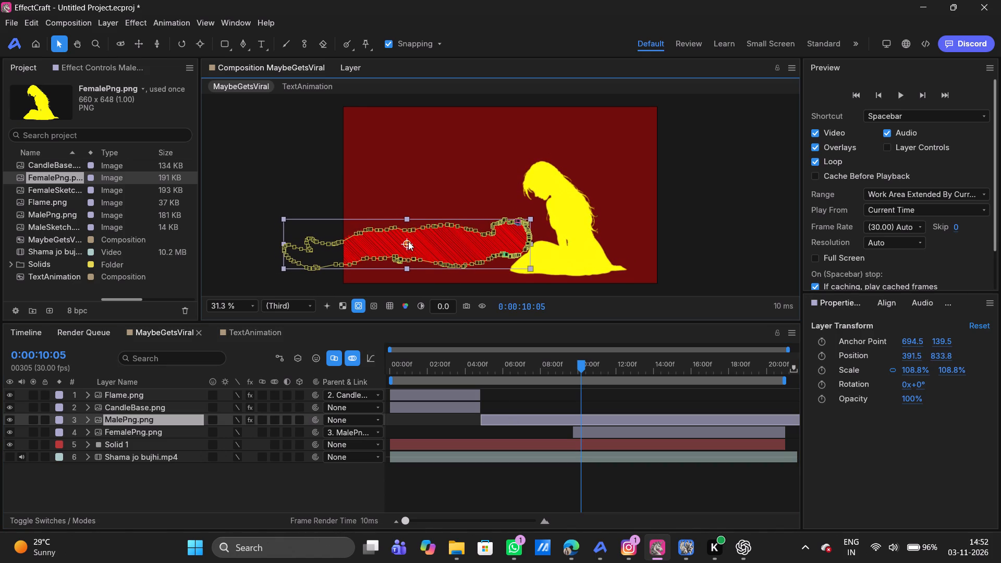
left_click_drag(408, 241, 416, 243)
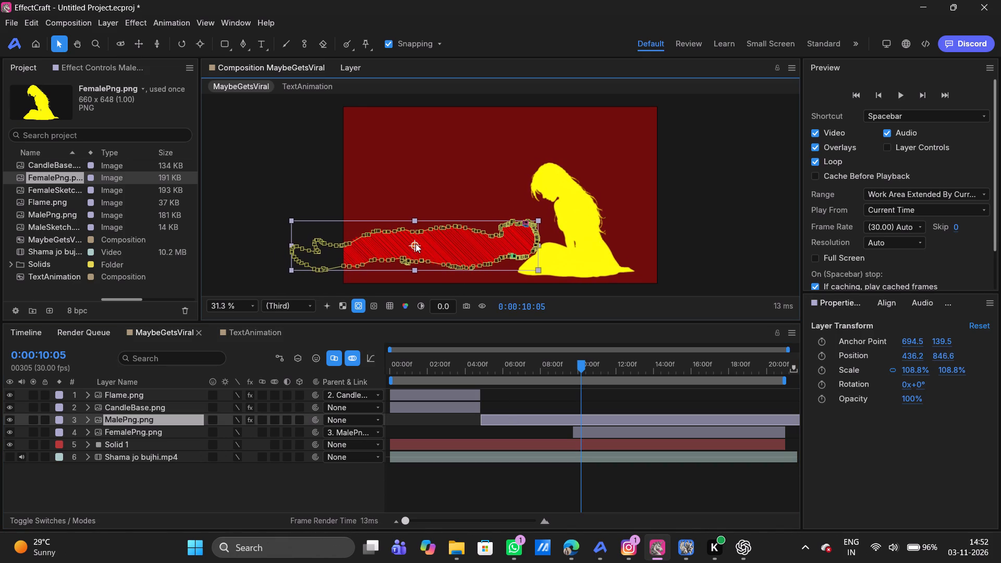
left_click_drag(416, 243, 406, 244)
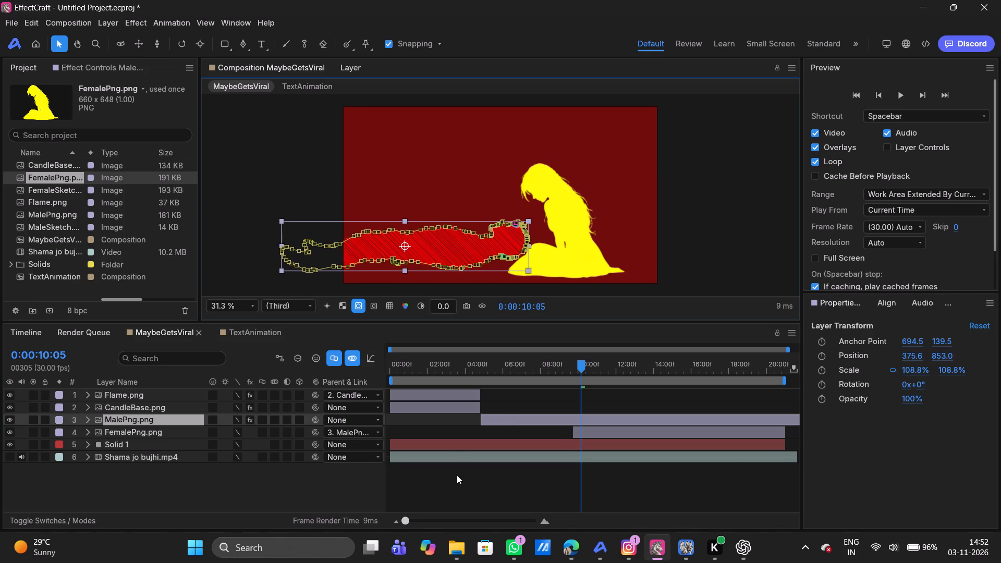
left_click(466, 495)
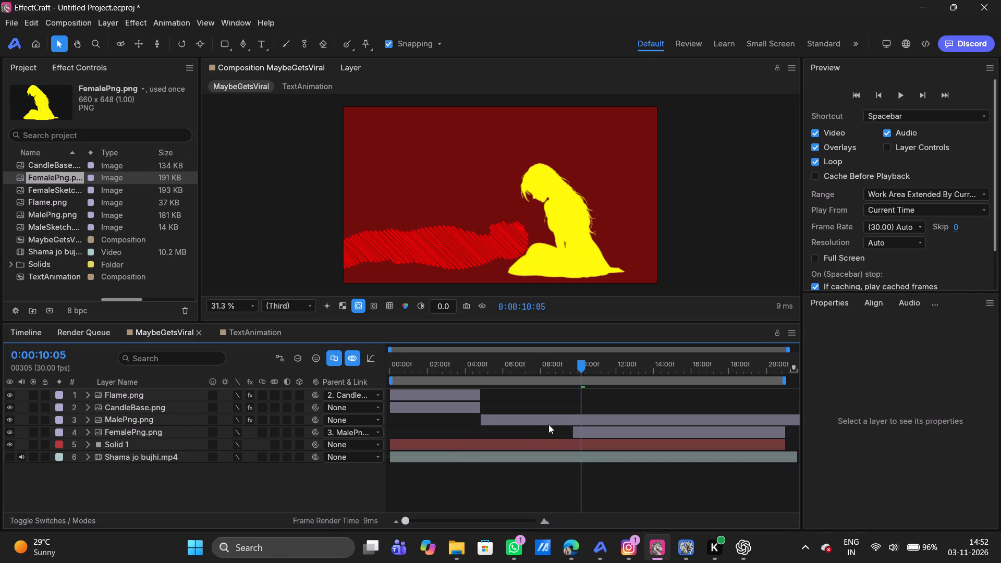
Keyframe the FemalePng.png layer's opacity from 0% at its start, 0:00:09:22, to 100% at 0:00:10:27.
left_click(612, 433)
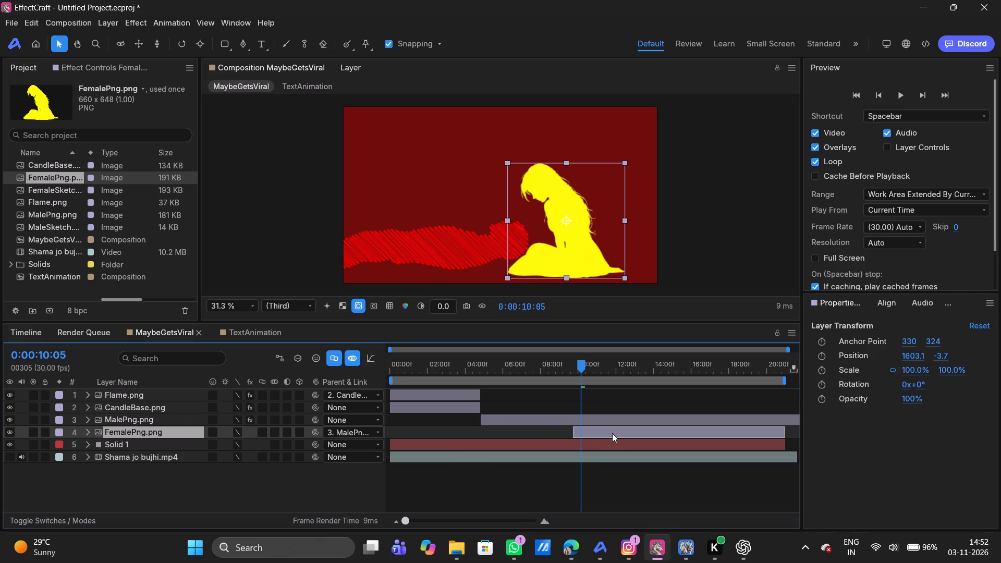
key("i")
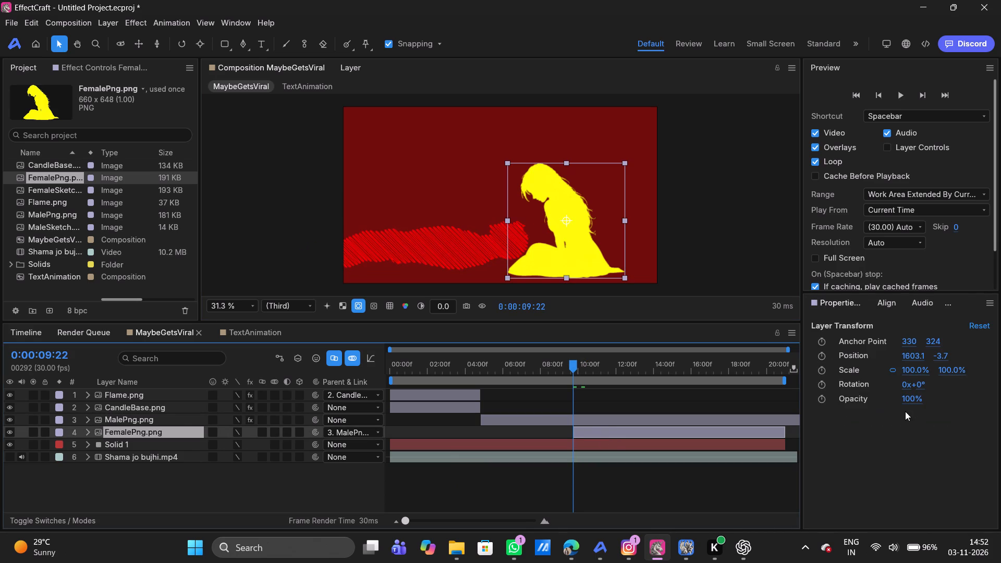
left_click(825, 399)
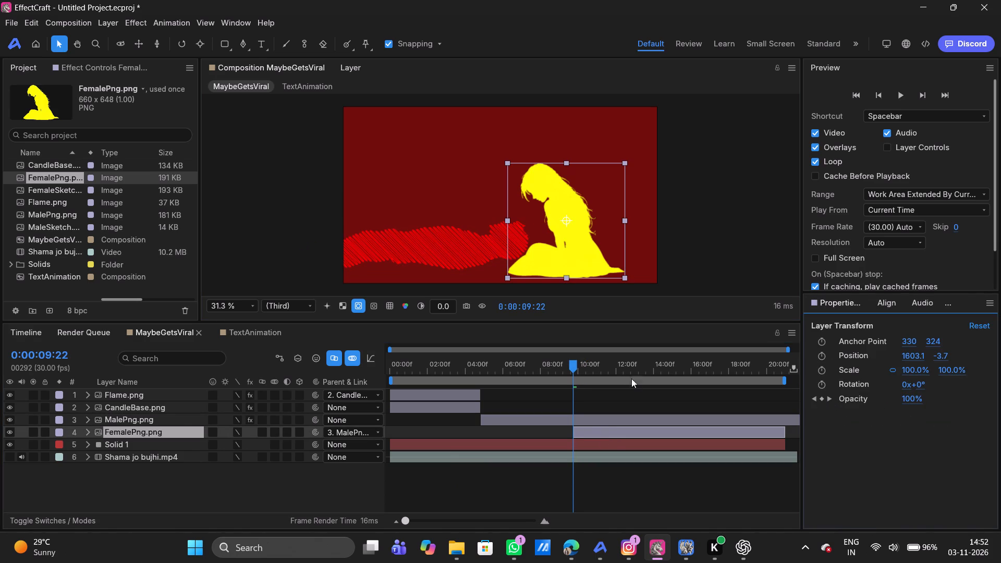
left_click_drag(572, 363, 595, 366)
left_click(821, 399)
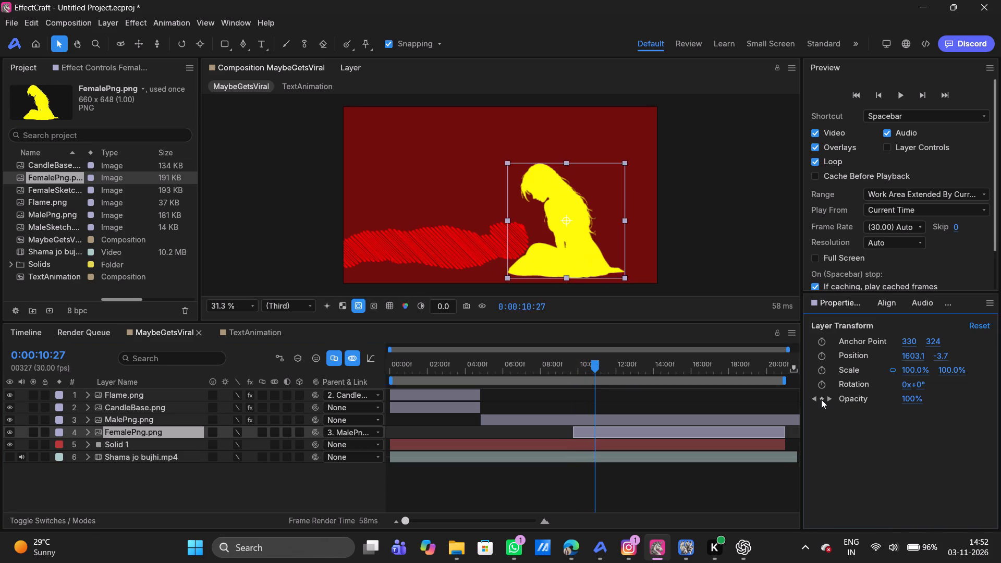
left_click(814, 398)
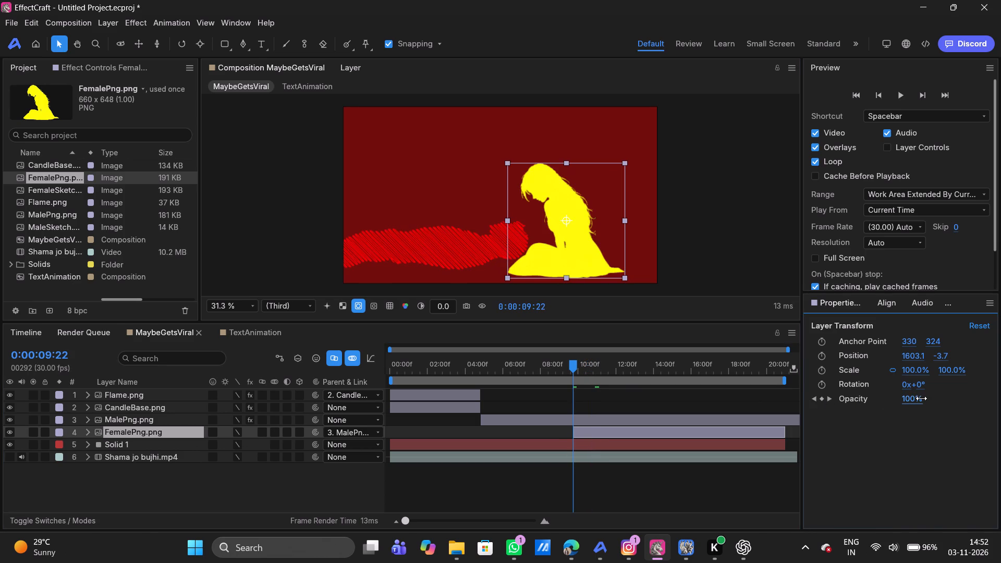
left_click_drag(921, 398, 621, 405)
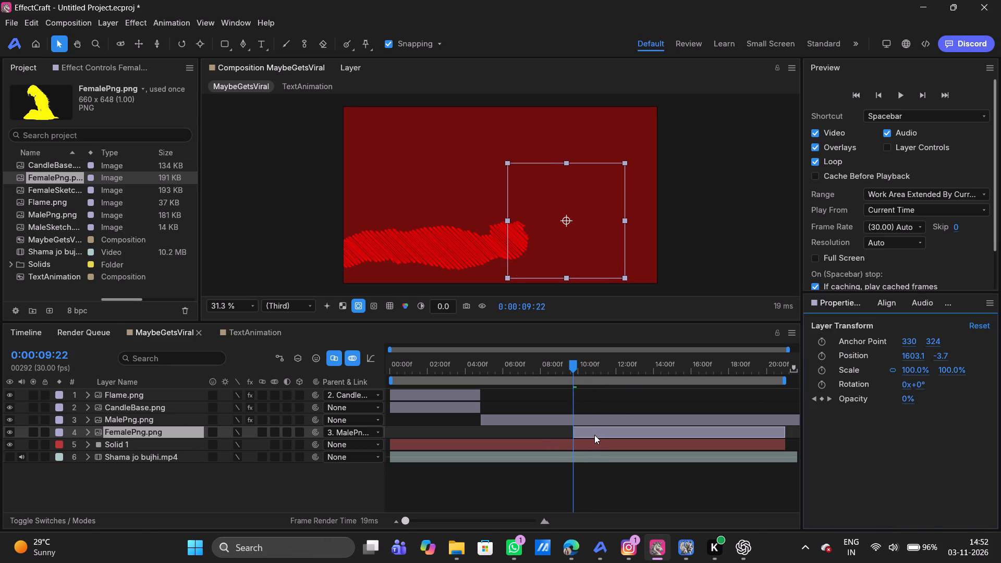
Reveal the FemalePng.png layer's keyframes and move its second opacity keyframe to 0:00:11:26.
key("u")
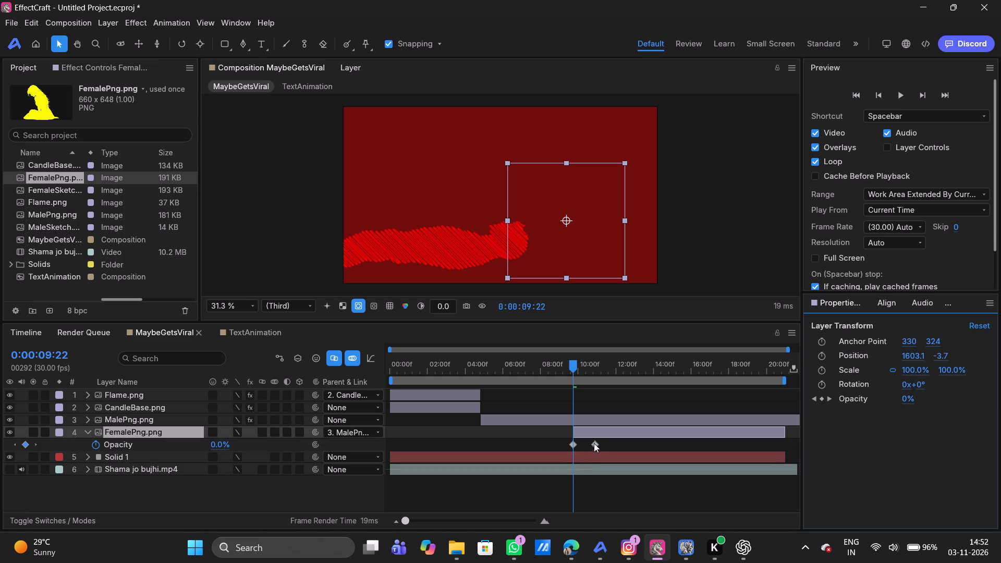
left_click(594, 445)
left_click_drag(594, 445, 611, 446)
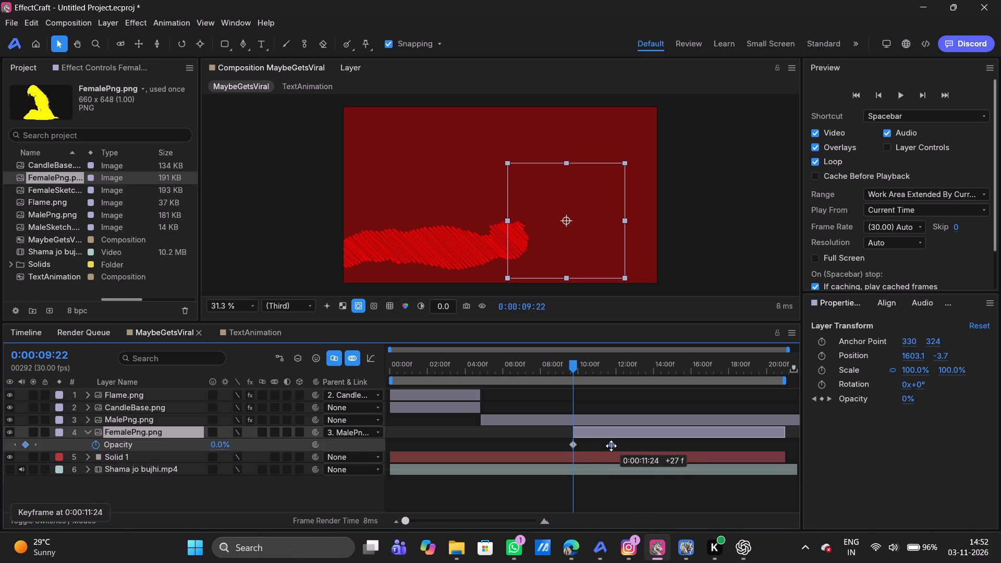
left_click_drag(611, 446, 612, 446)
Auto-trace the FemalePng.png layer's alpha channel at the current frame with the default settings.
left_click(593, 434)
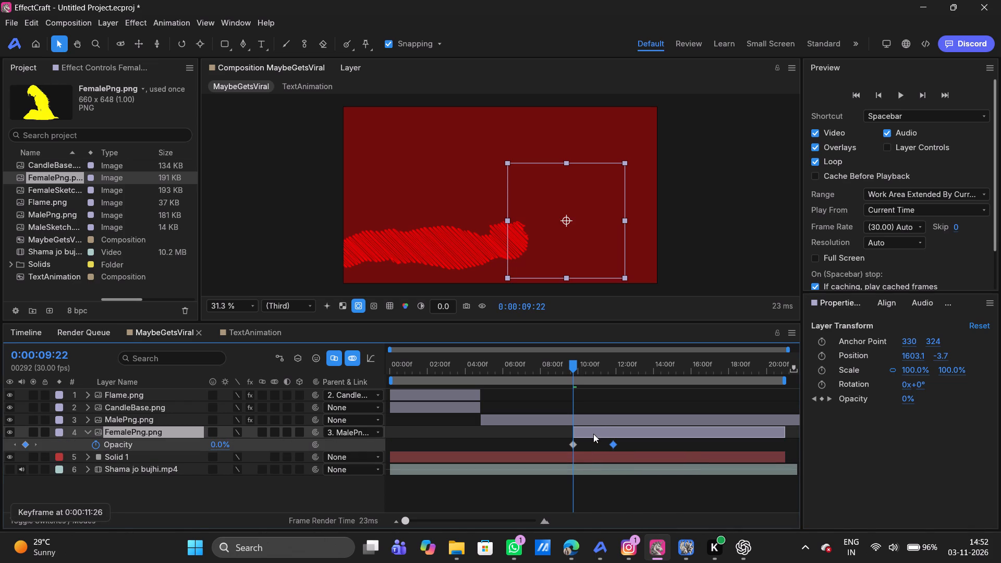
left_click(112, 20)
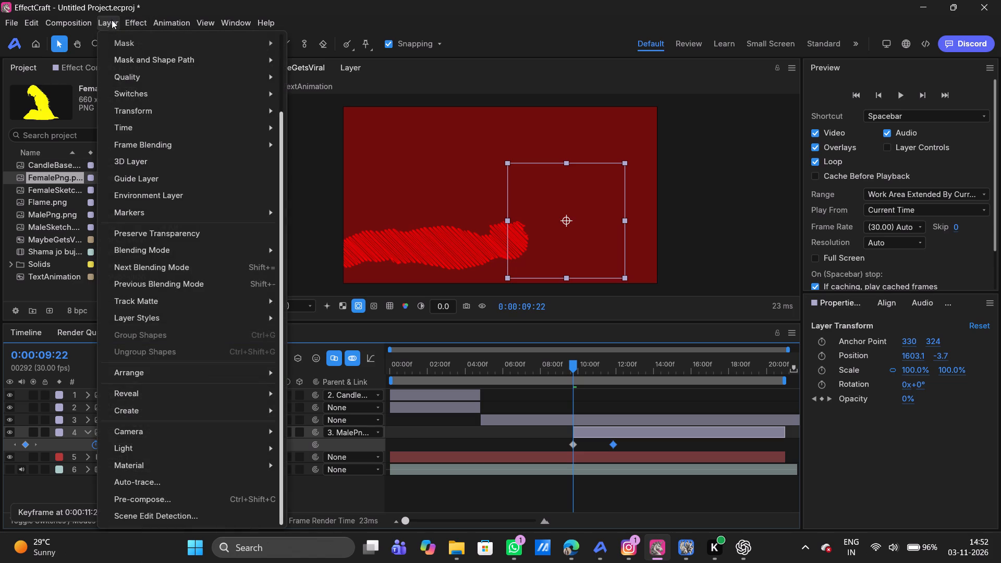
left_click(141, 483)
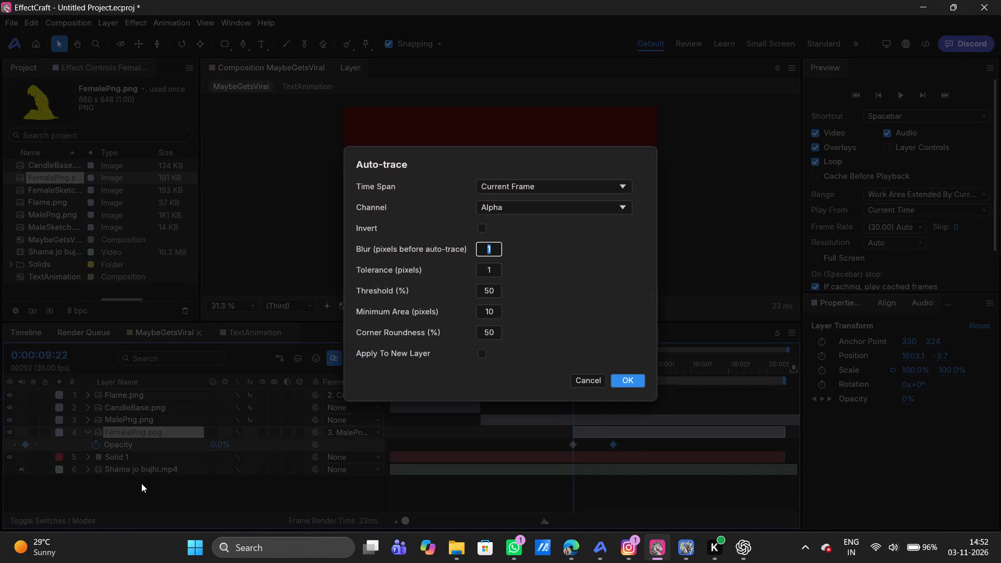
left_click(627, 383)
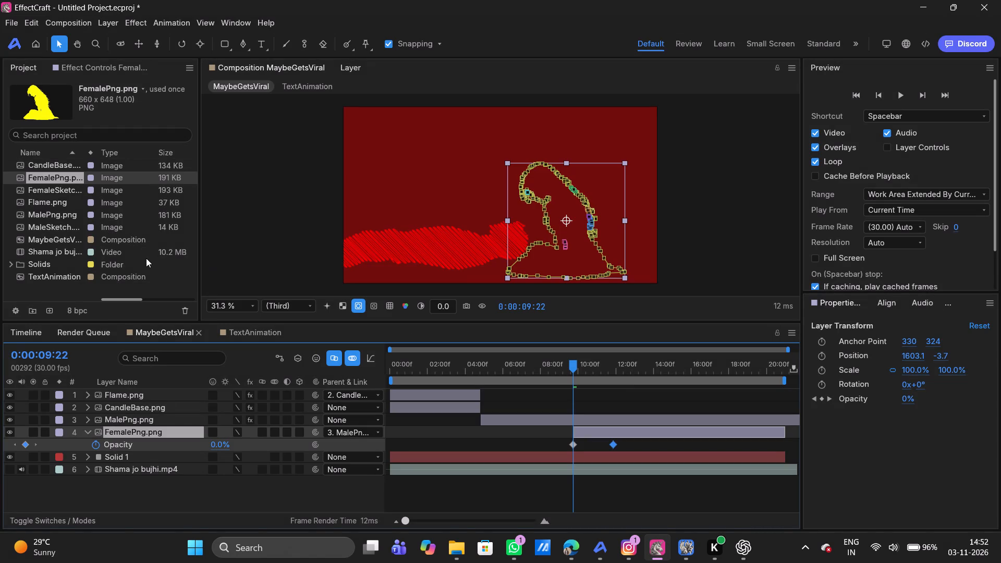
Paste the copied Scribble effect onto the FemalePng.png layer.
left_click(121, 432)
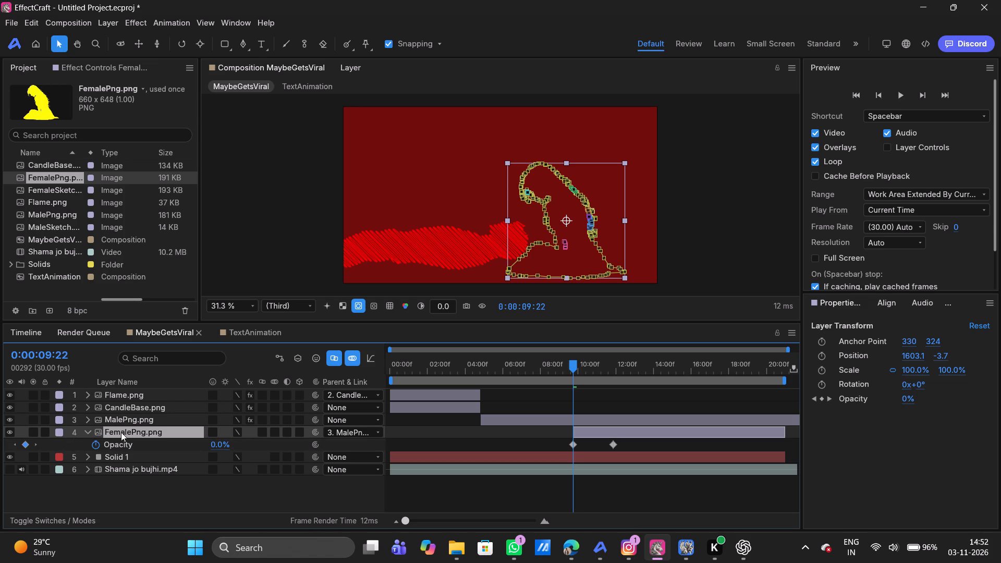
left_click(88, 64)
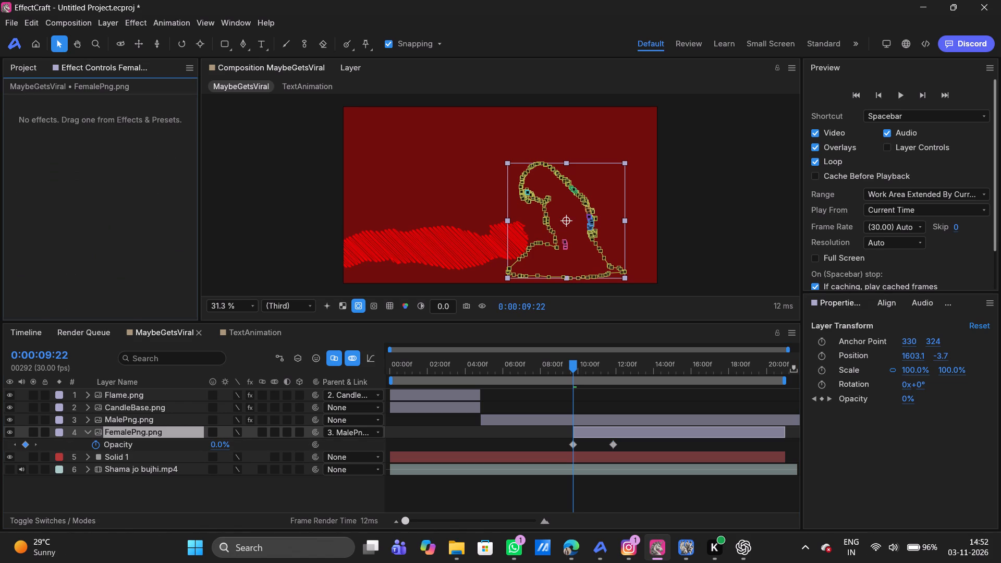
key("ctrl+v")
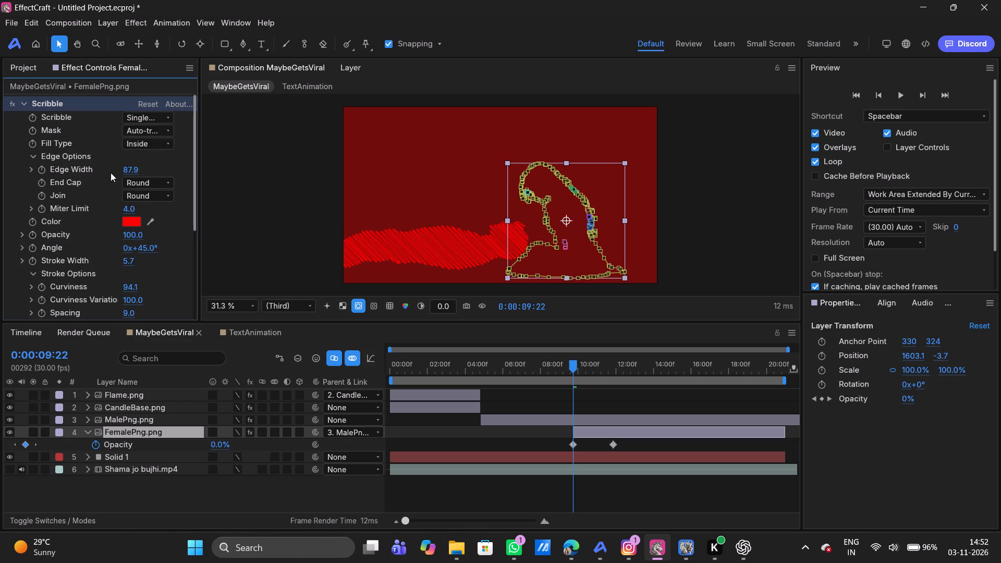
Change the Scribble colour on the FemalePng.png layer to yellow FFDF00 and preview the fade-in from 0:00:09:22.
left_click(130, 222)
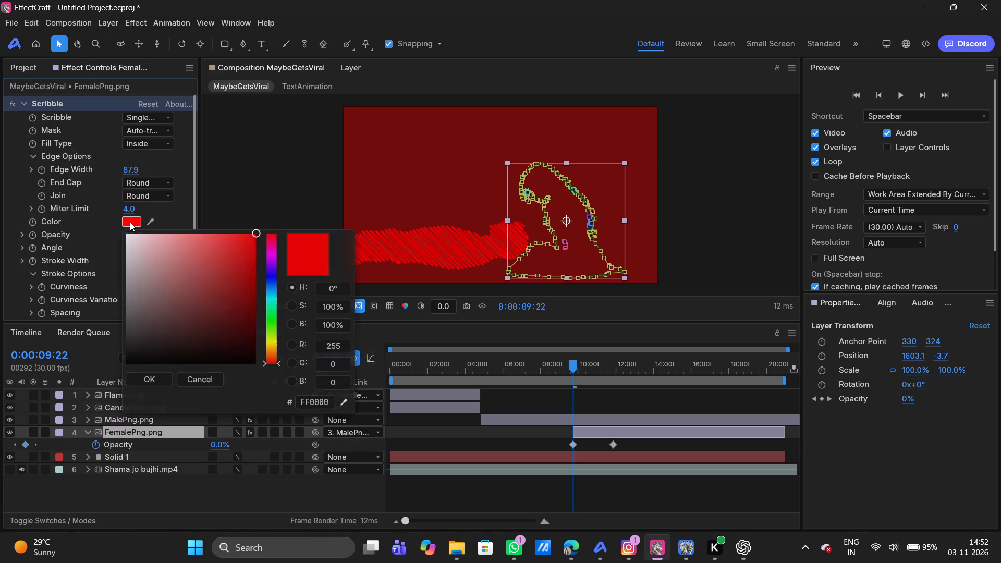
left_click(274, 347)
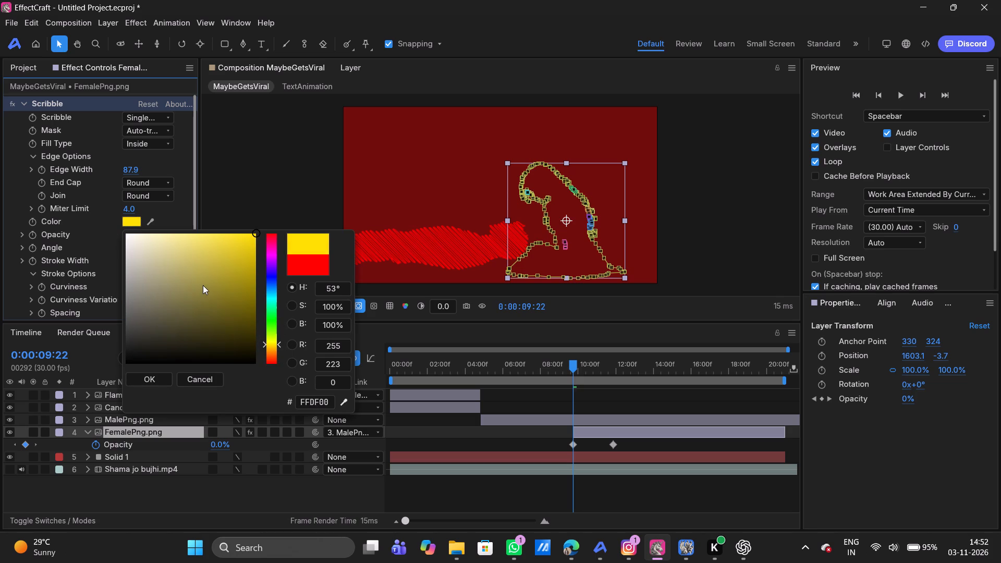
left_click_drag(203, 286, 327, 188)
left_click(153, 380)
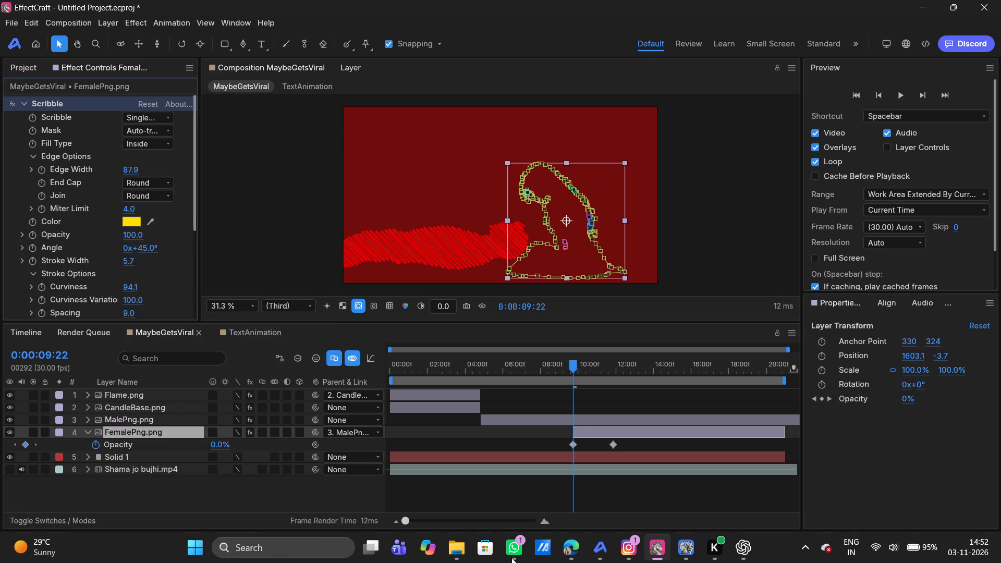
left_click(473, 505)
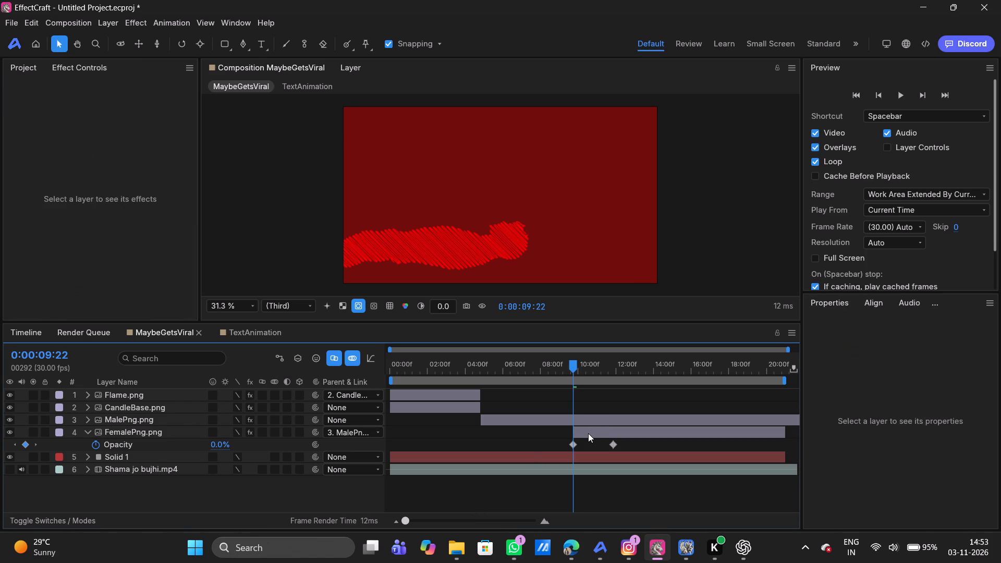
left_click(588, 433)
left_click(594, 489)
key("space")
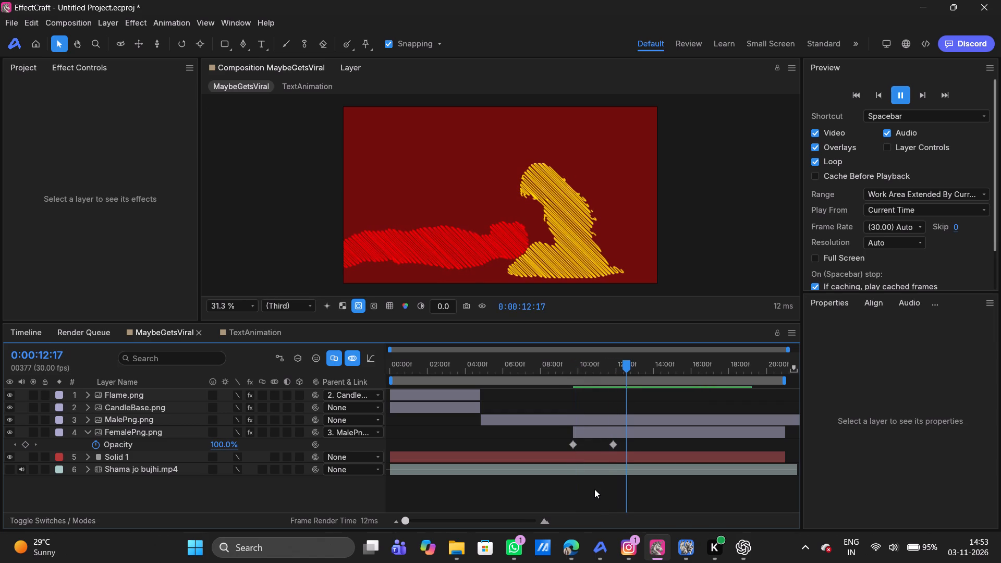
key("space")
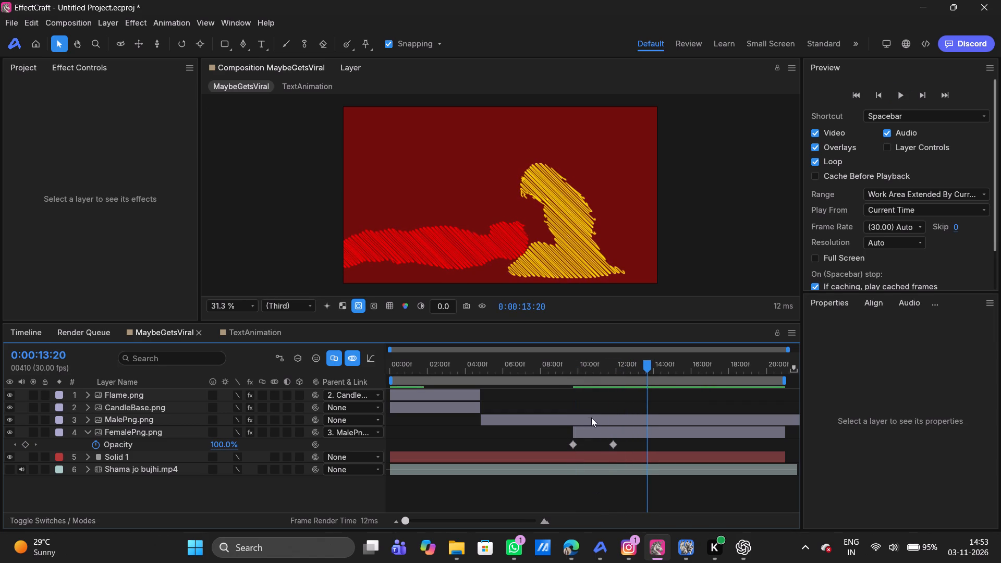
Expand the FemalePng.png layer's Scribble stroke options in the timeline and reduce Spacing to 5.7.
left_click(593, 431)
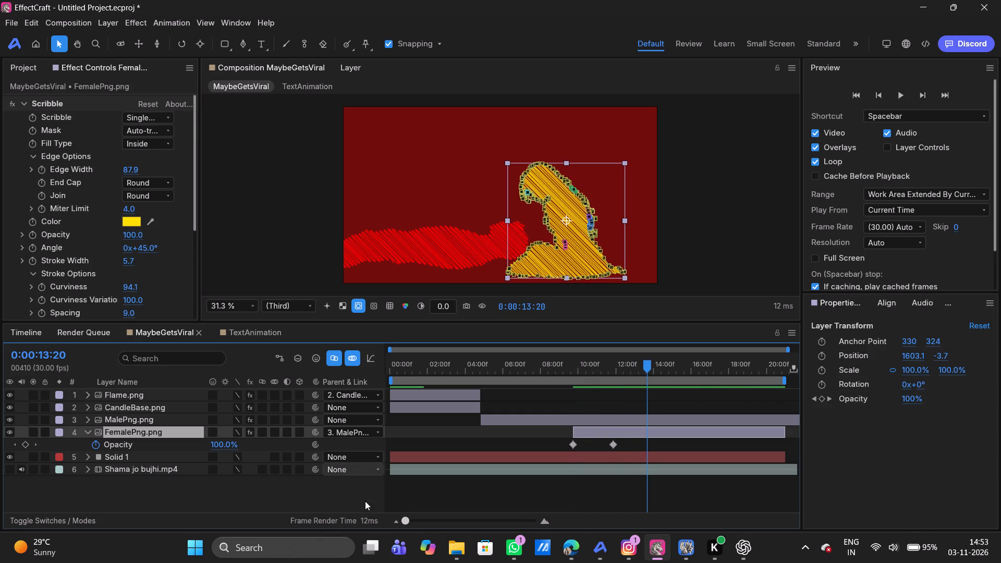
left_click(304, 495)
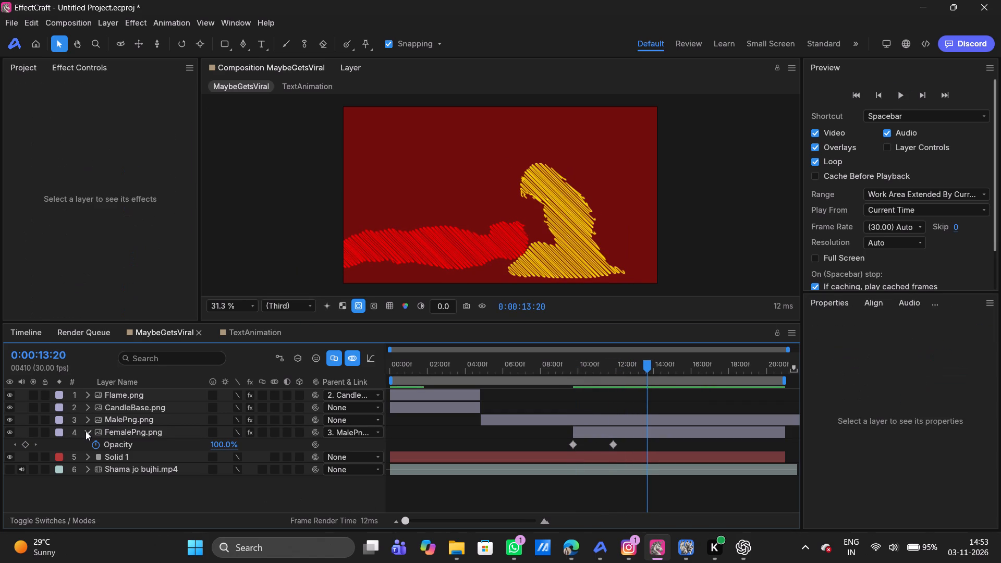
left_click(86, 431)
left_click(83, 432)
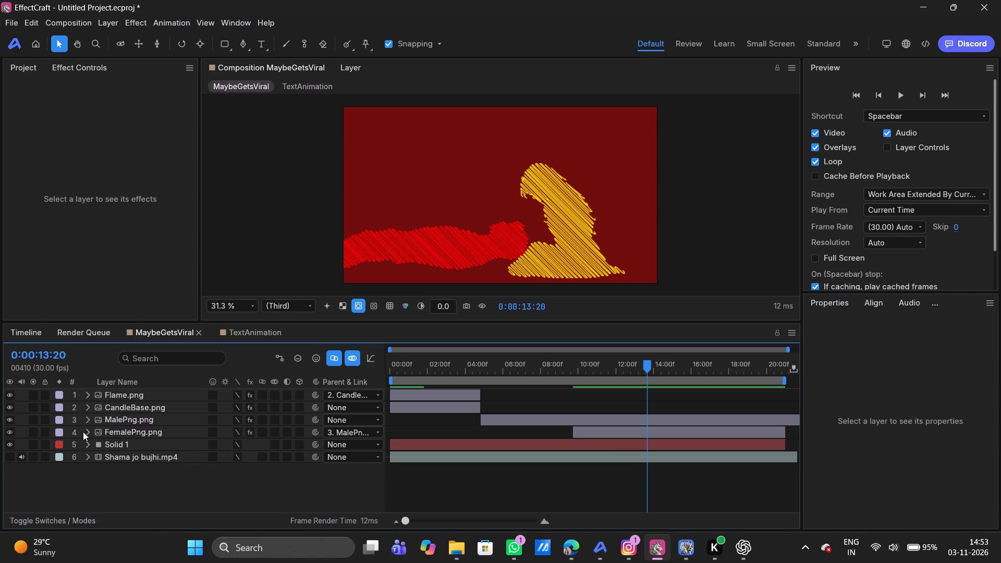
left_click(88, 432)
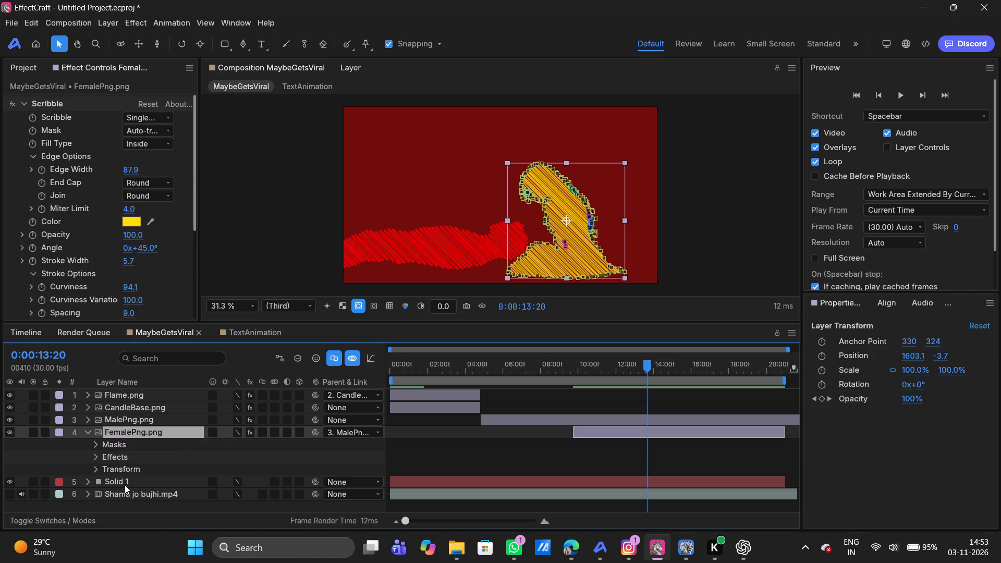
left_click(94, 458)
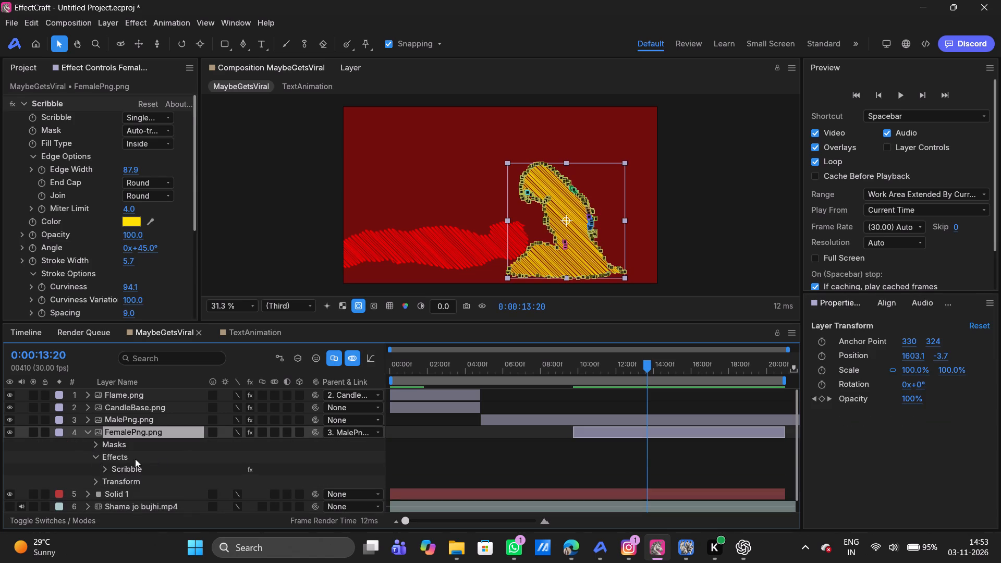
left_click(105, 469)
scroll(163, 458, "down", 1)
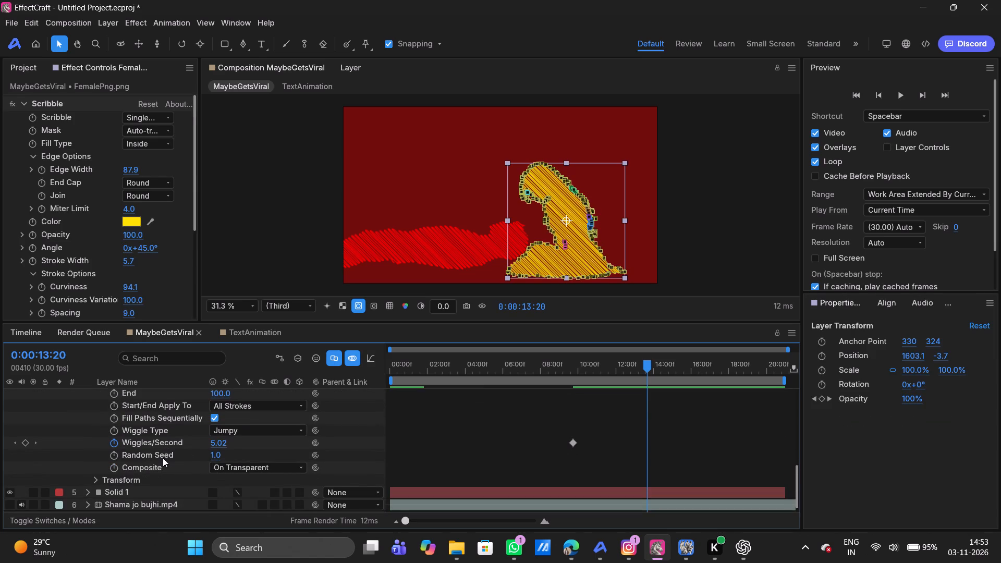
scroll(163, 458, "down", 1)
left_click(123, 509)
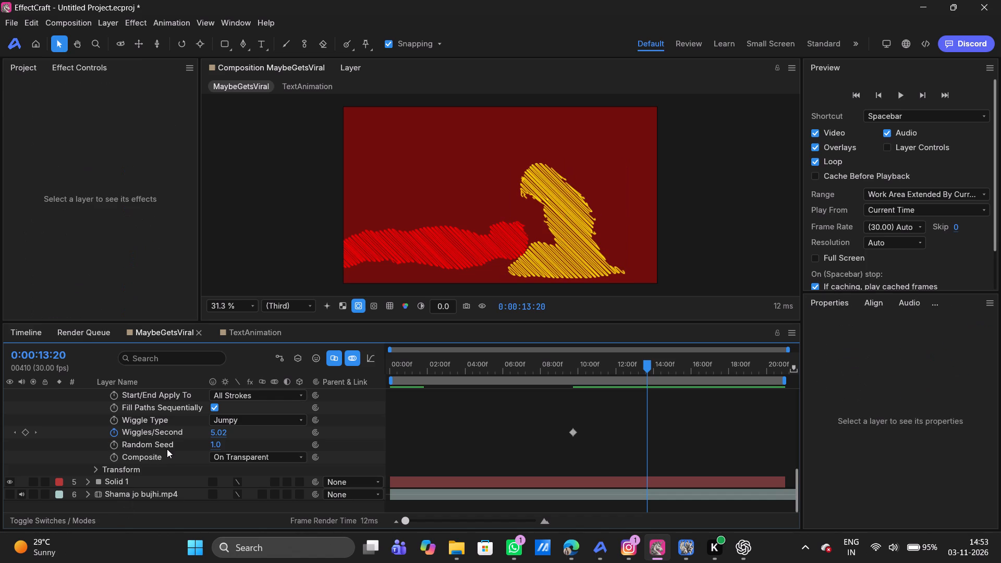
scroll(167, 449, "up", 1)
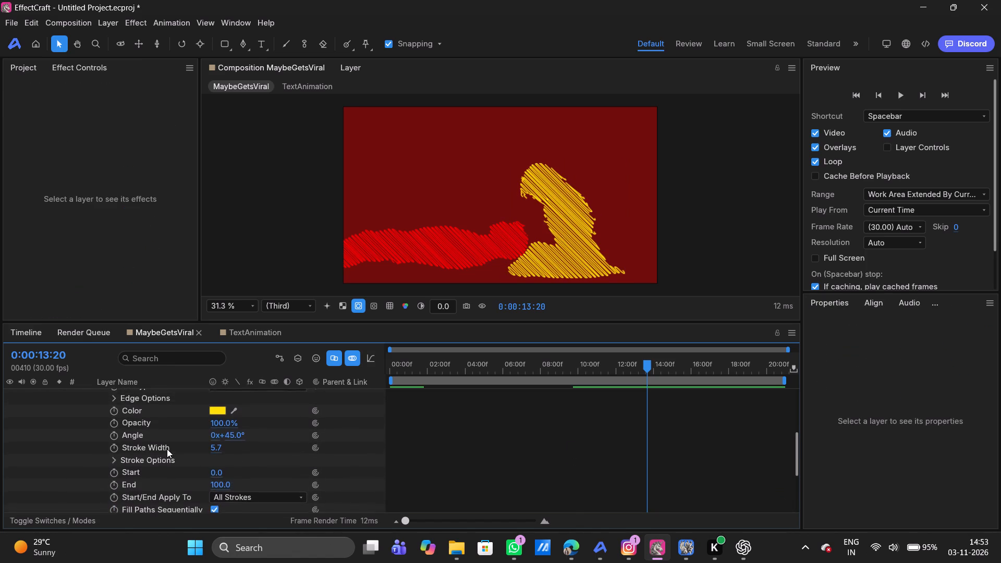
scroll(126, 463, "up", 1)
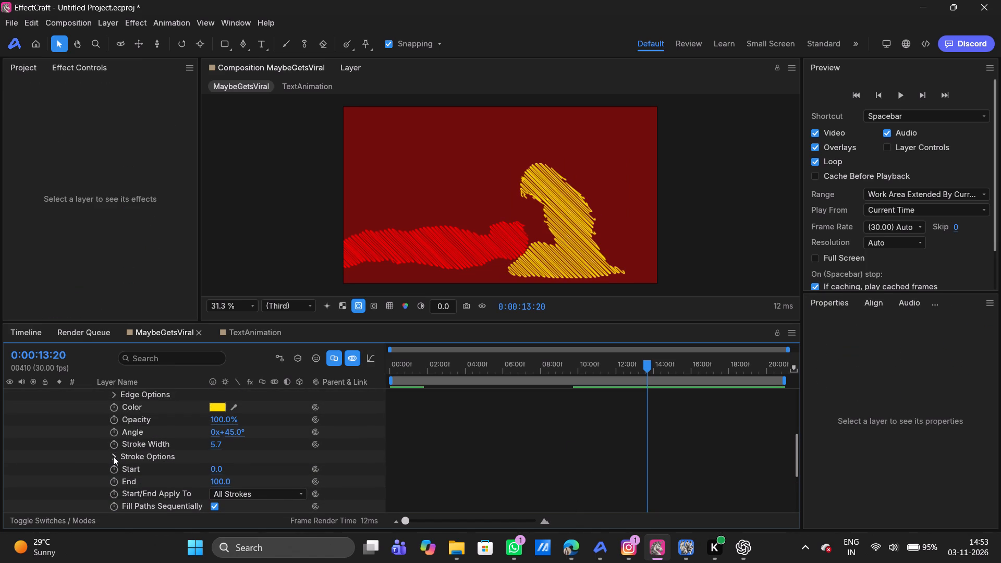
left_click(113, 456)
scroll(149, 456, "down", 2)
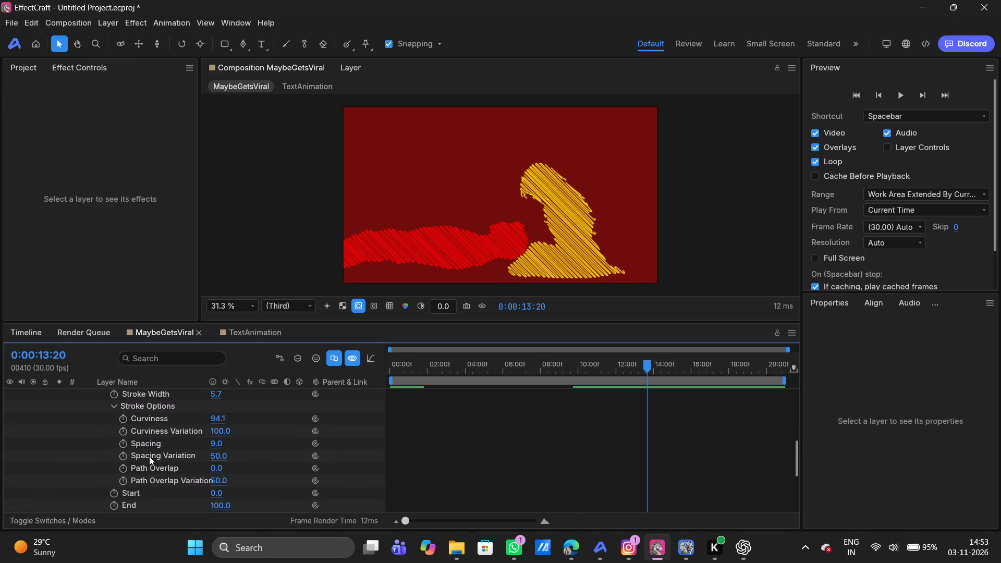
left_click_drag(222, 444, 204, 446)
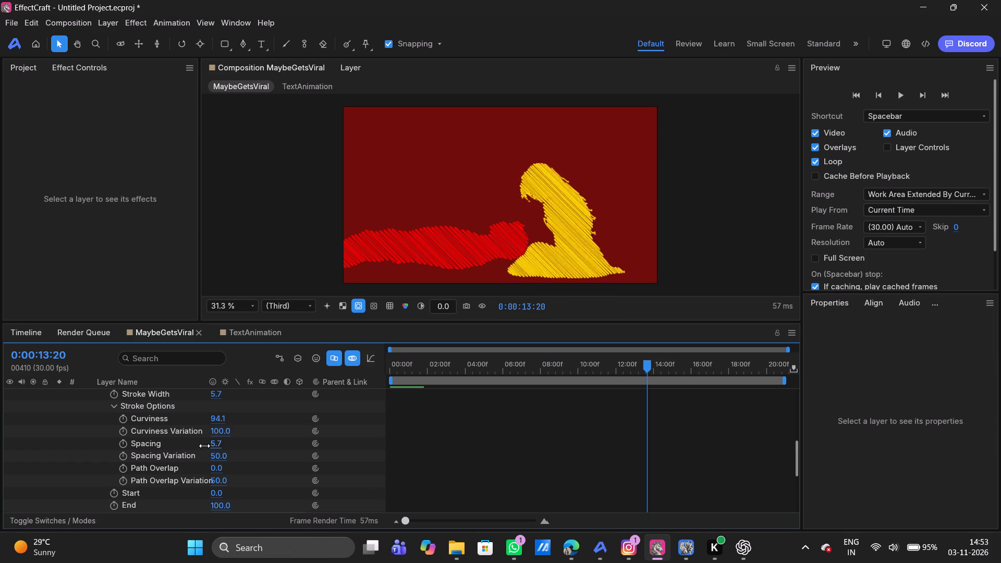
left_click_drag(204, 446, 205, 447)
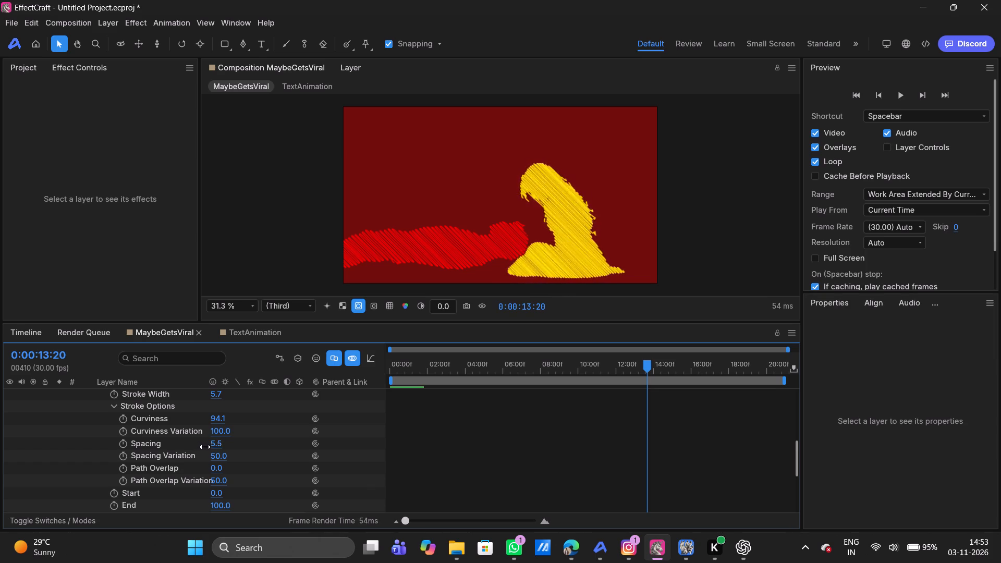
left_click_drag(205, 447, 205, 447)
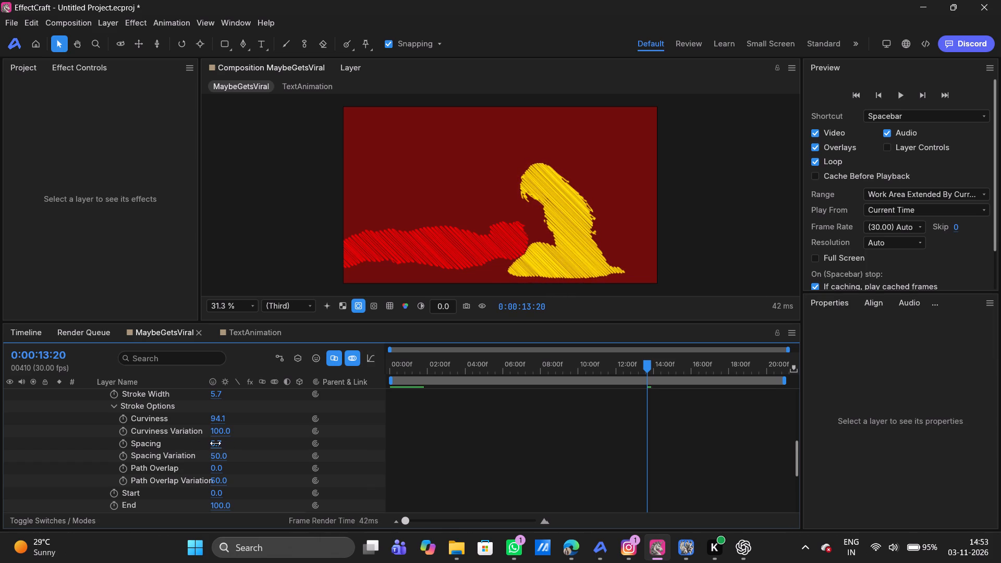
Set the female Scribble's Curviness to 90.7 and its Curviness Variation to 22.4.
left_click_drag(220, 421, 185, 422)
left_click_drag(185, 422, 345, 404)
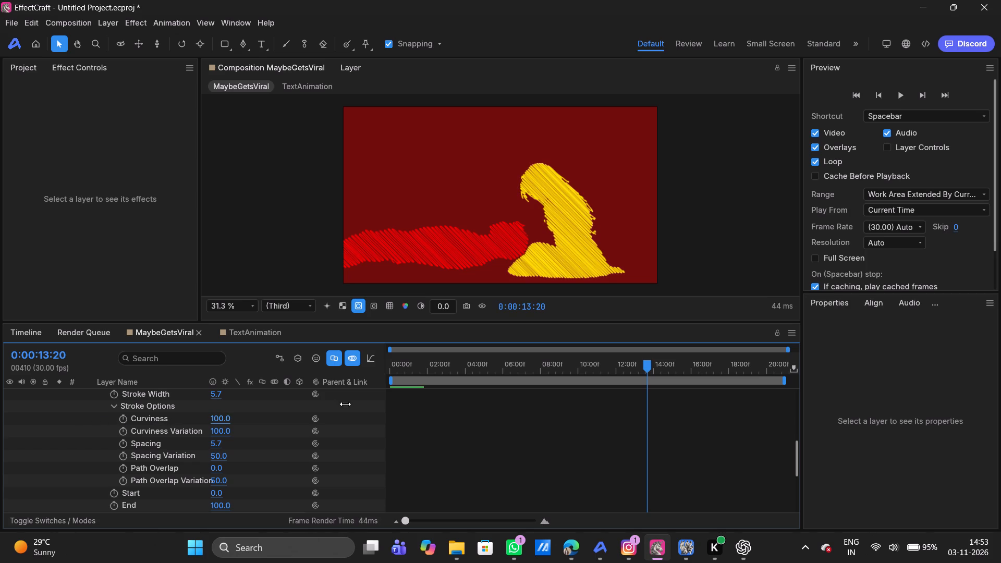
left_click_drag(345, 404, 72, 434)
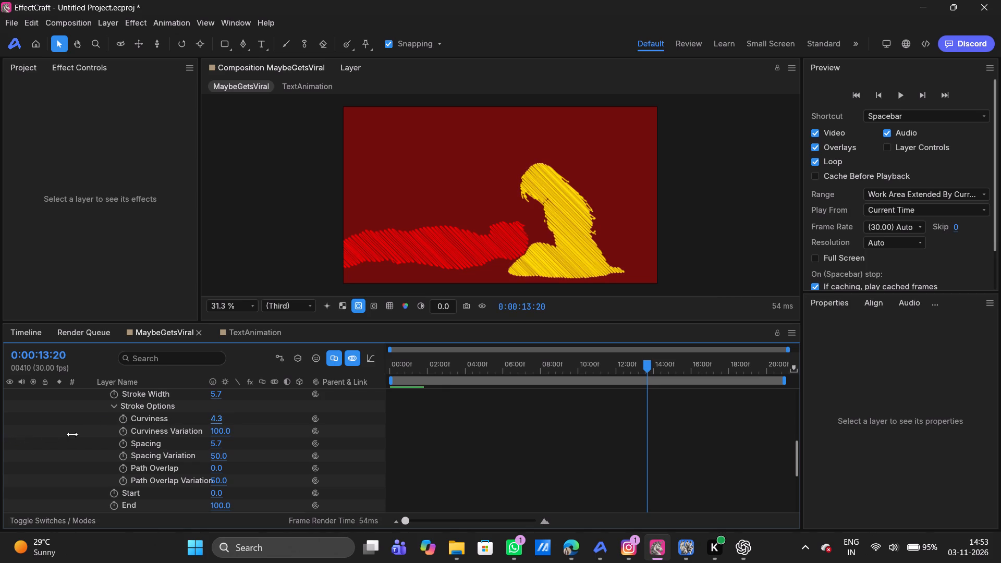
left_click_drag(72, 434, 247, 412)
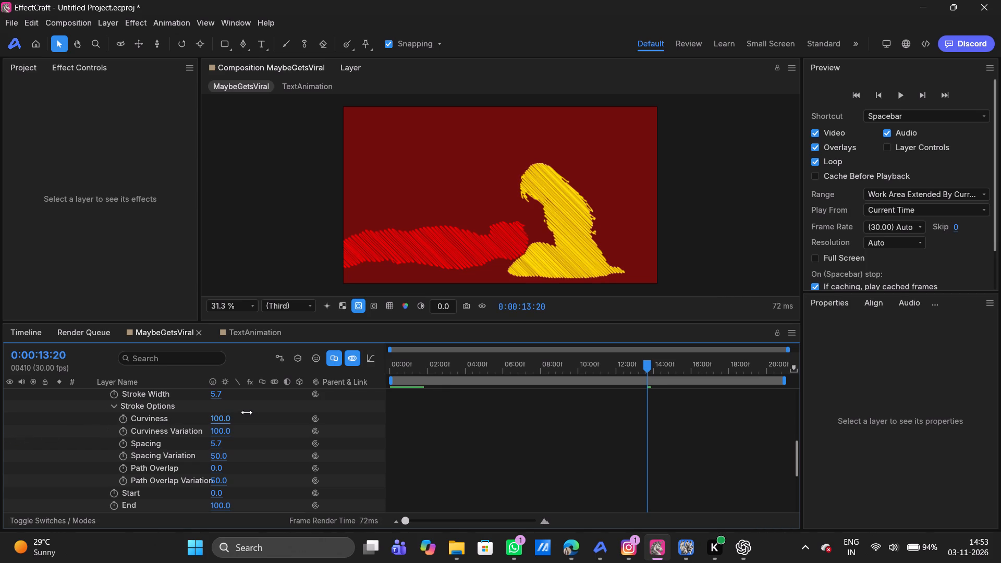
left_click_drag(247, 412, 228, 413)
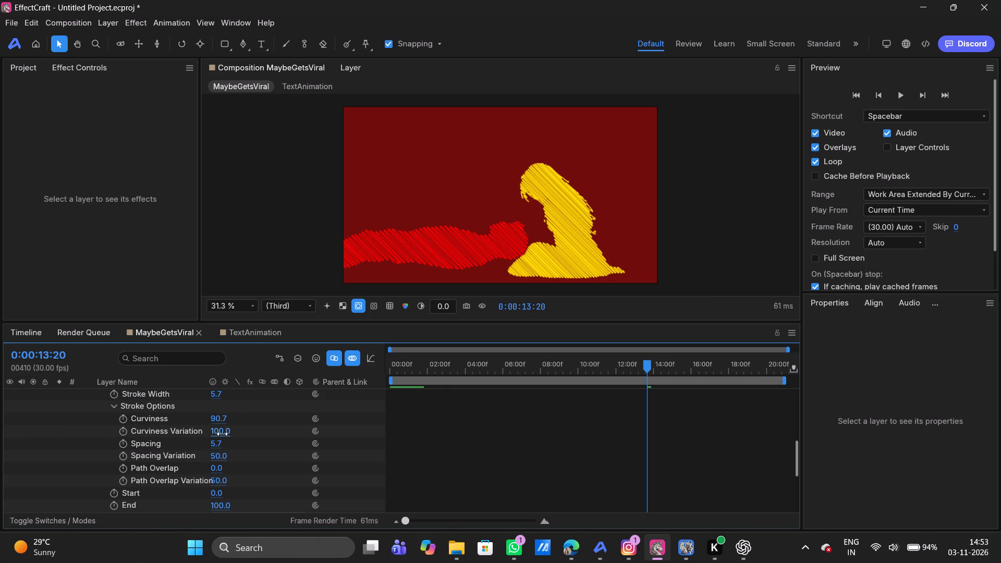
left_click_drag(222, 434, 200, 434)
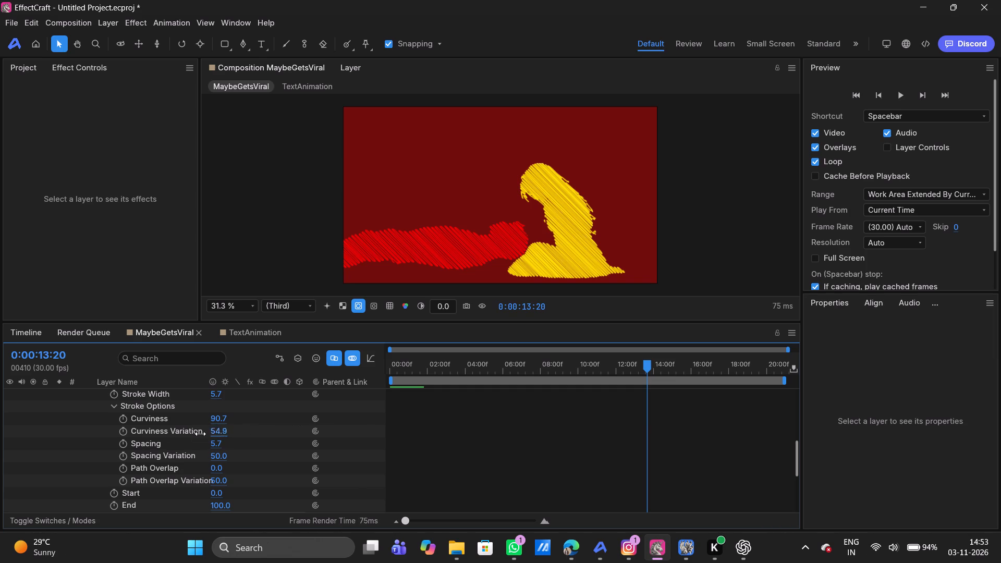
left_click_drag(200, 434, 205, 433)
left_click_drag(205, 433, 204, 434)
Try tighter and looser stroke spacings on the female Scribble and settle on a Spacing of 8.7.
left_click_drag(220, 444, 205, 444)
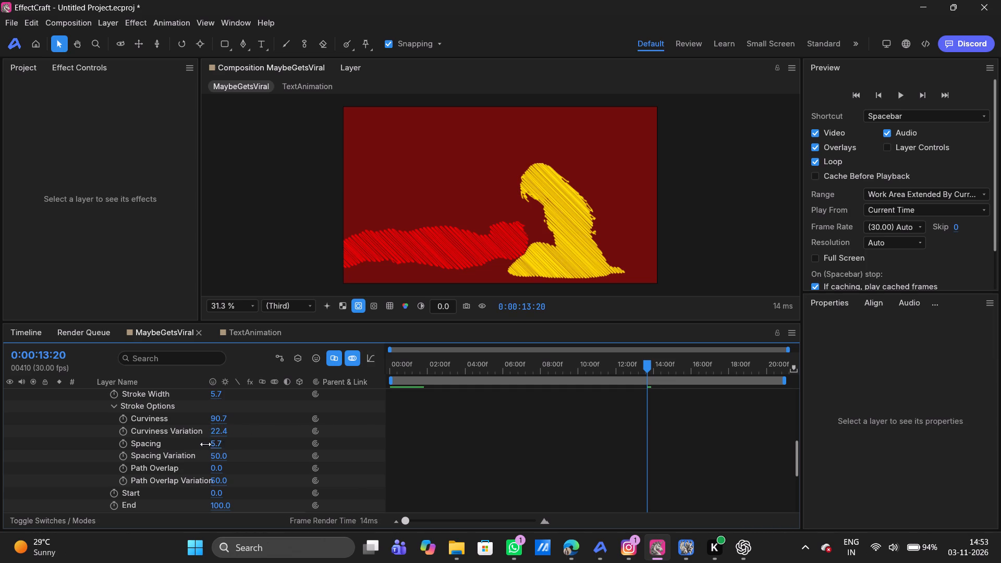
left_click_drag(205, 444, 203, 445)
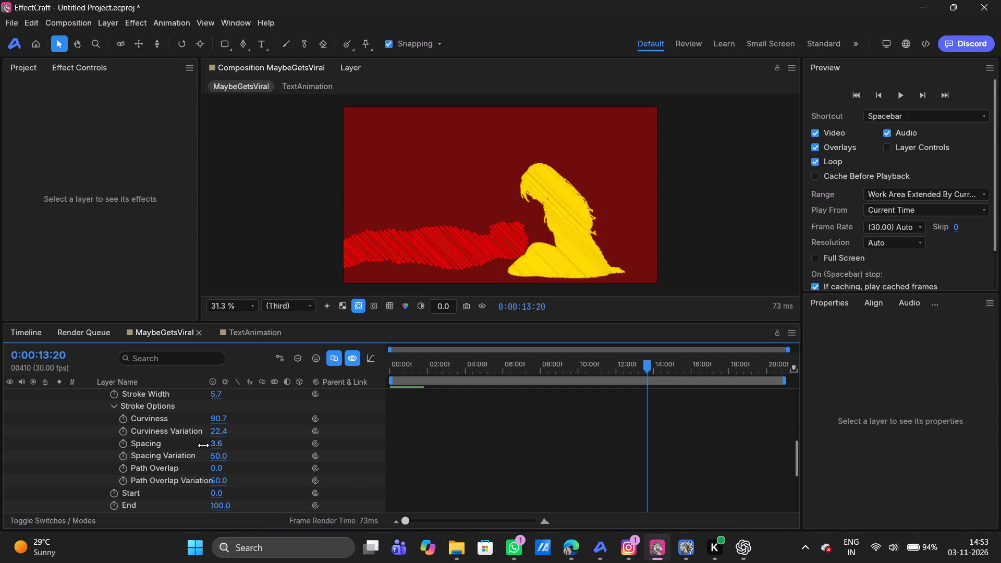
left_click_drag(203, 445, 225, 439)
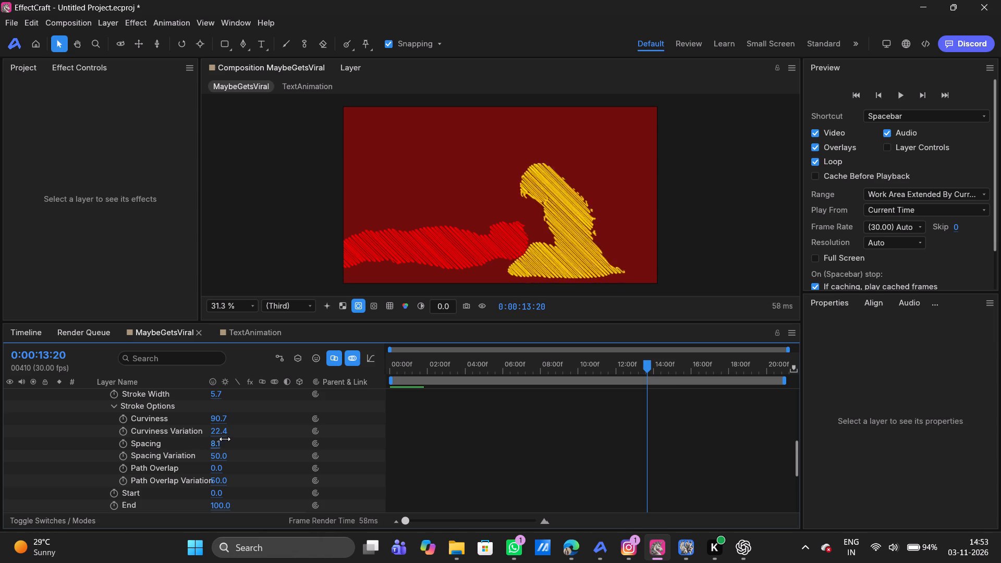
left_click_drag(225, 439, 254, 435)
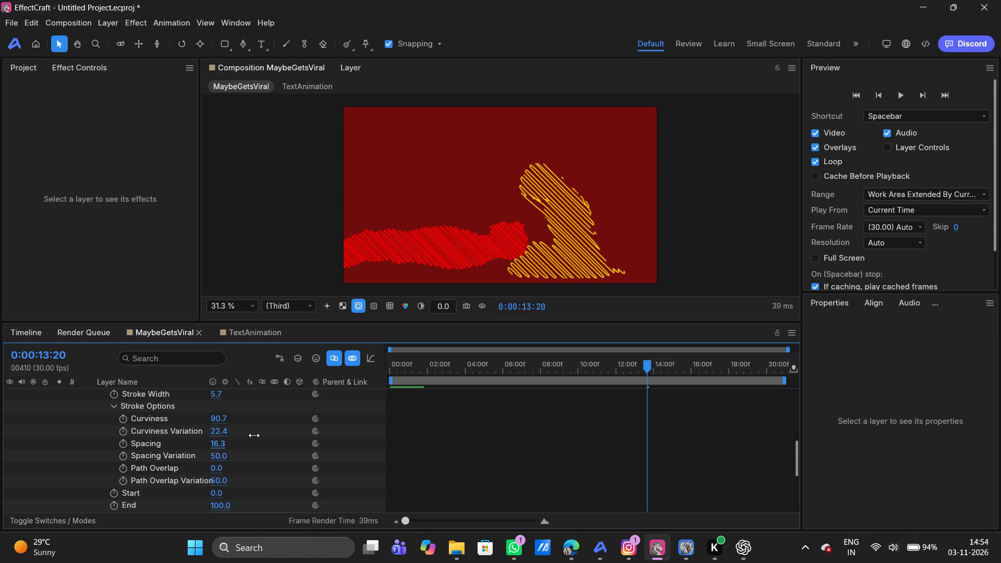
left_click_drag(254, 435, 212, 438)
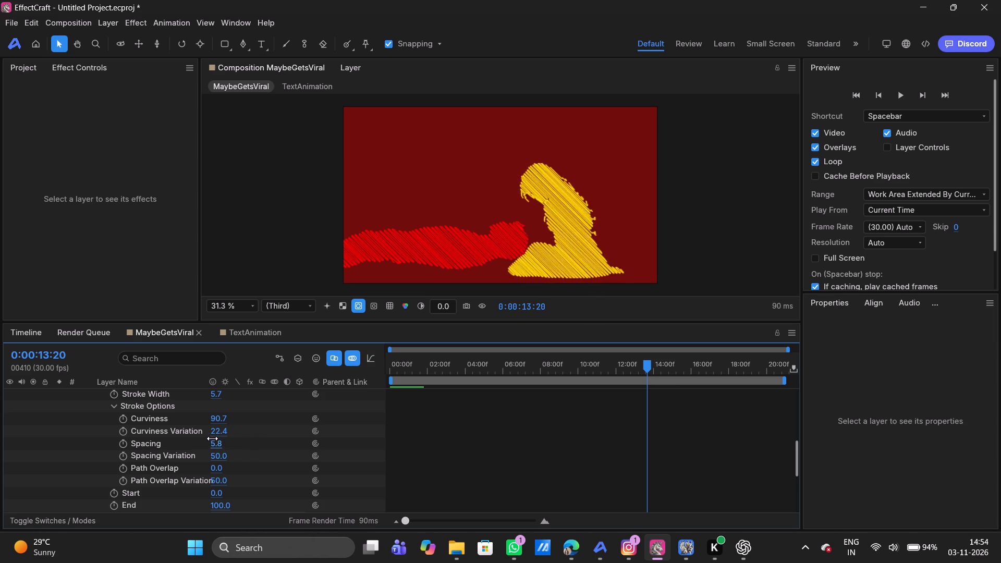
left_click_drag(212, 438, 219, 437)
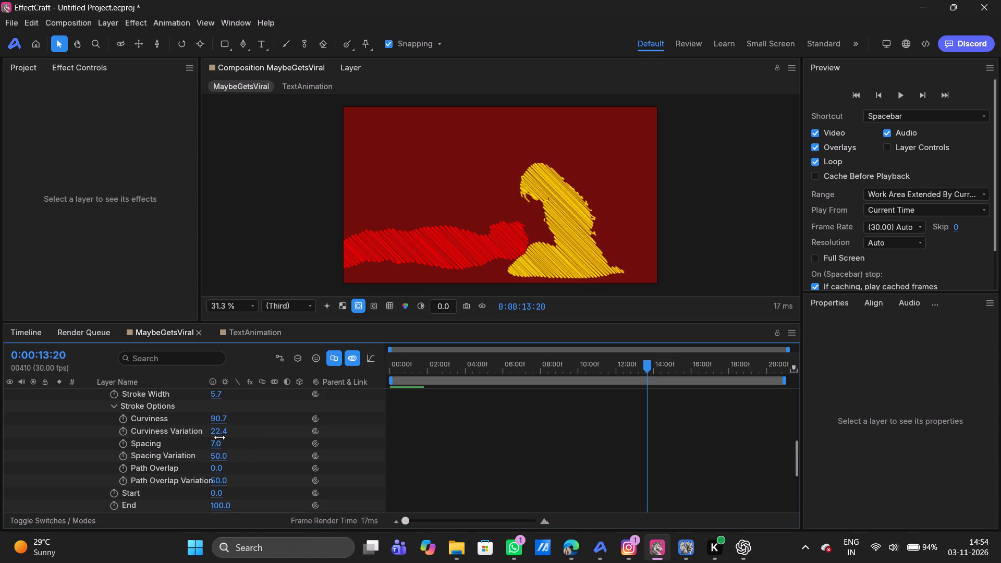
left_click_drag(219, 437, 223, 437)
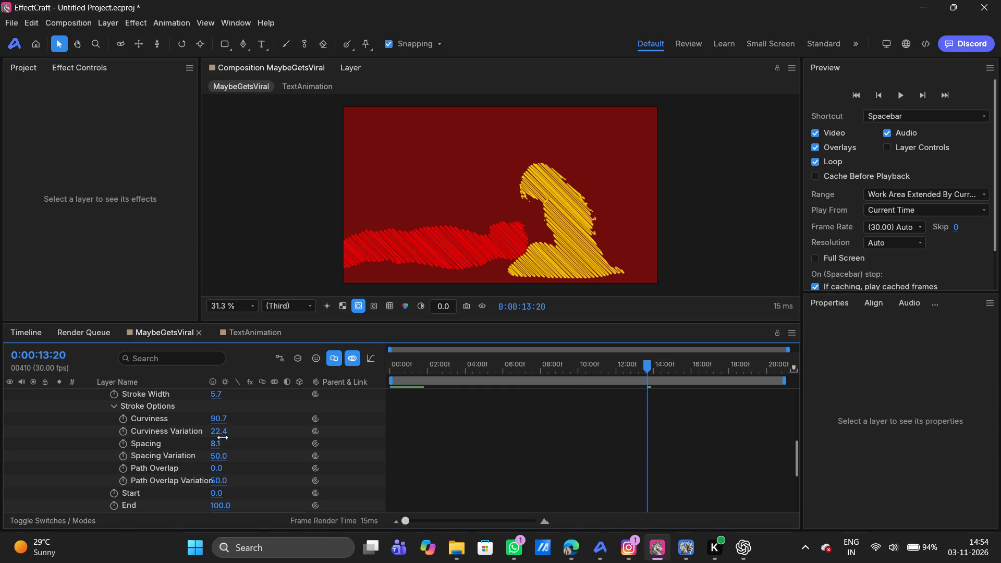
left_click_drag(223, 437, 224, 436)
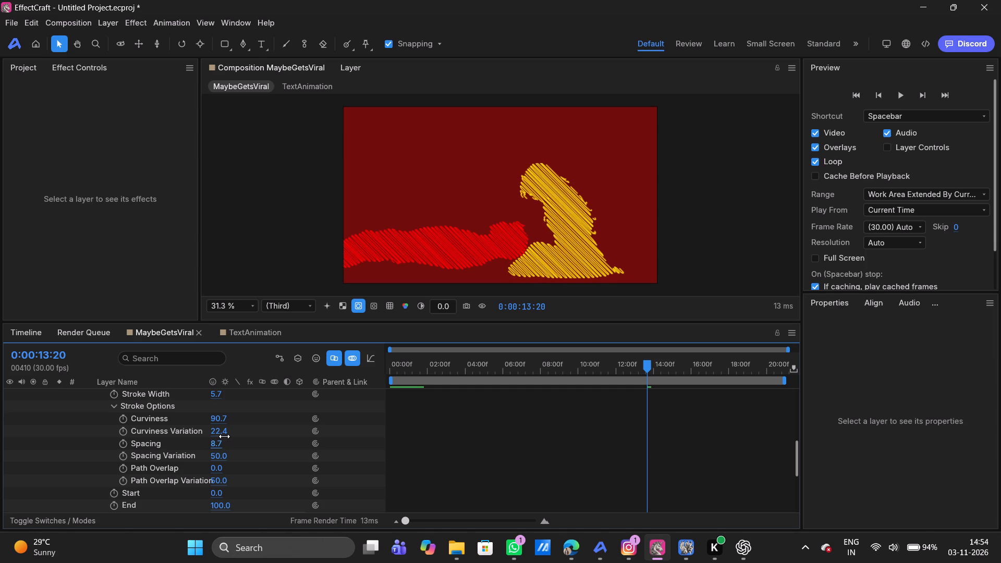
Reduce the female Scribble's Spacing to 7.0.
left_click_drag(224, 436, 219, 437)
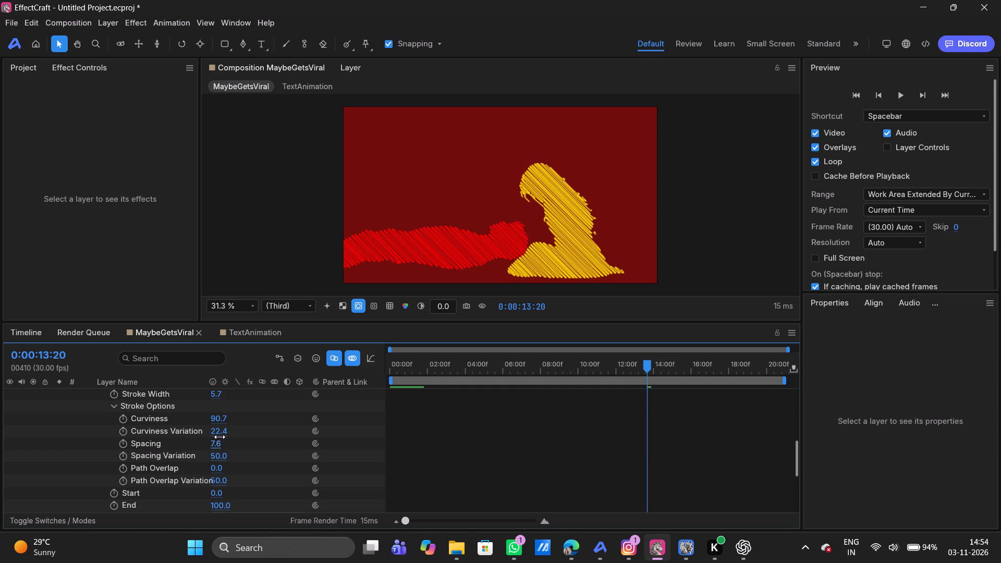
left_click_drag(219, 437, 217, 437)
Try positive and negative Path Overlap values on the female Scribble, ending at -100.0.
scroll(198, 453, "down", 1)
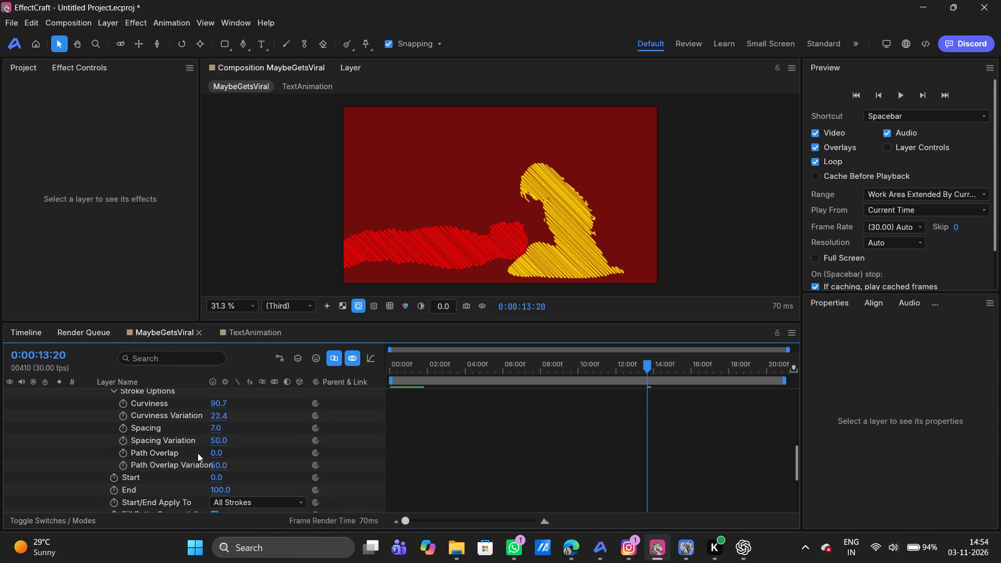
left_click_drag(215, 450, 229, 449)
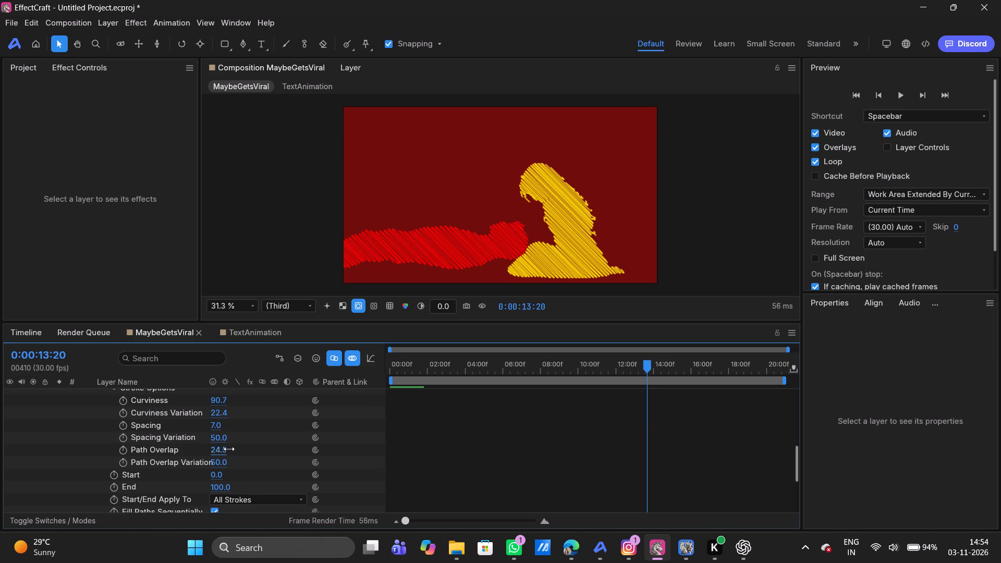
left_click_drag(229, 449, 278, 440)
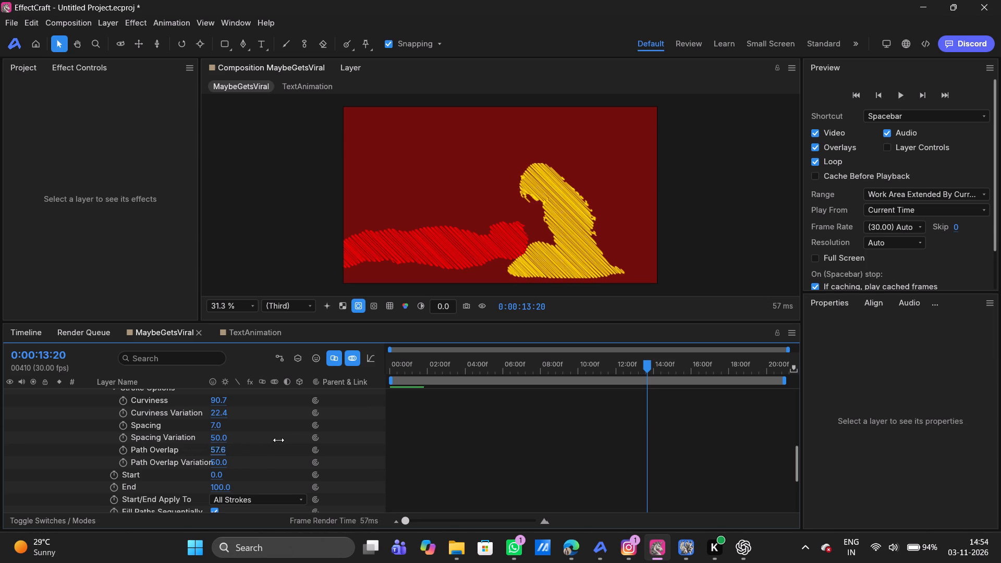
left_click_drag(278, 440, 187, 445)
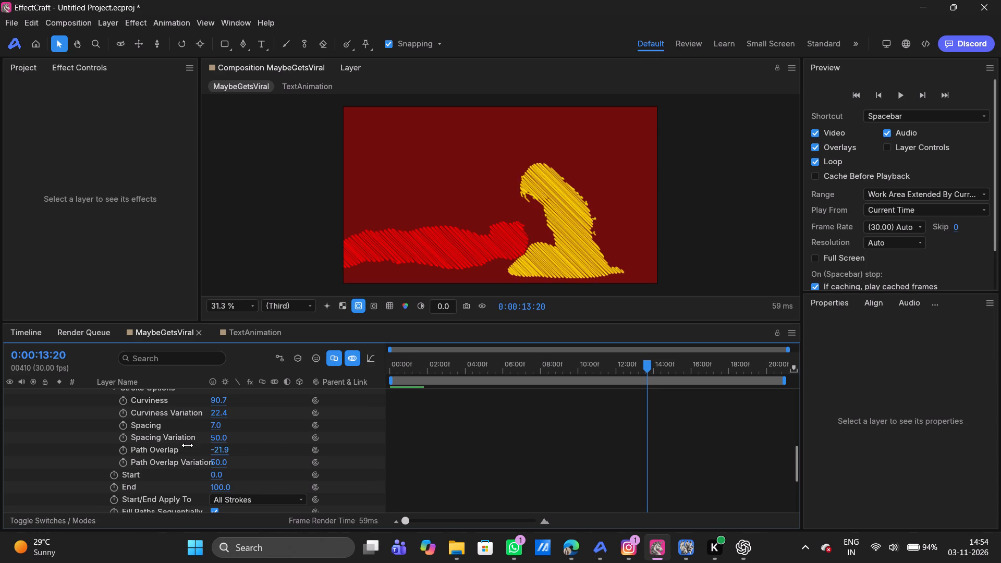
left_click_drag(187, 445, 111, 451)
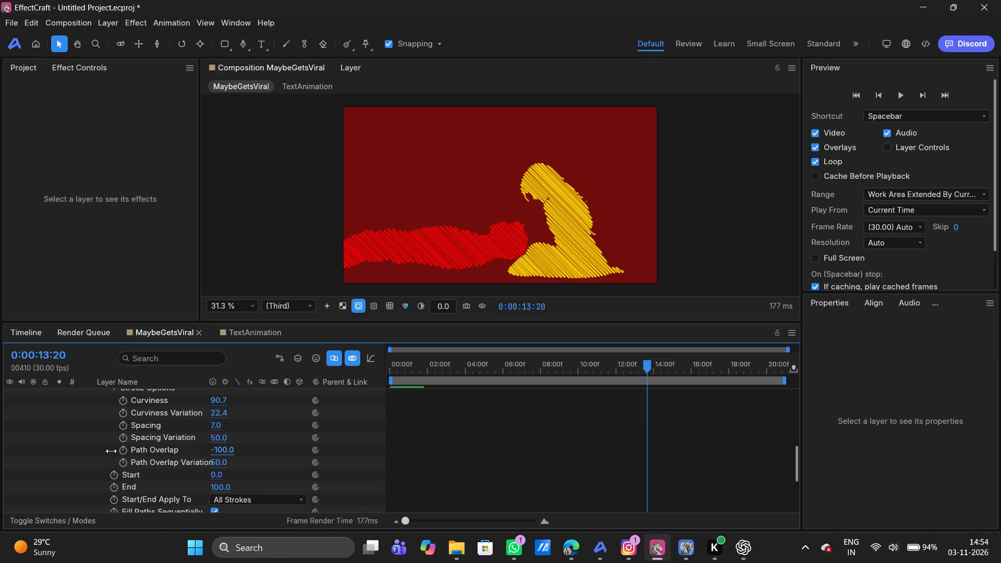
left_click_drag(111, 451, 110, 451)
Delete the Scribble effect from the FemalePng.png layer and paste the copied red Scribble in its place.
scroll(178, 460, "up", 1)
scroll(178, 460, "down", 1)
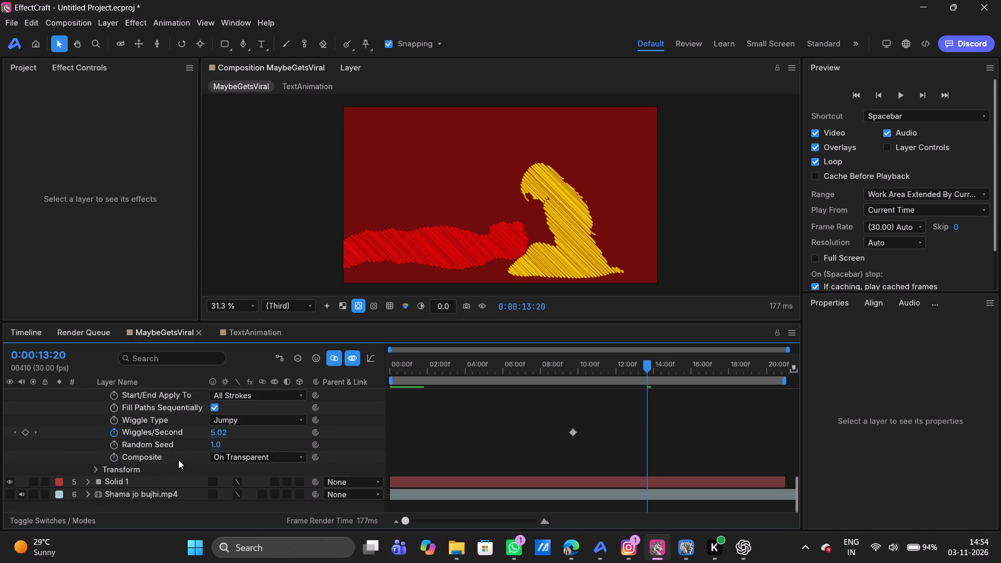
scroll(144, 480, "up", 1)
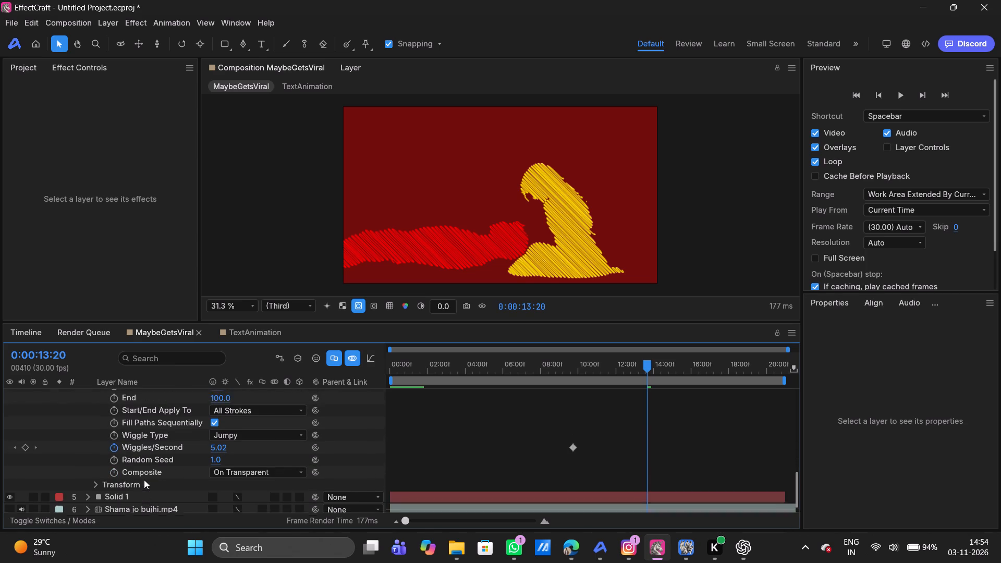
scroll(144, 480, "up", 1)
scroll(116, 431, "up", 1)
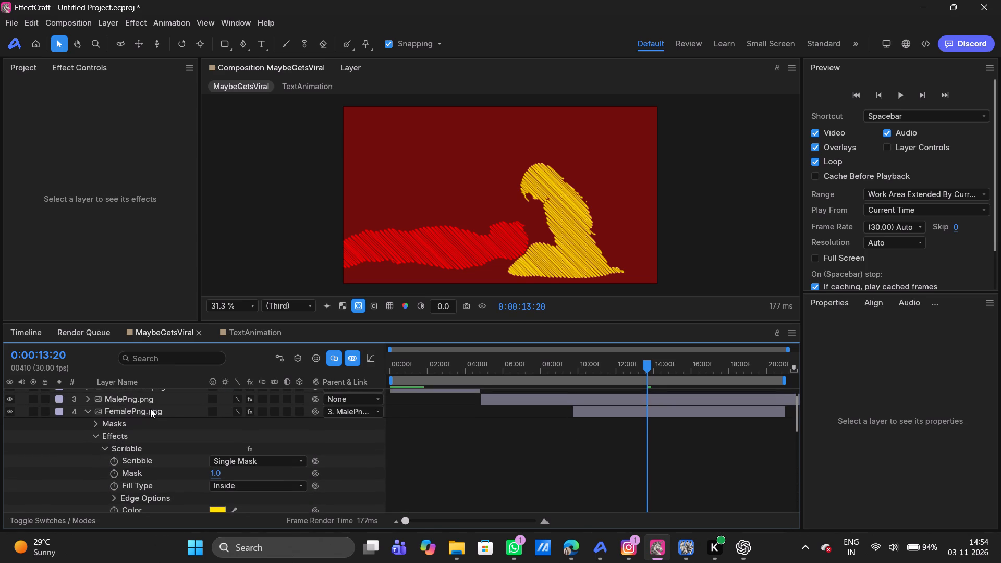
left_click(151, 409)
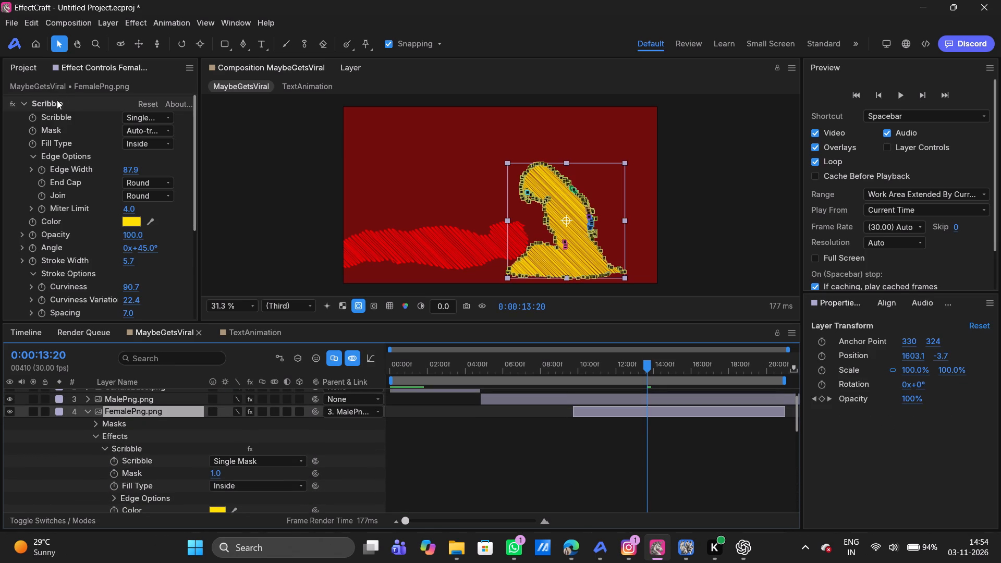
left_click(56, 101)
key("Delete")
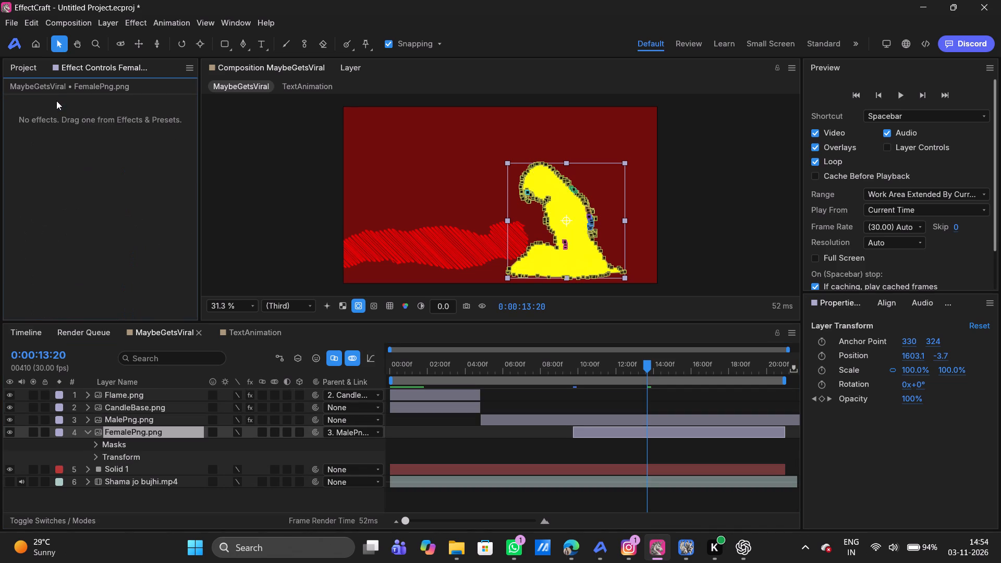
key("ctrl+v")
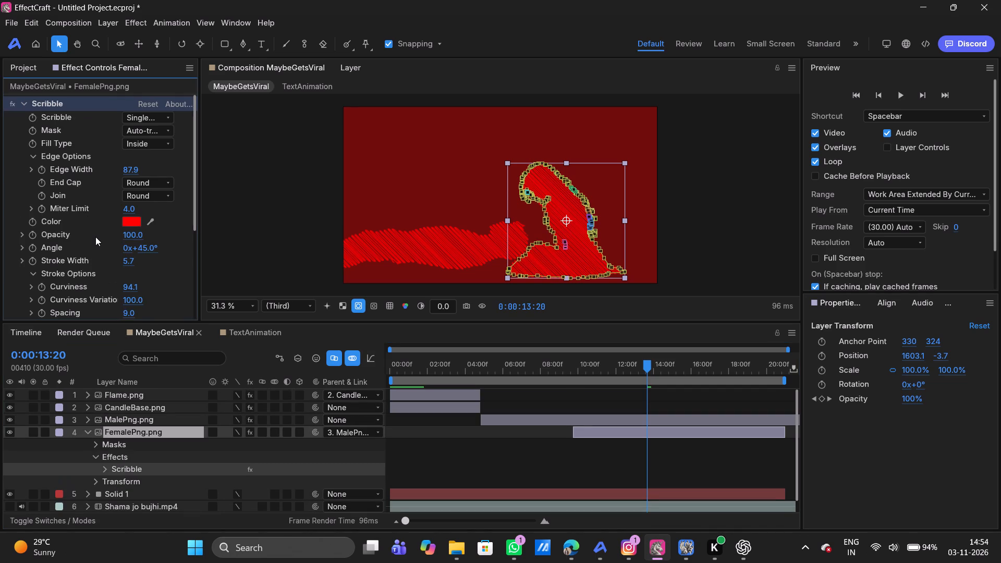
Change the pasted Scribble's colour on the FemalePng.png layer from red to yellow F4FF00.
left_click(136, 222)
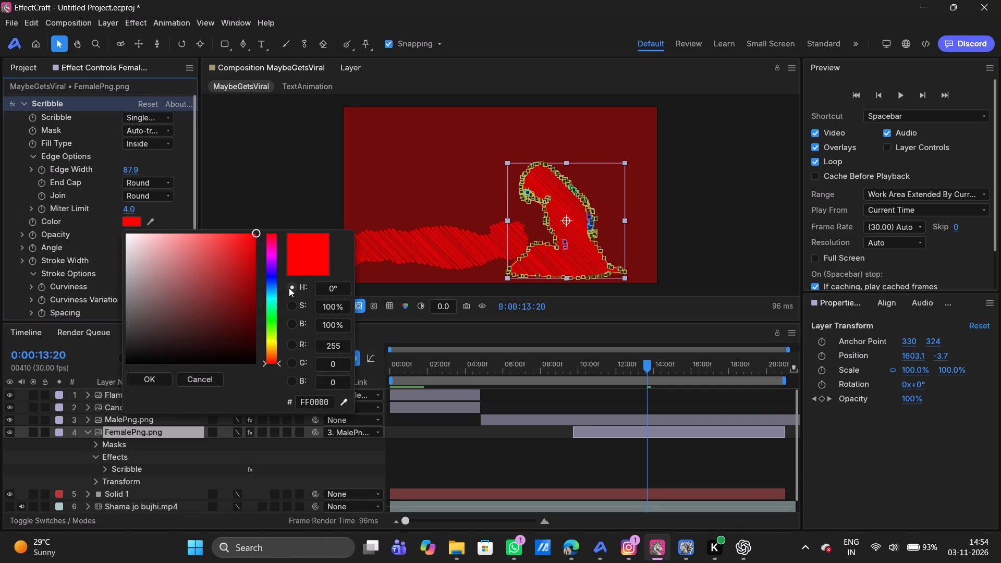
left_click_drag(271, 346, 283, 339)
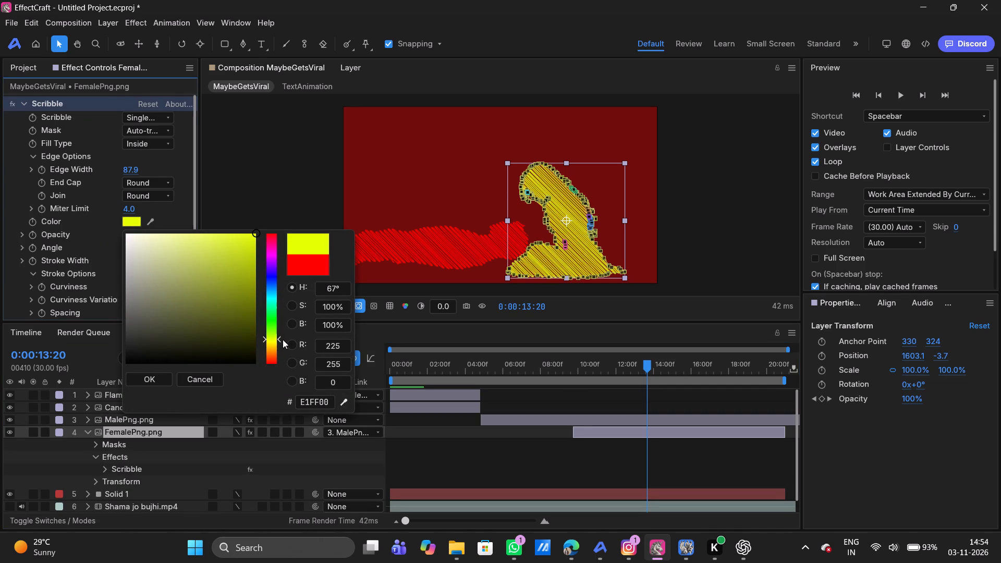
left_click_drag(283, 339, 284, 341)
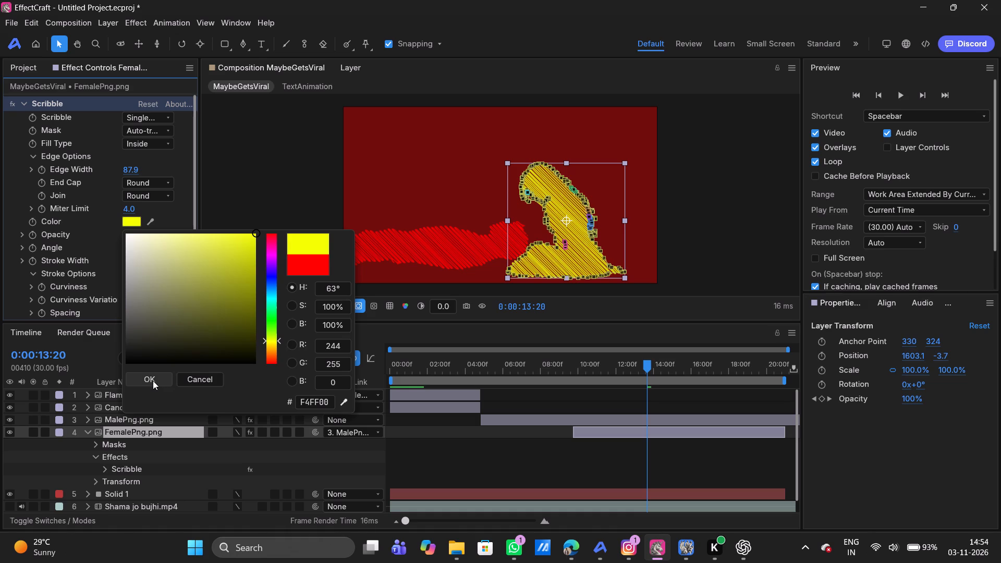
left_click(153, 381)
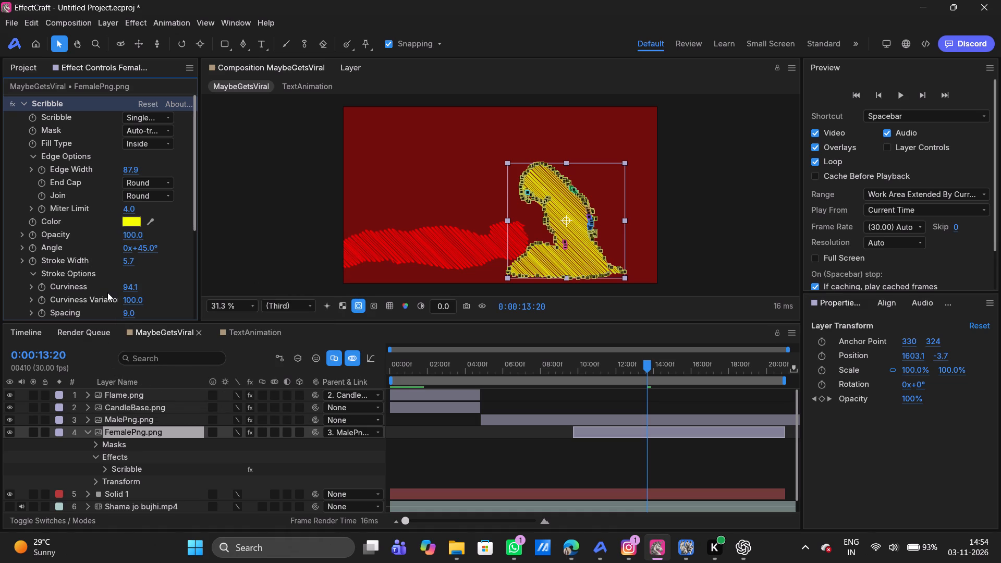
Set the female Scribble's Path Overlap to -100.0.
scroll(107, 292, "down", 1)
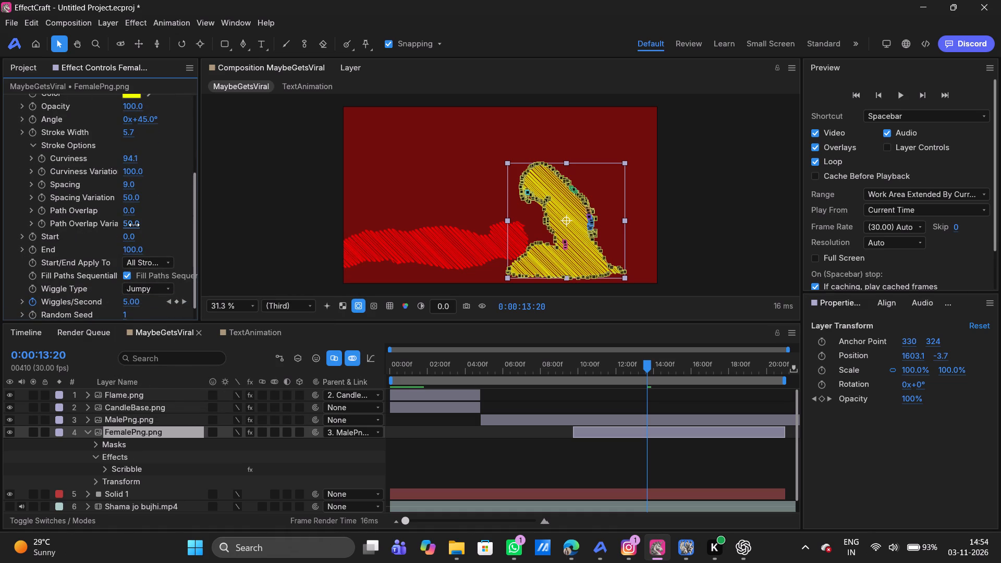
left_click_drag(130, 211, 877, 217)
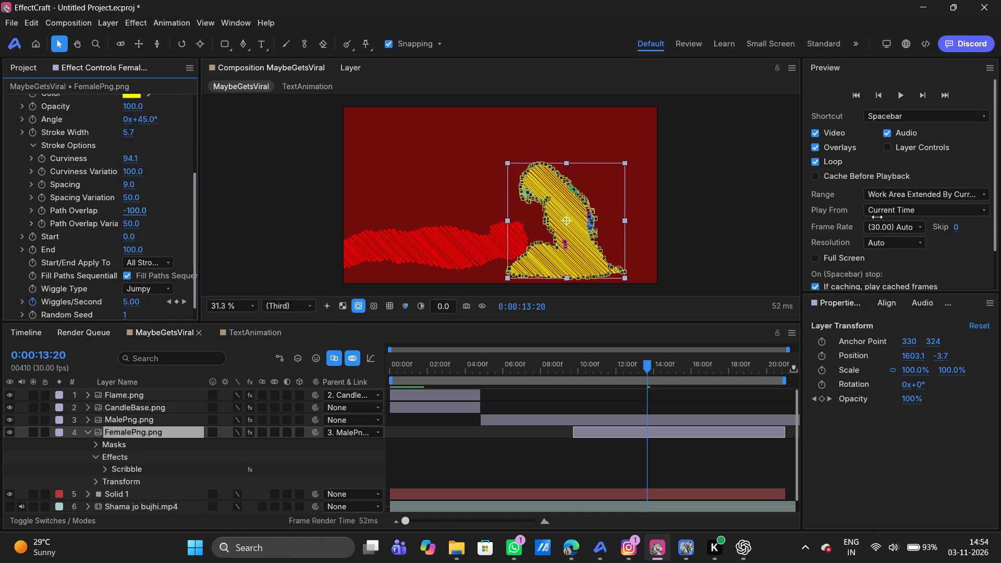
left_click_drag(877, 217, 844, 218)
Scrub the timeline and play the composition from the start to check the male and female scribble animation.
left_click(703, 229)
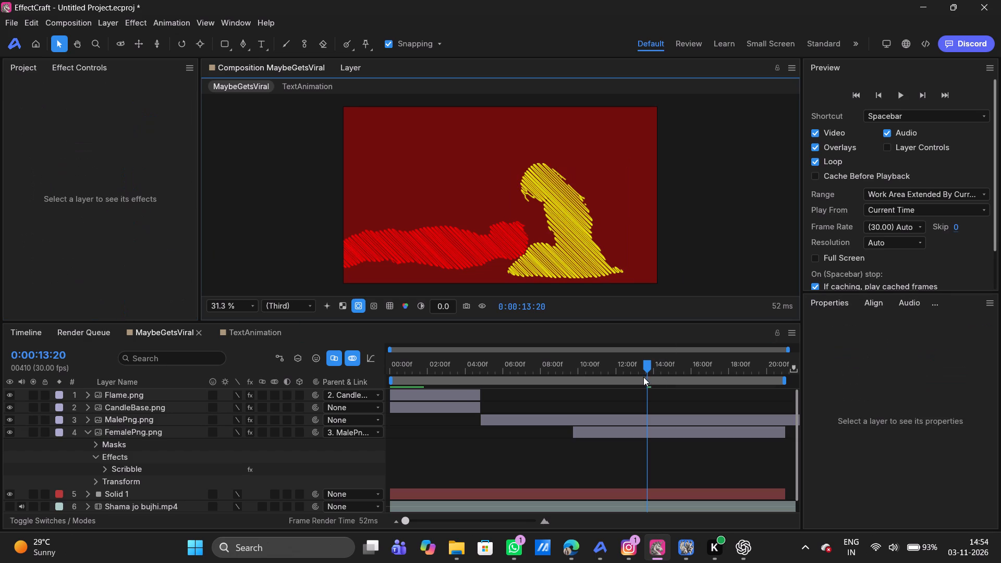
left_click_drag(647, 365, 650, 364)
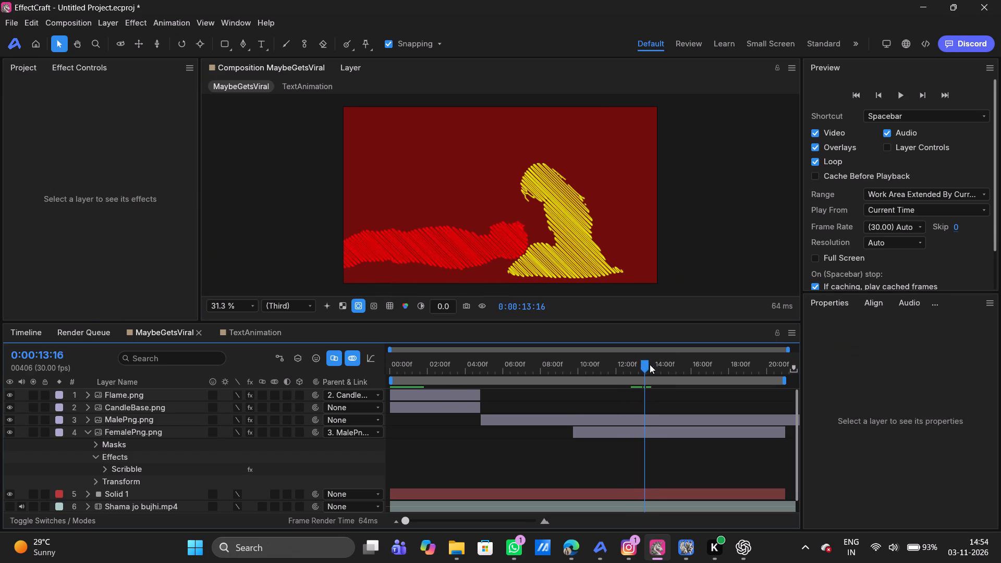
left_click_drag(650, 364, 687, 364)
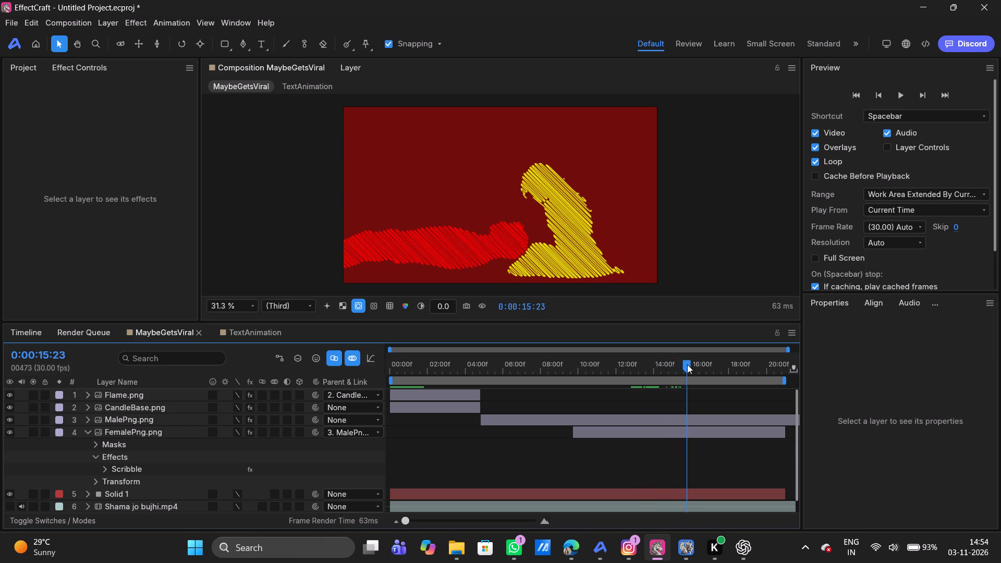
left_click_drag(687, 364, 634, 368)
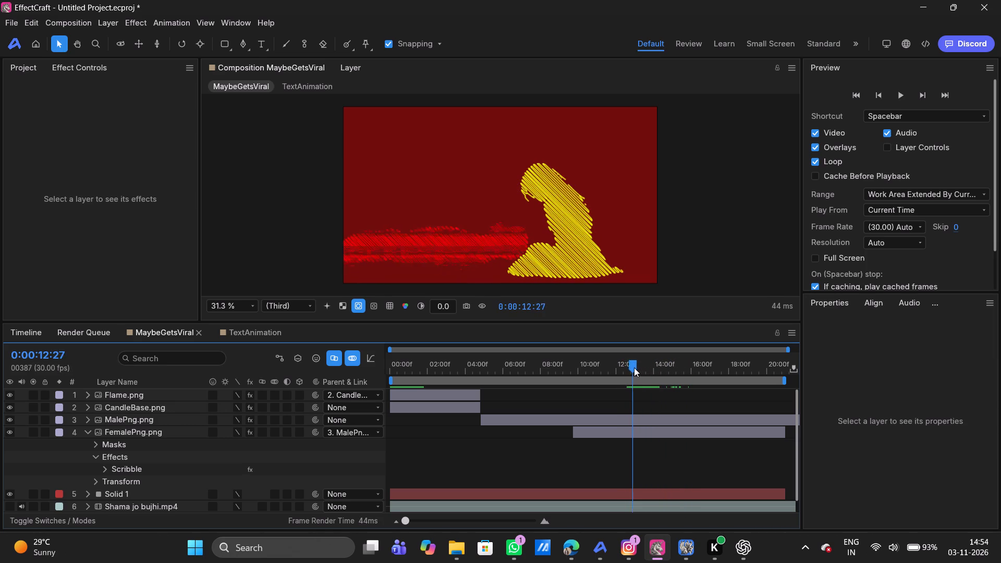
left_click_drag(634, 368, 352, 386)
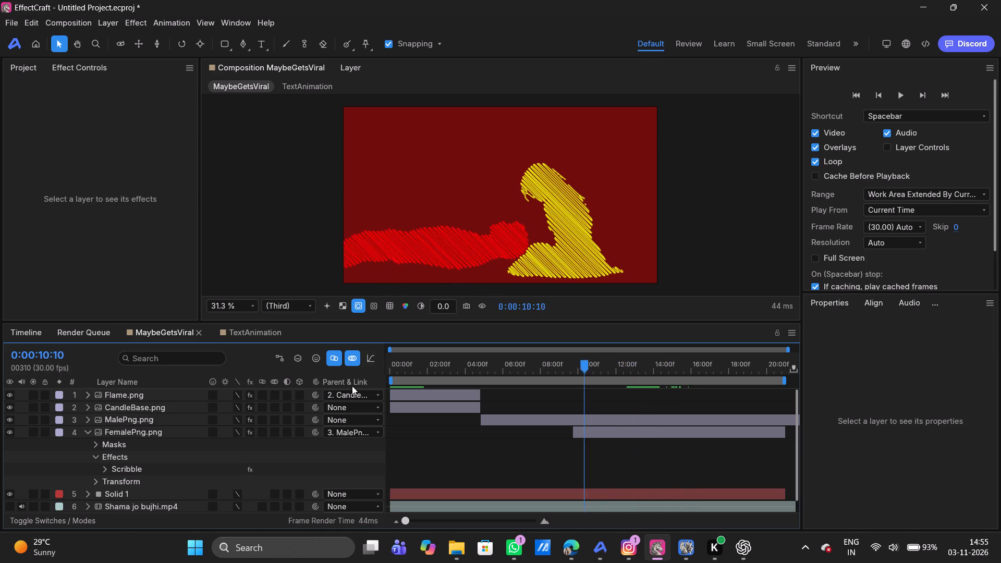
left_click_drag(352, 386, 285, 385)
key("space")
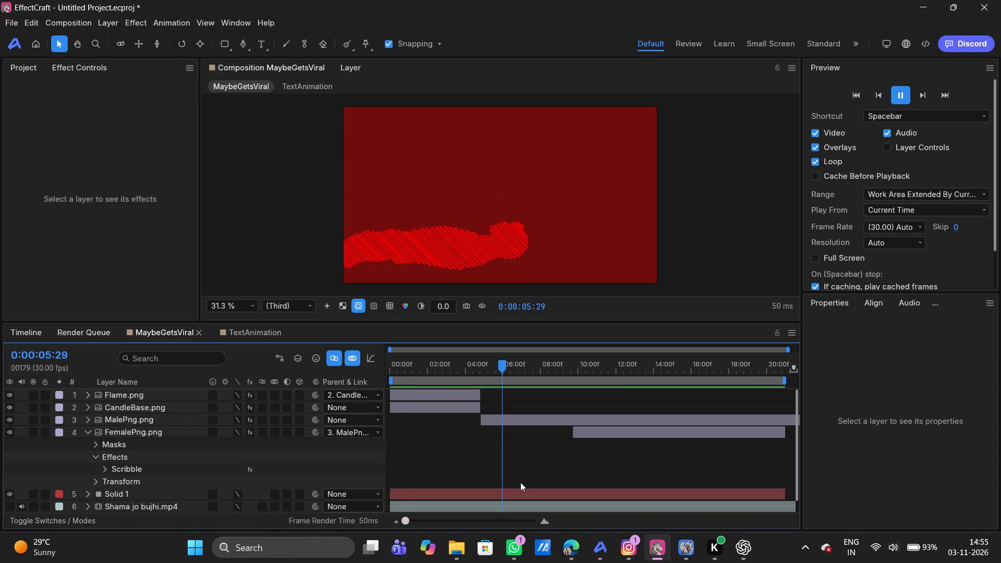
key("space")
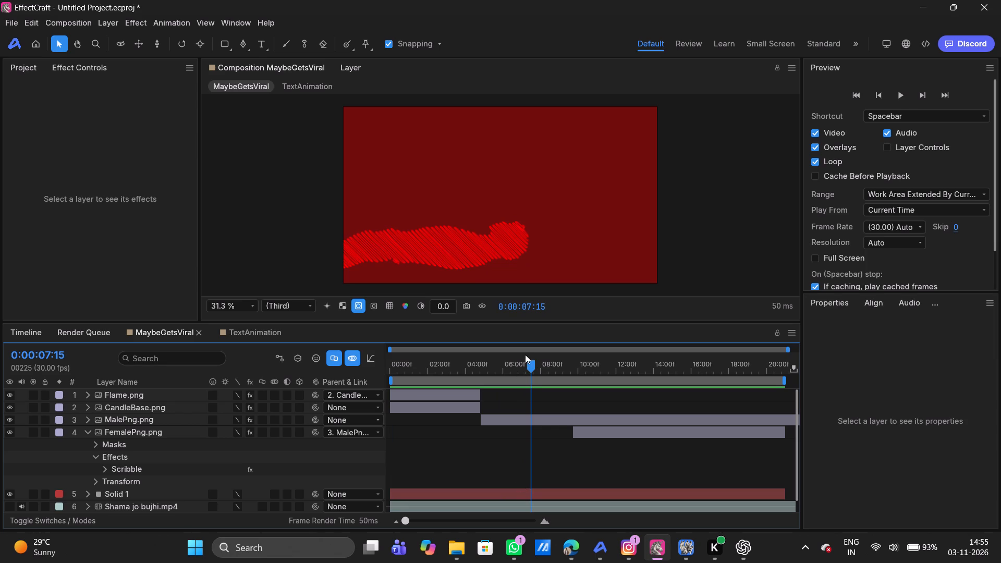
left_click_drag(535, 364, 338, 372)
key("space")
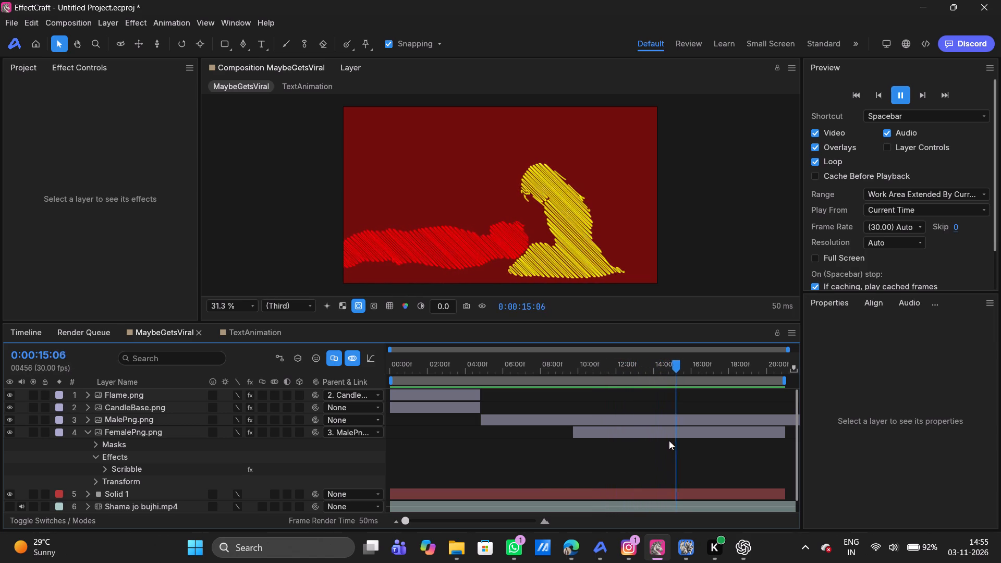
key("space")
Show the FemalePng.png layer's keyframes and delete its Scribble Wiggles/Second keyframe at 0:00:13:20.
left_click(638, 432)
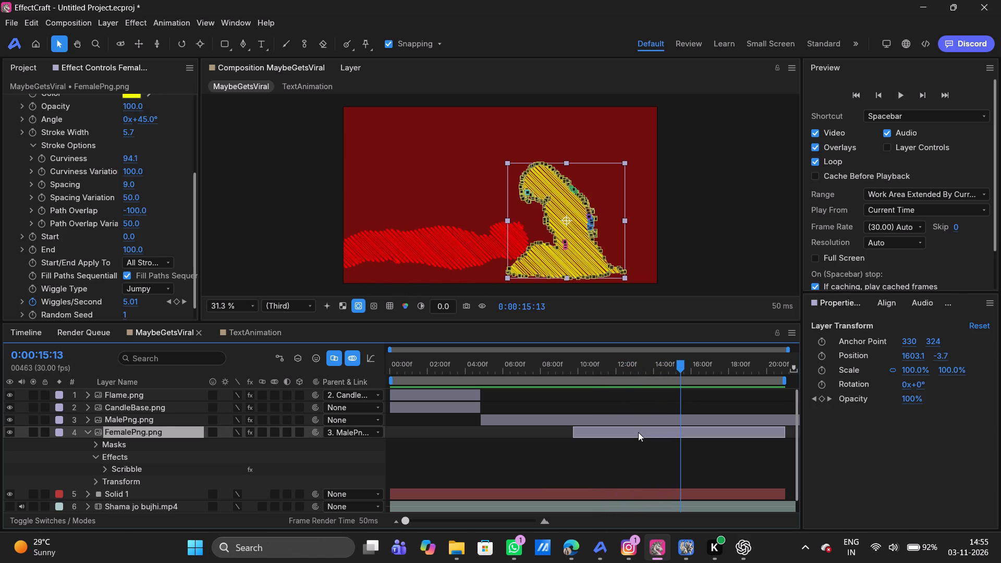
key("u")
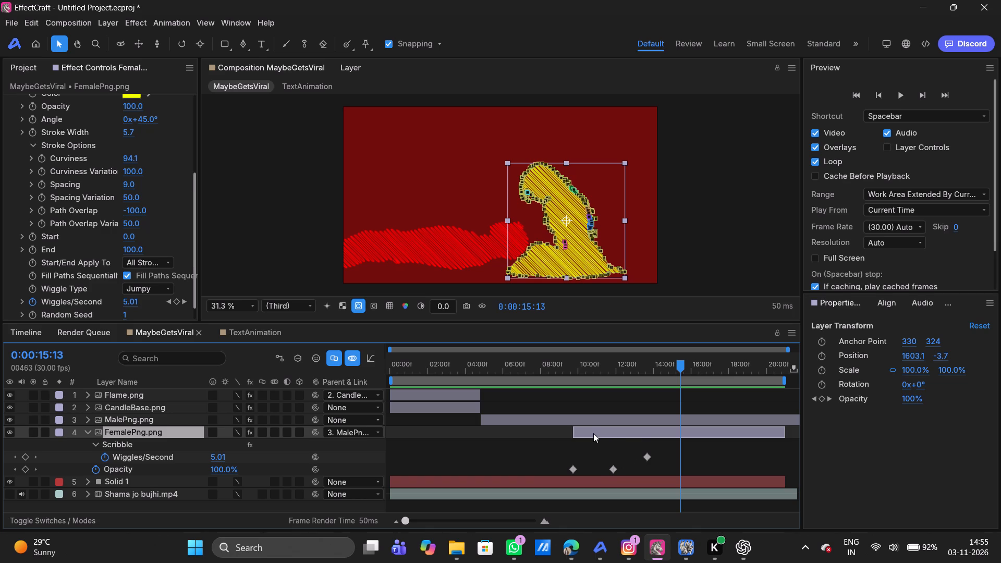
left_click(13, 457)
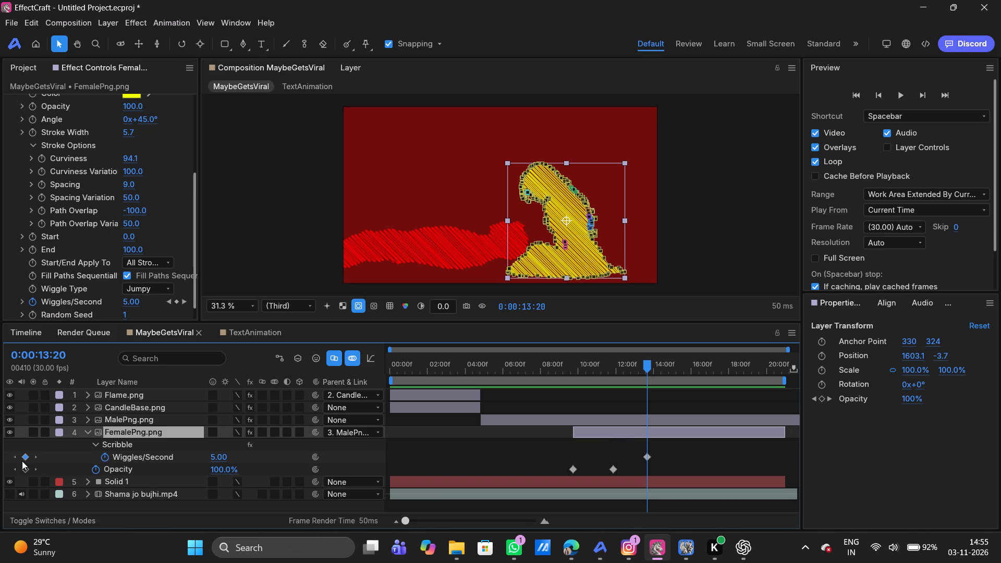
left_click(38, 457)
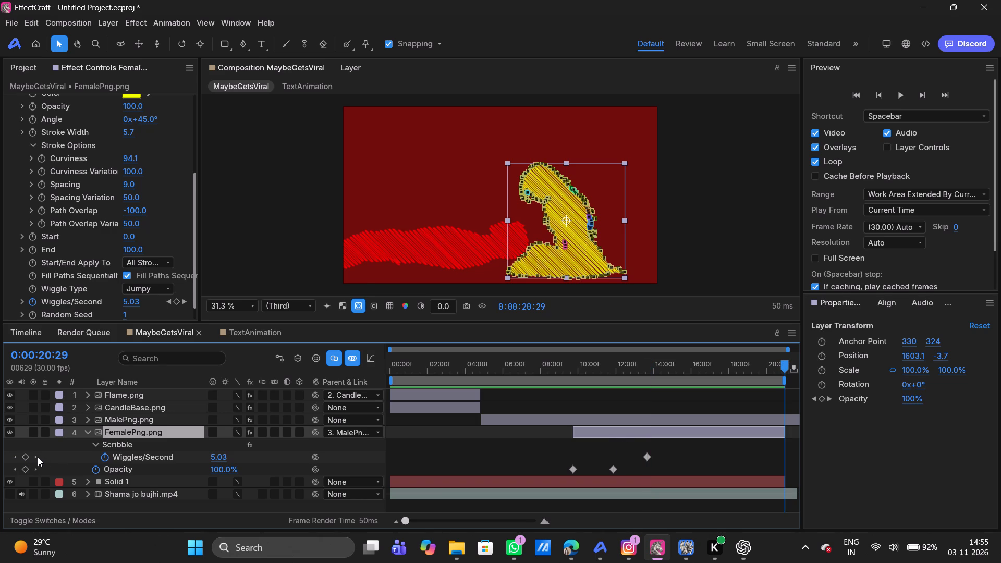
left_click(14, 456)
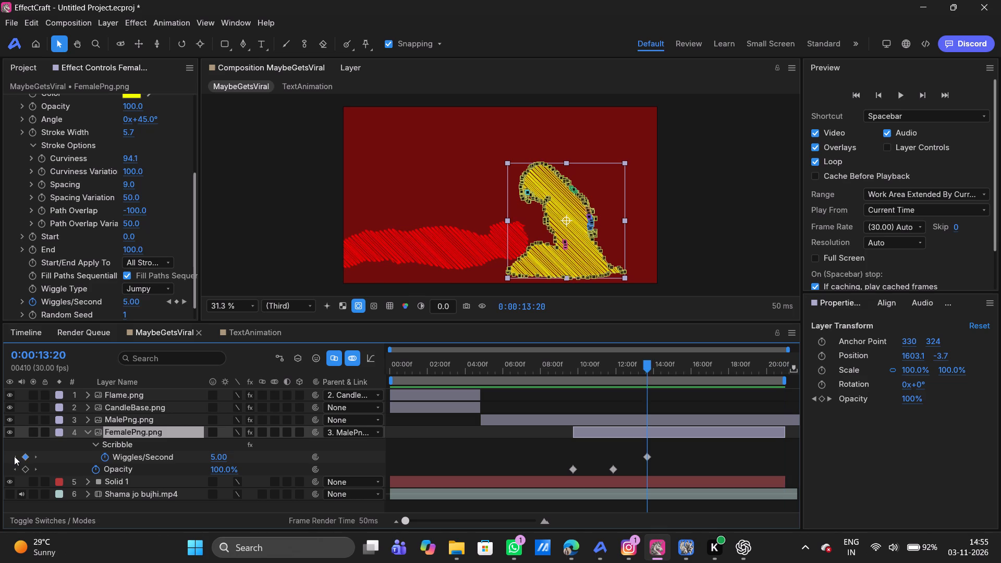
left_click_drag(634, 448, 688, 456)
left_click_drag(688, 456, 1000, 459)
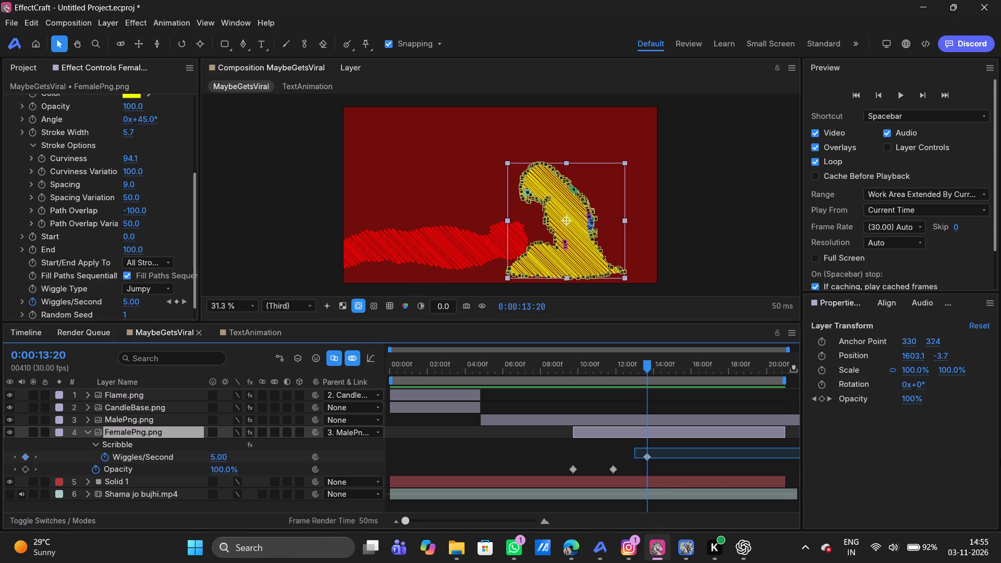
left_click_drag(1000, 459, 1000, 460)
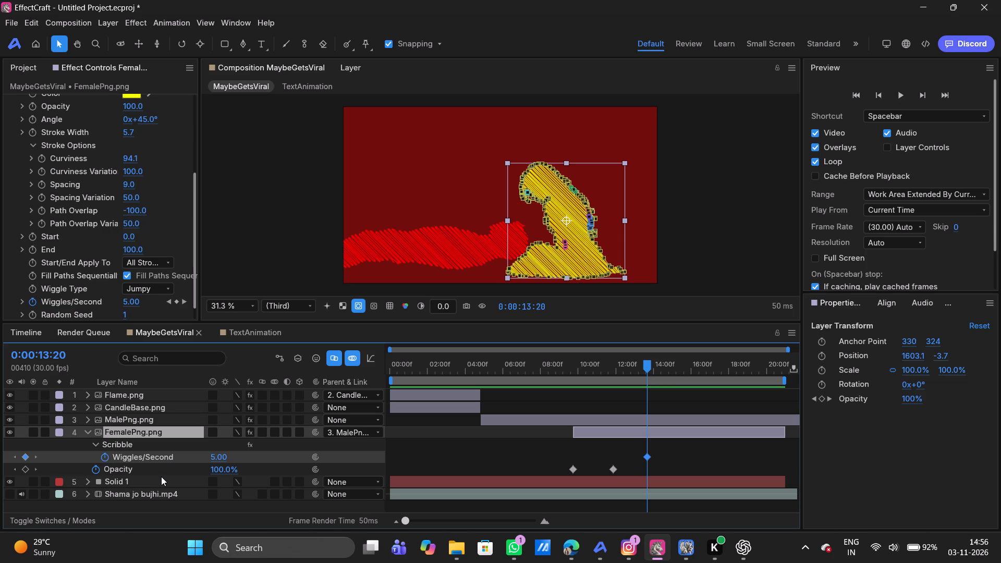
key("Delete")
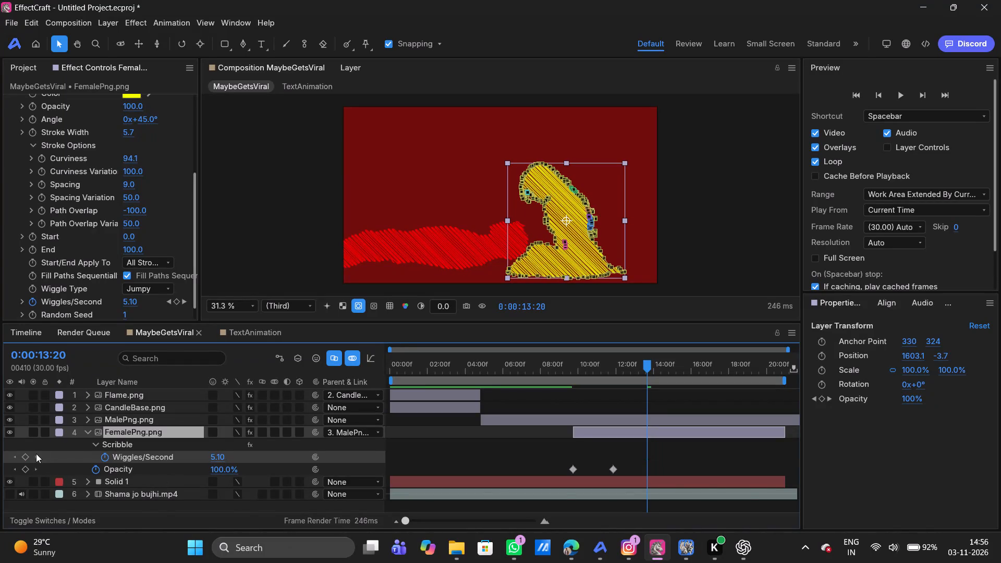
left_click(36, 458)
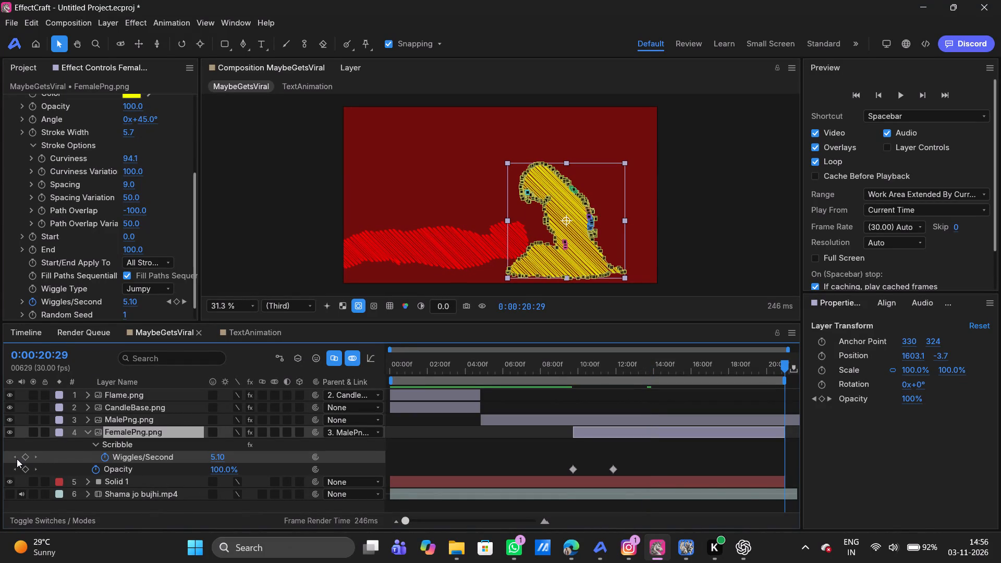
left_click(13, 457)
At the FemalePng.png layer's in point, 0:00:09:22, keyframe the Scribble's Wiggles/Second at 5.00.
key("i")
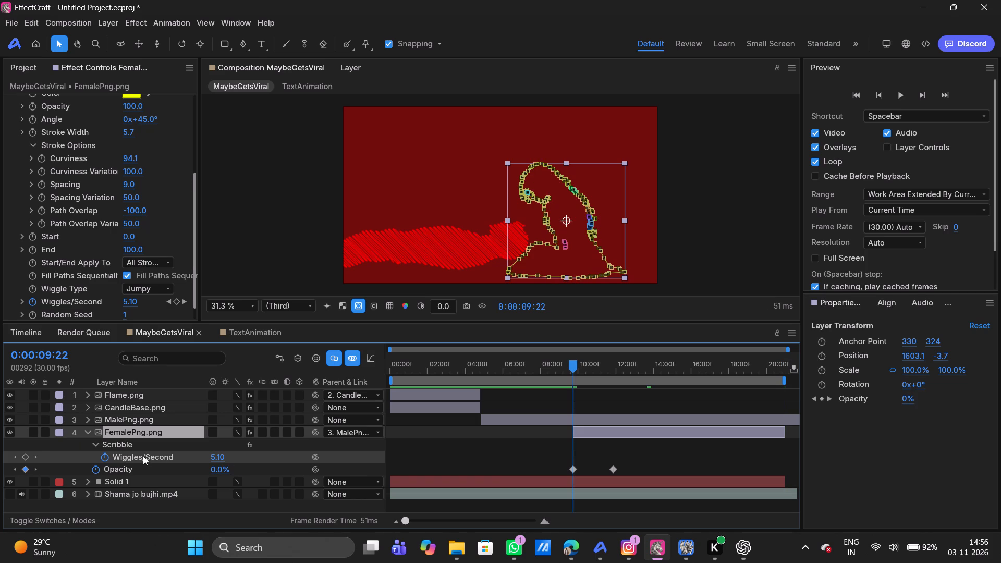
left_click(223, 457)
key("Right")
key("BackSpace")
key("BackSpace")
key("0")
key("Return")
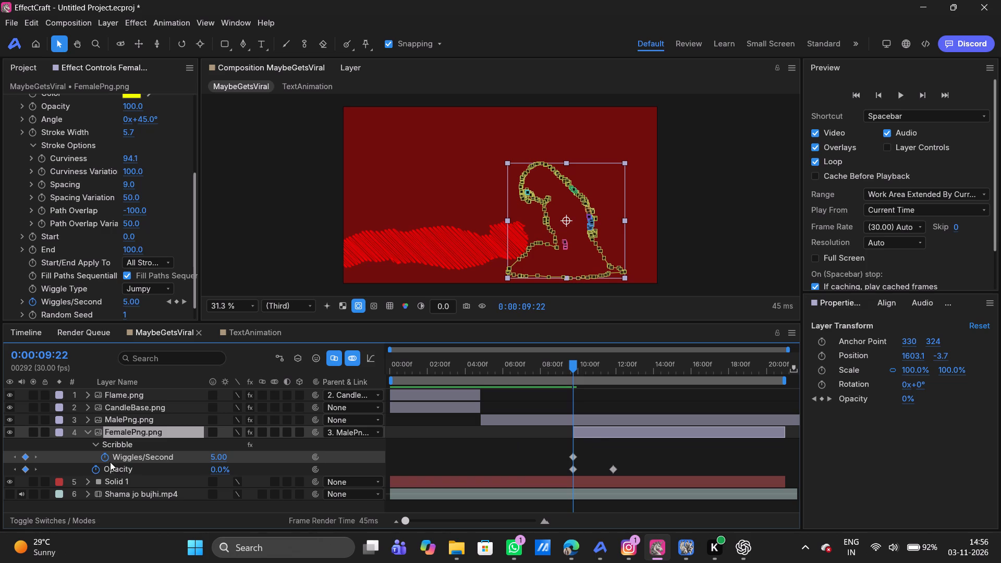
Step through the female Scribble's Wiggles/Second keyframes to examine its values from the layer's start to the composition's end.
left_click(138, 456)
scroll(70, 310, "down", 1)
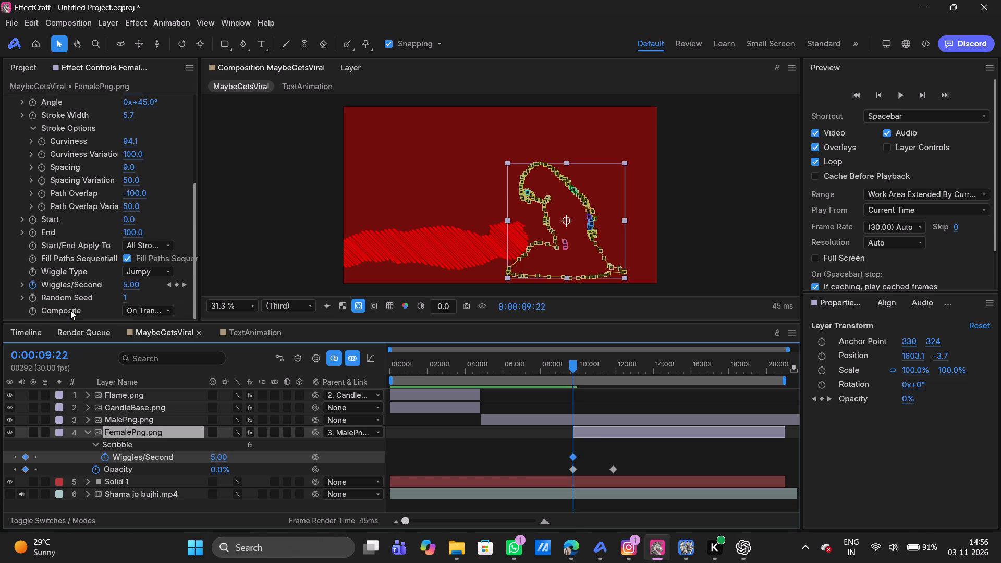
left_click(184, 284)
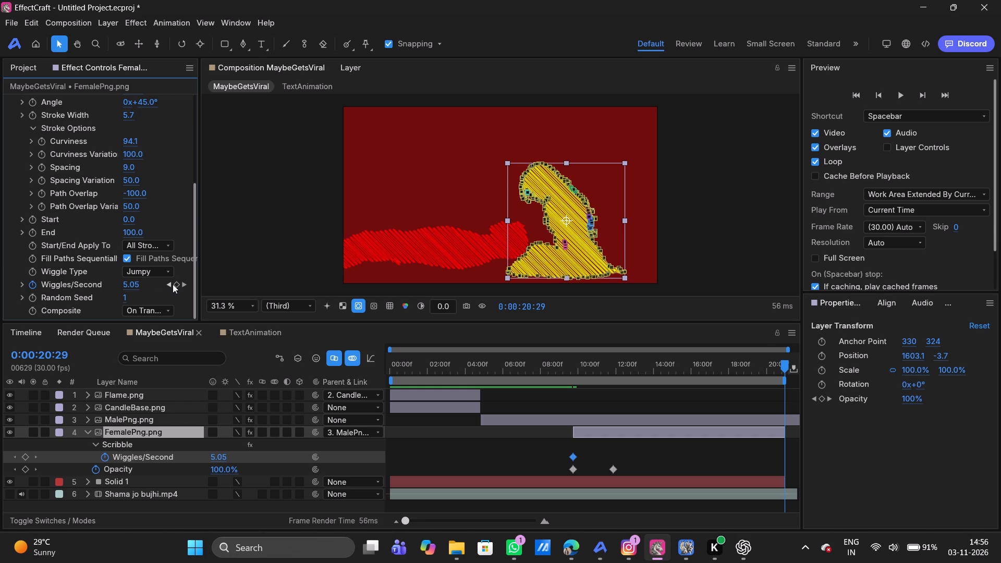
left_click(168, 284)
left_click(168, 284)
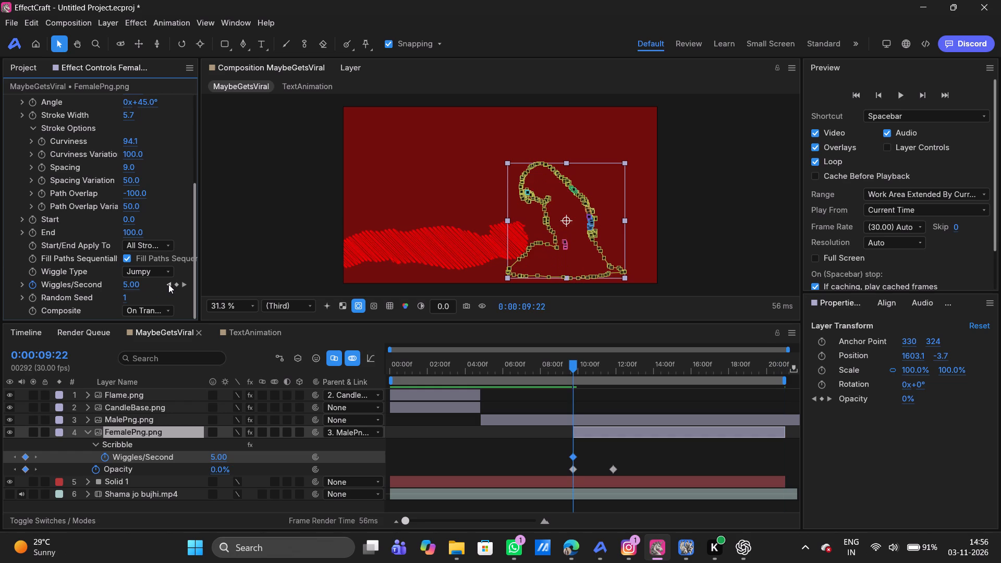
left_click(186, 284)
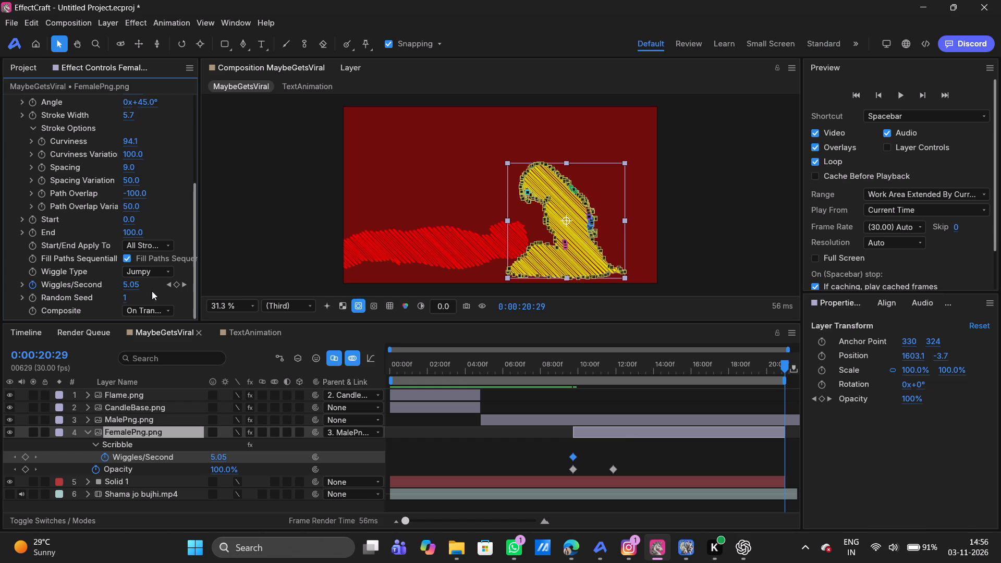
left_click_drag(786, 363, 817, 363)
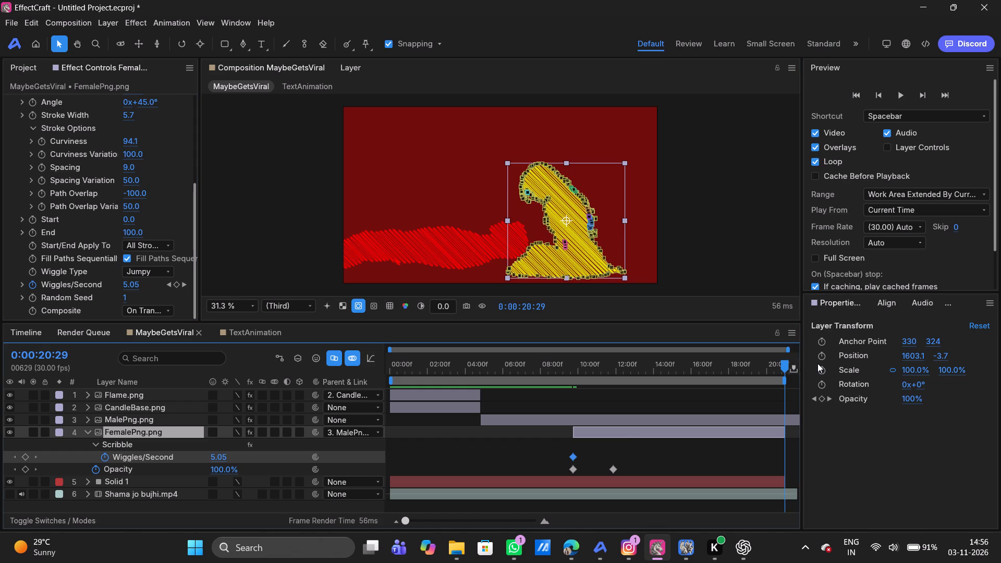
left_click_drag(817, 363, 819, 363)
left_click(673, 434)
Play the composition from about 0:00:08 to check the female scribble's wiggle, and return to the start.
left_click(509, 371)
left_click_drag(509, 371, 549, 366)
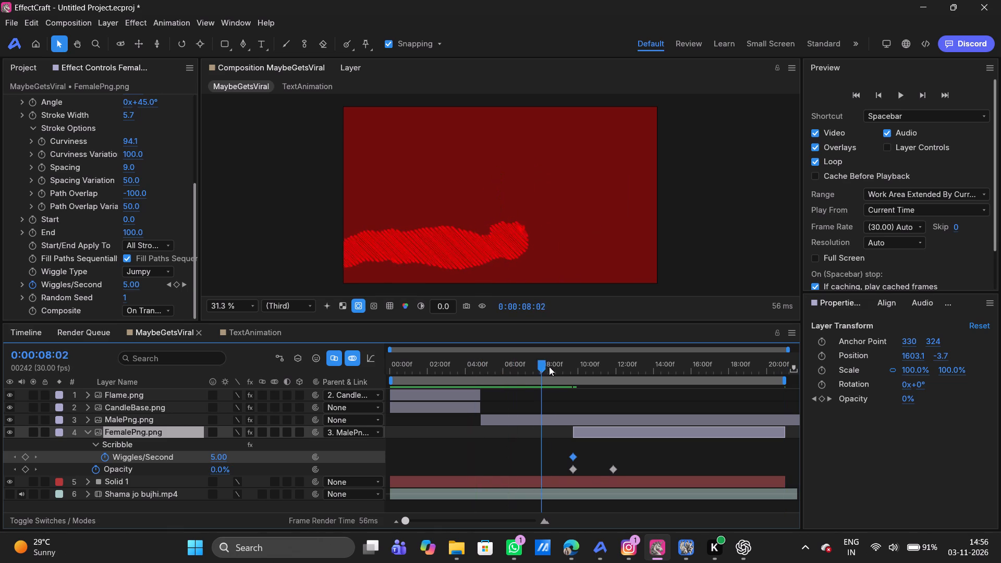
left_click_drag(549, 366, 555, 368)
key("space")
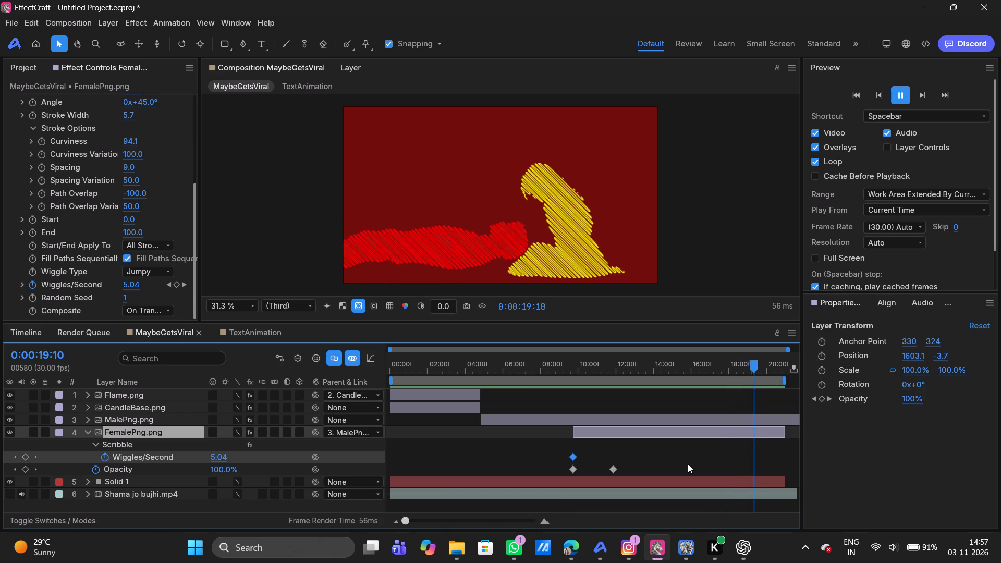
key("space")
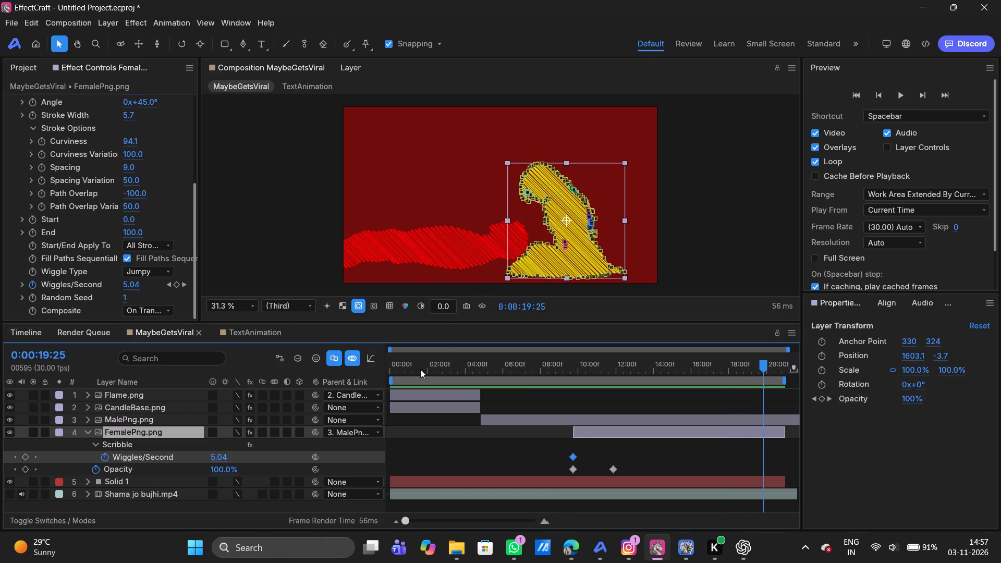
left_click(420, 369)
left_click_drag(420, 369, 353, 368)
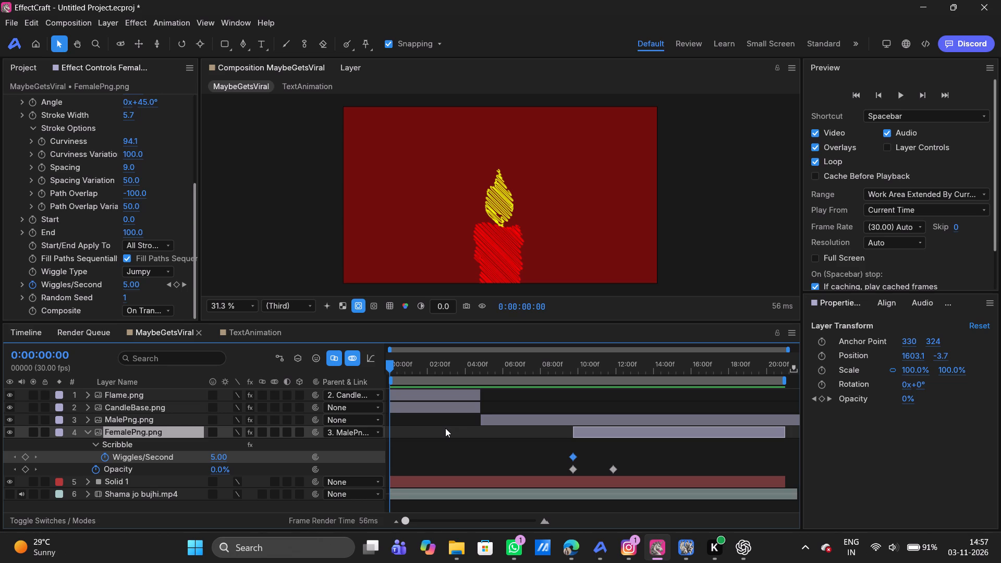
Open the TextAnimation composition and select its Text layer.
left_click(15, 69)
left_click(41, 278)
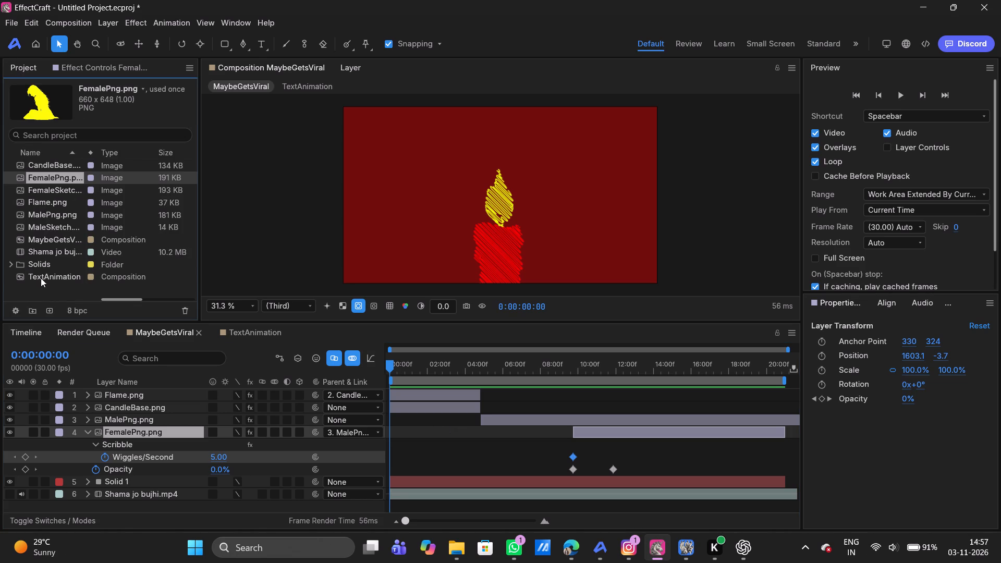
double_click(53, 275)
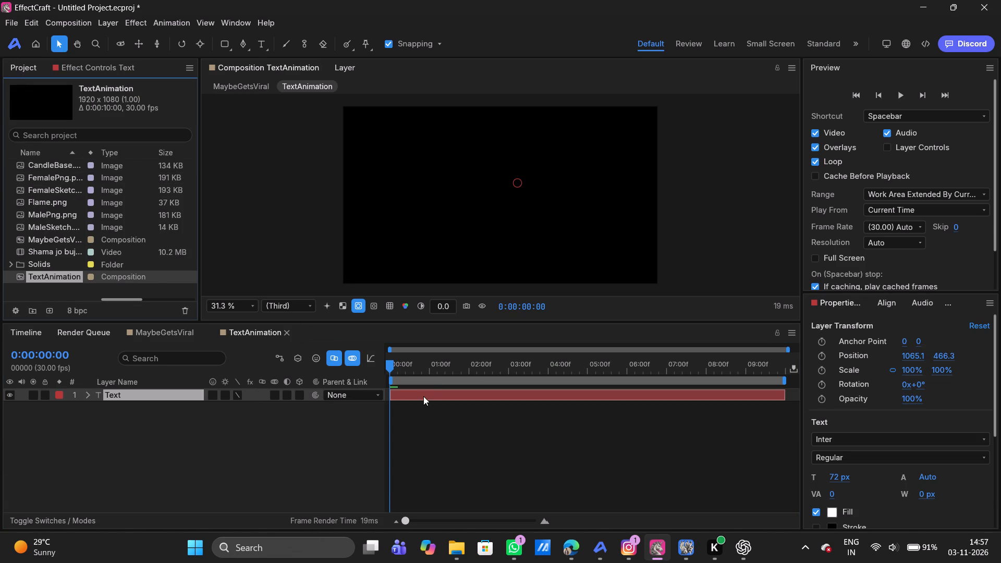
left_click(426, 395)
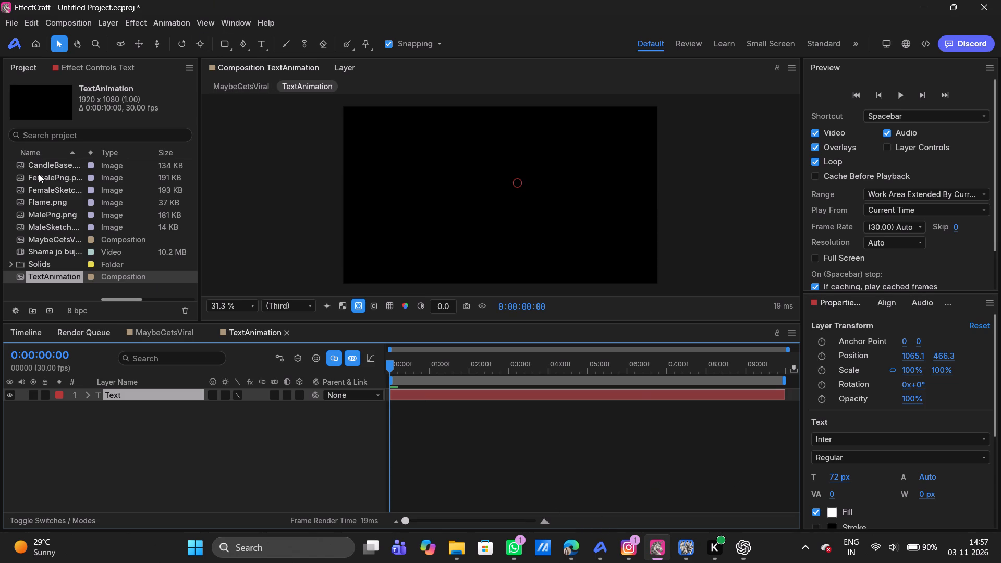
Return to the MaybeGetsViral composition and play its opening candle section from the start.
left_click(158, 333)
key("space")
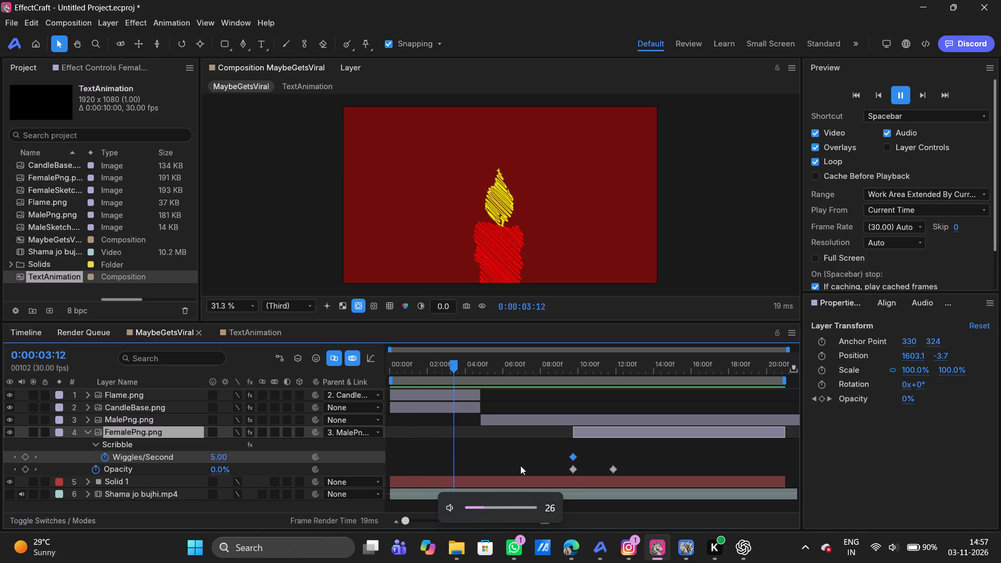
key("space")
In the Edge browser, translate "Shama jo jalai h" from Hindi to Urdu, copy the translation and return to EffectCraft.
key("alt+Tab")
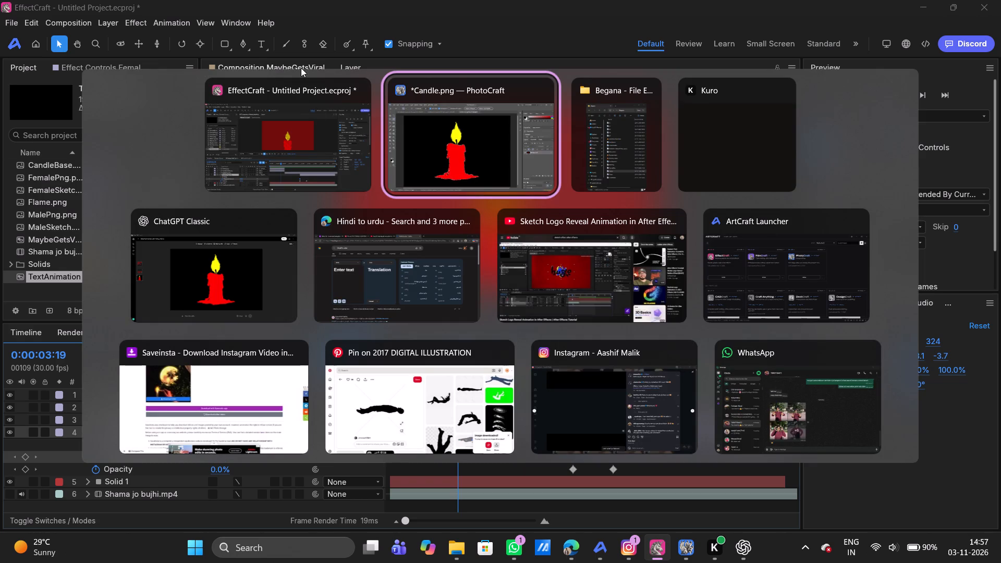
left_click(278, 144, "alt")
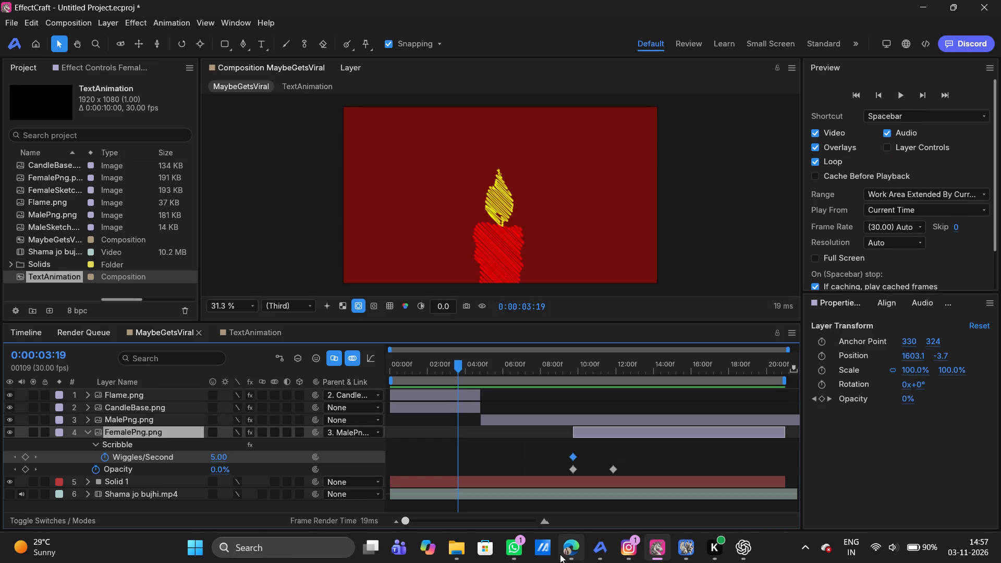
left_click(560, 554)
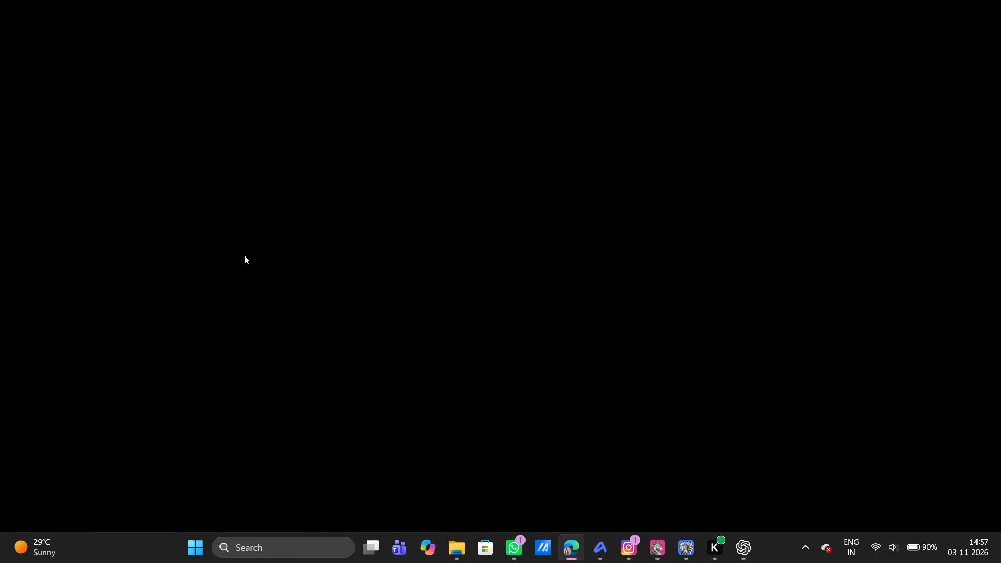
left_click(212, 228)
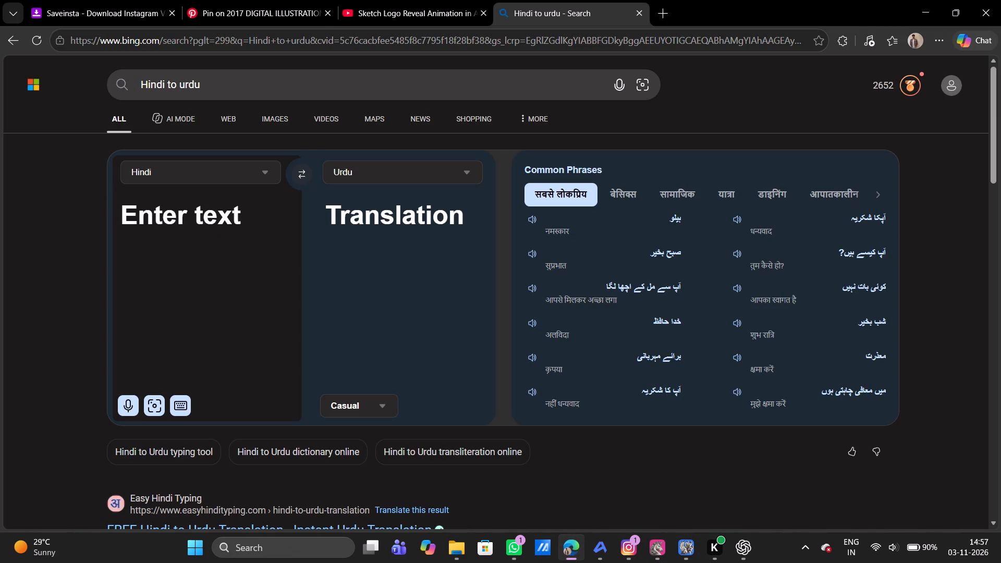
type("Shama jo jalai h")
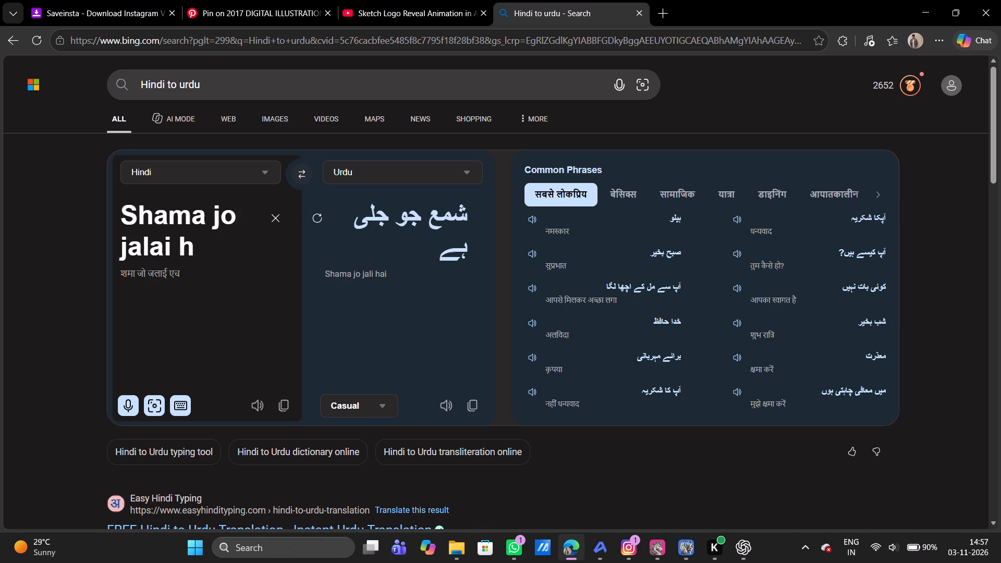
left_click(473, 407)
key("alt+Tab")
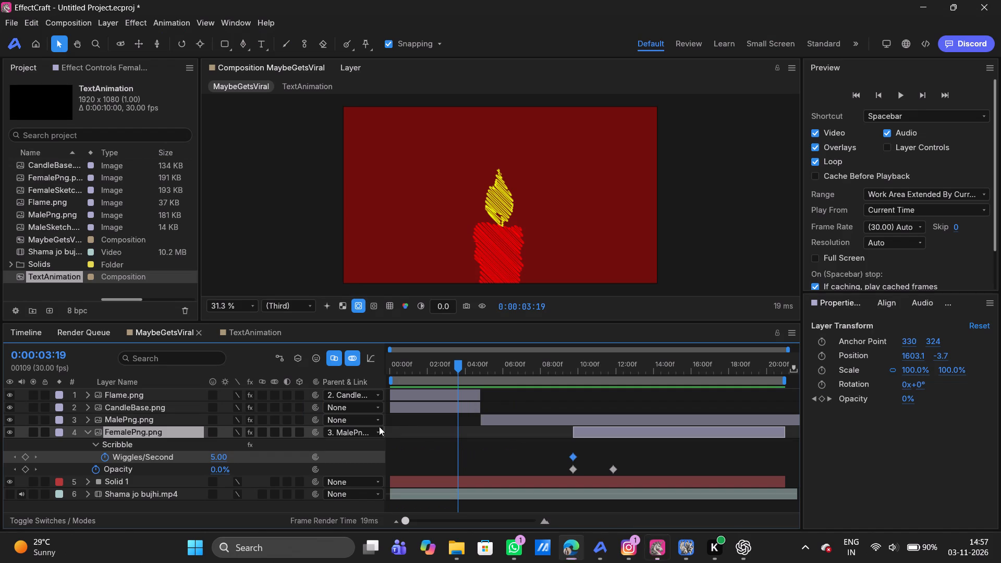
In the TextAnimation composition, replace the Text layer's content with the copied Urdu translation.
left_click(247, 334)
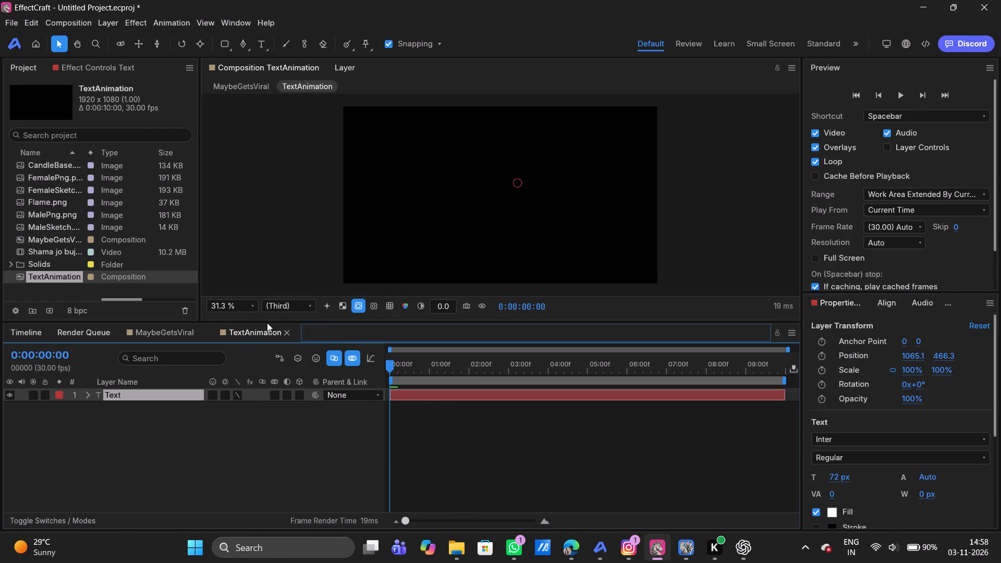
double_click(418, 396)
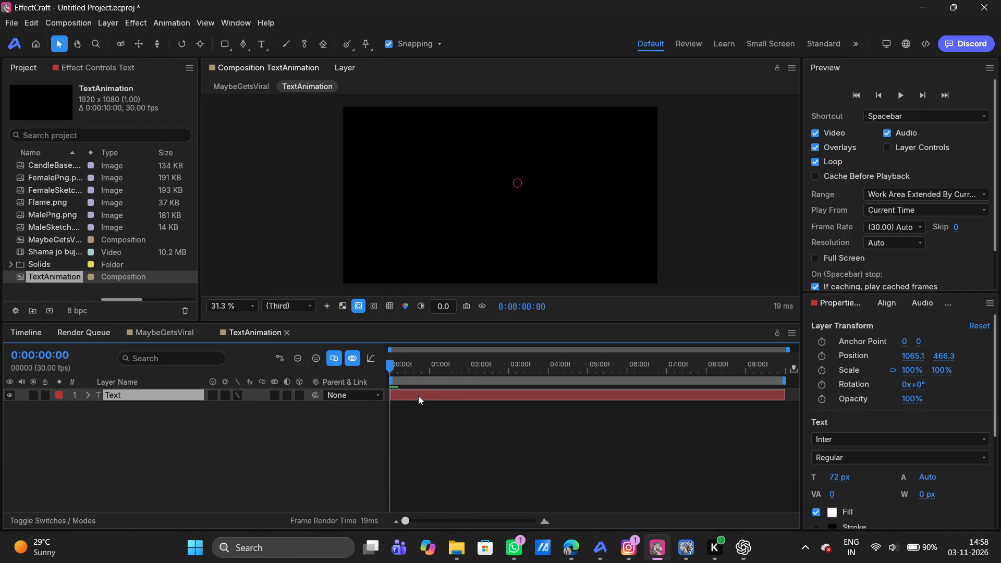
key("ctrl+v")
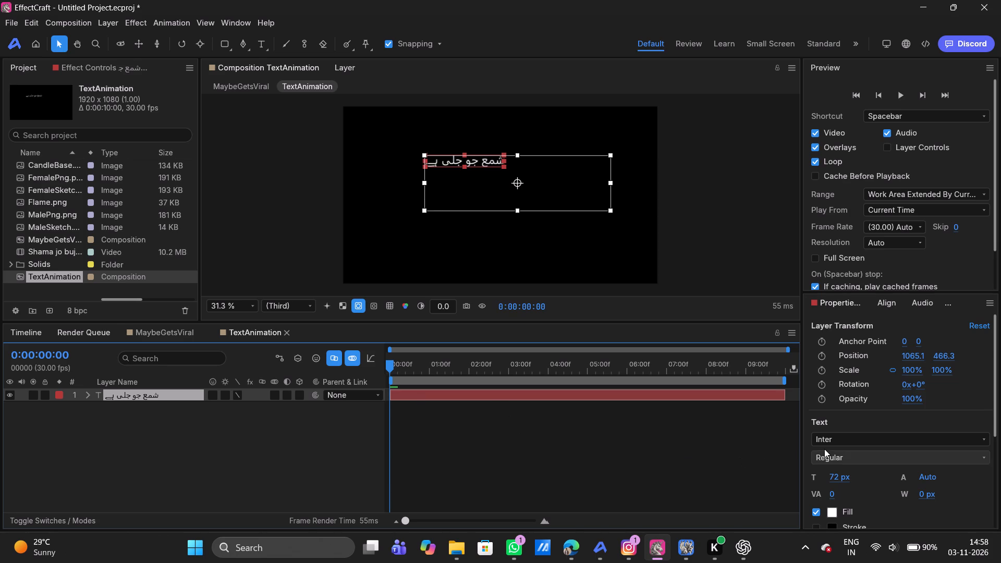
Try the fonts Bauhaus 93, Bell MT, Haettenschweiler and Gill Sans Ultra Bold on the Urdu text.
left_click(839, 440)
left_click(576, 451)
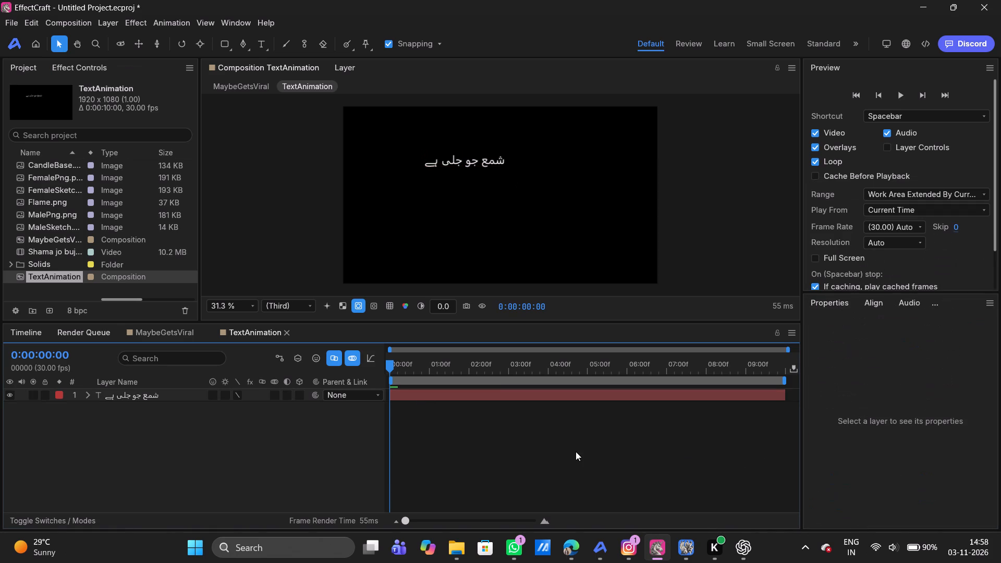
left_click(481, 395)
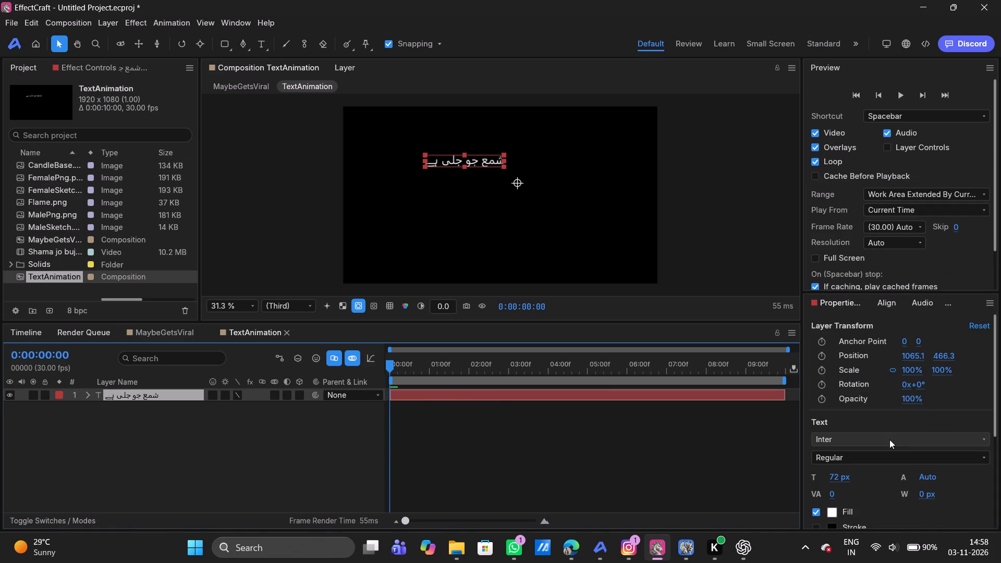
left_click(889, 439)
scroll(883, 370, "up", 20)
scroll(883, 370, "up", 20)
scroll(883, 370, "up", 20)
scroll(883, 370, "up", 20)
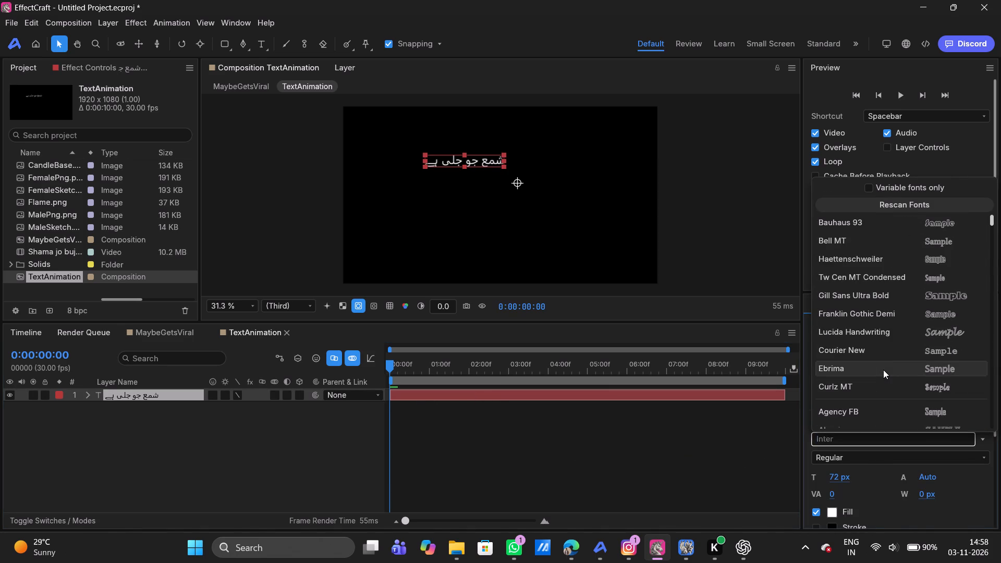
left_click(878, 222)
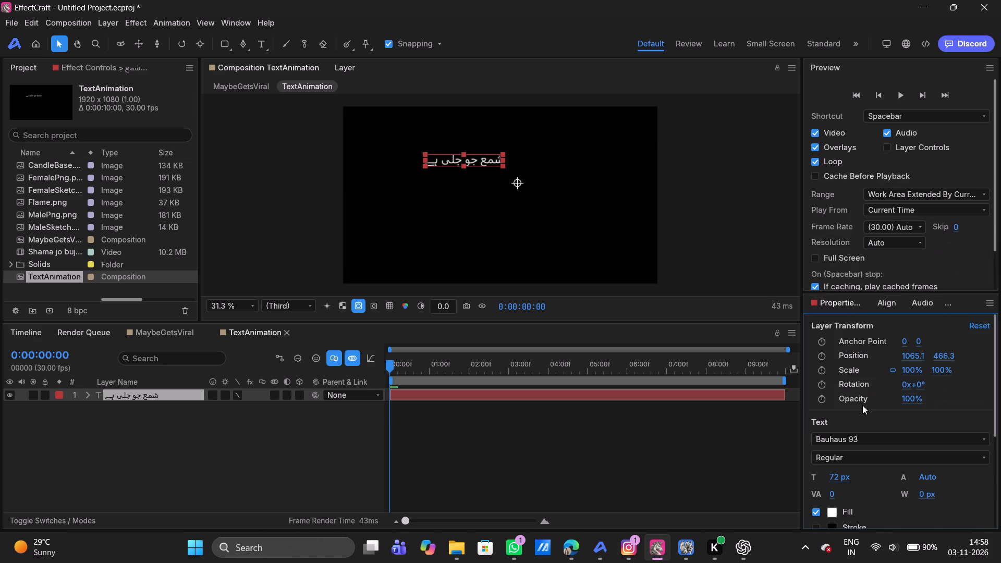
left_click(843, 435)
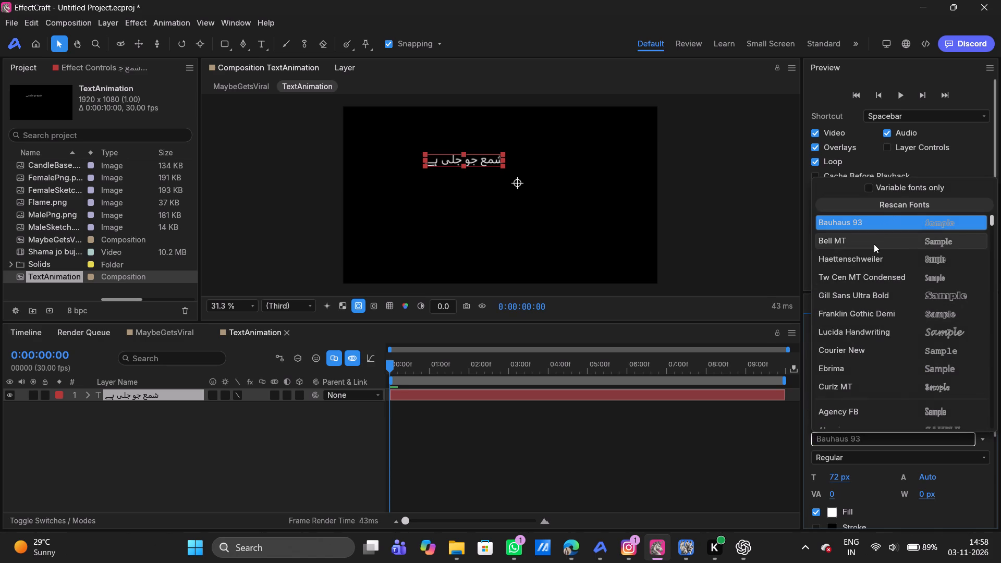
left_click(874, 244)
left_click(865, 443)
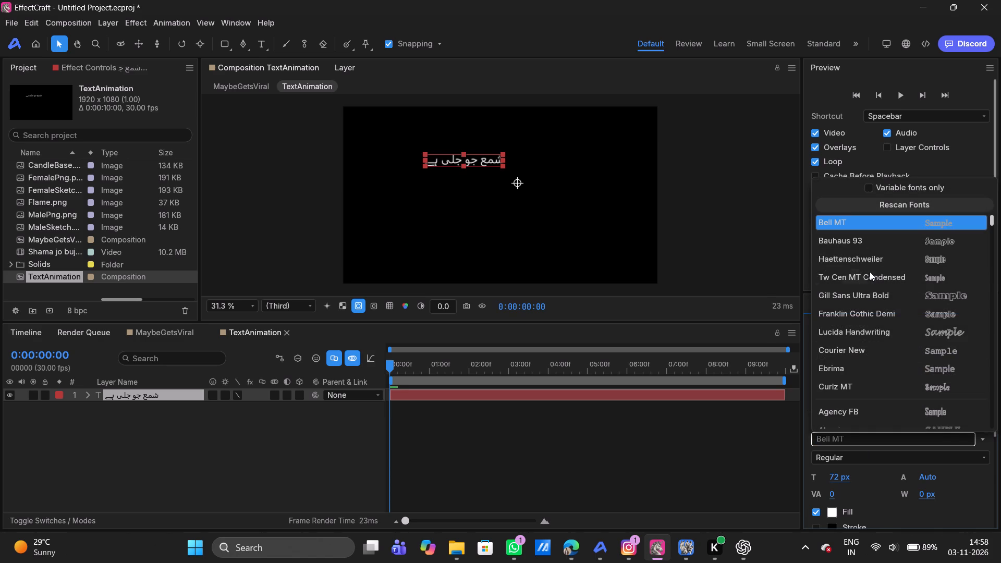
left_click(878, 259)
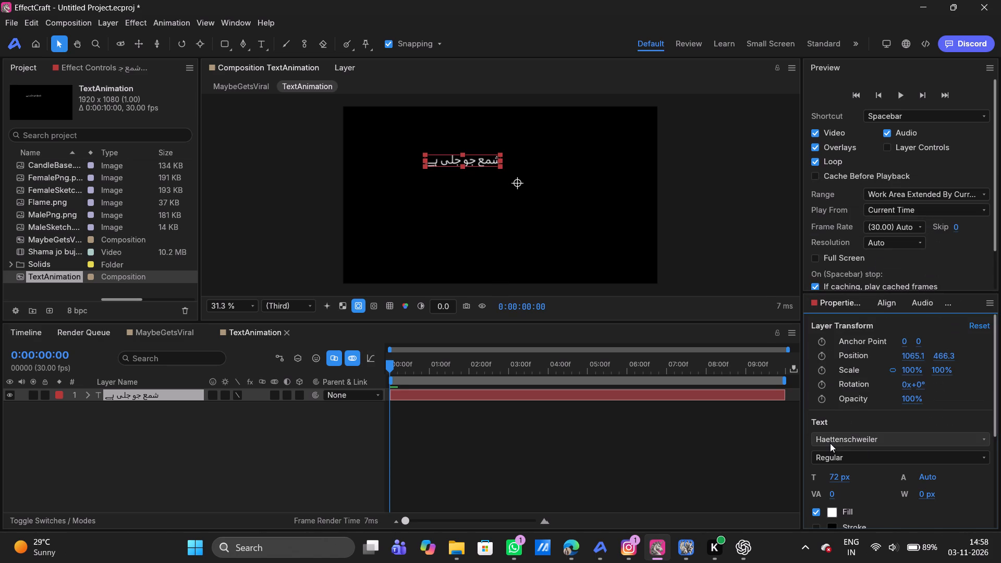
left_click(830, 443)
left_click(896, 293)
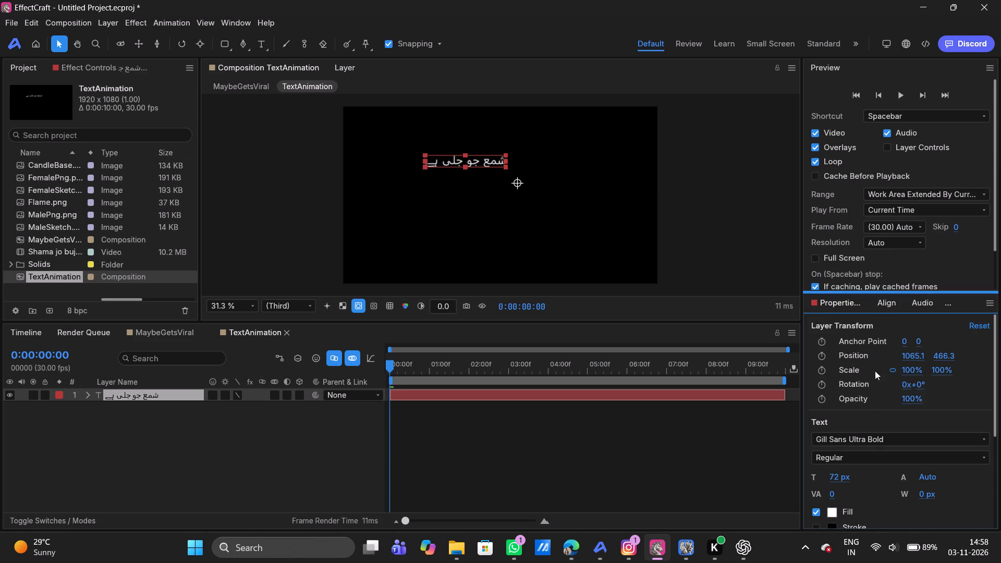
Format the Urdu text in Lucida Handwriting Italic at about 129.2 px with 155 px leading.
left_click(869, 442)
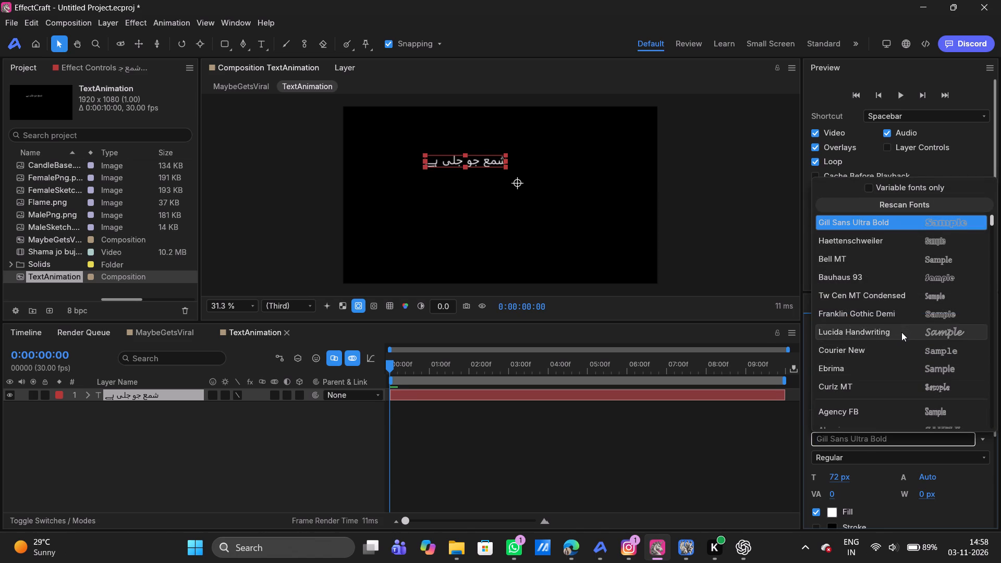
left_click(901, 332)
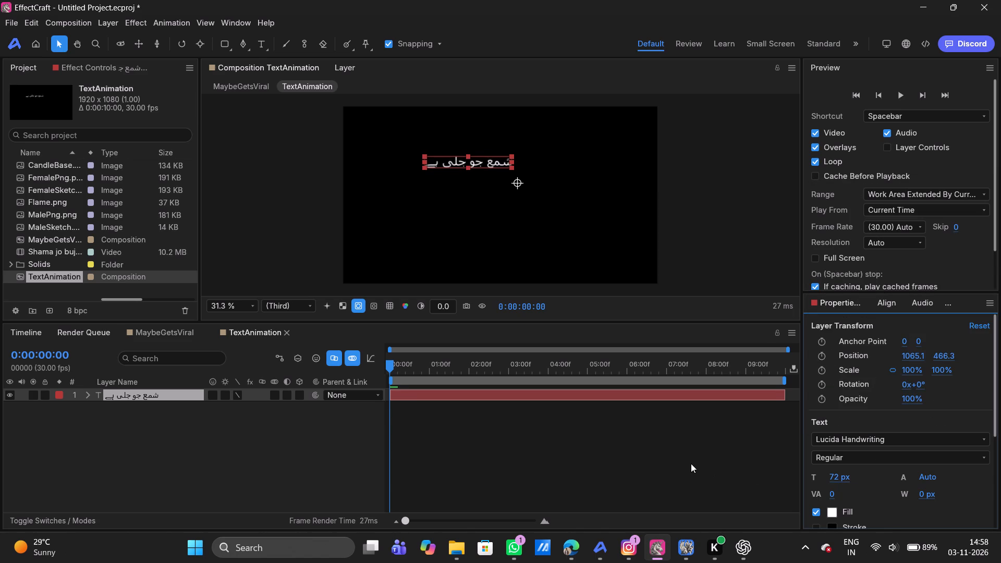
left_click_drag(844, 480, 895, 476)
left_click_drag(895, 476, 922, 475)
left_click(922, 475)
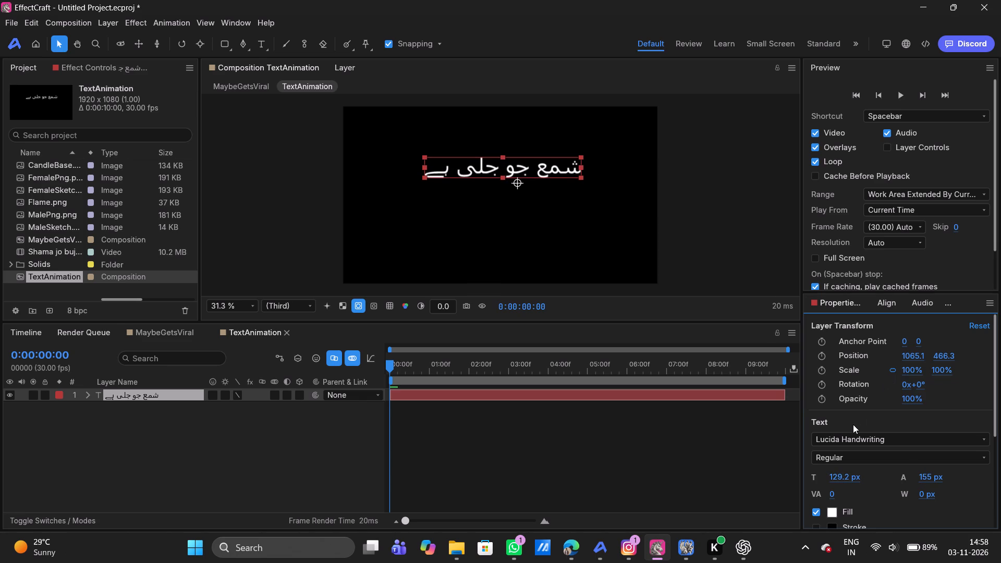
left_click(856, 456)
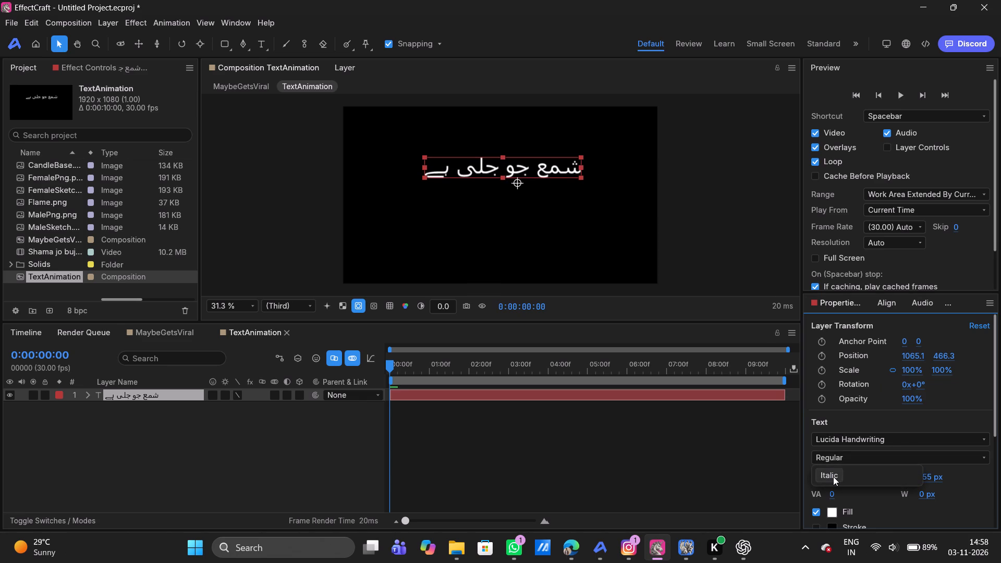
left_click(833, 476)
left_click(849, 457)
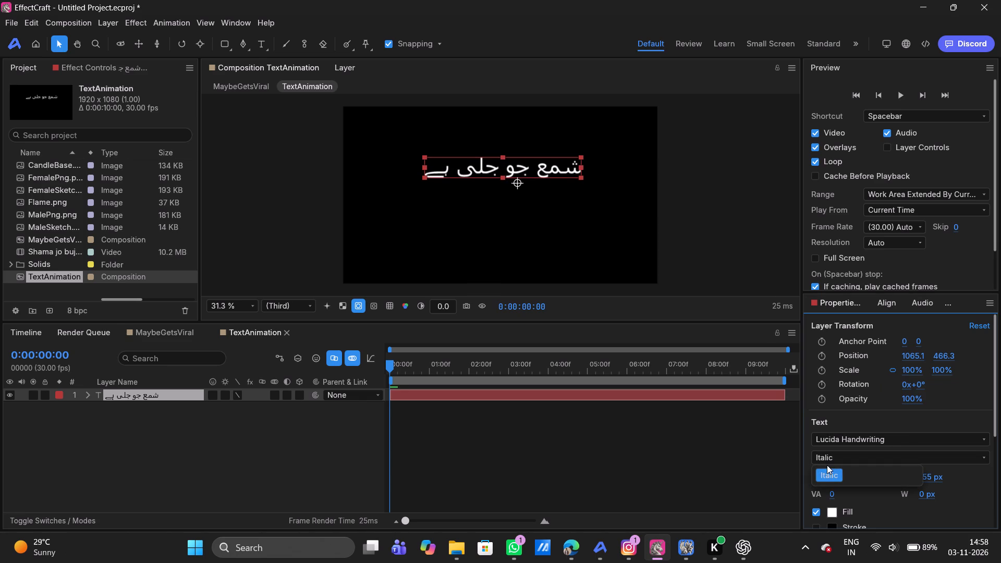
left_click(828, 456)
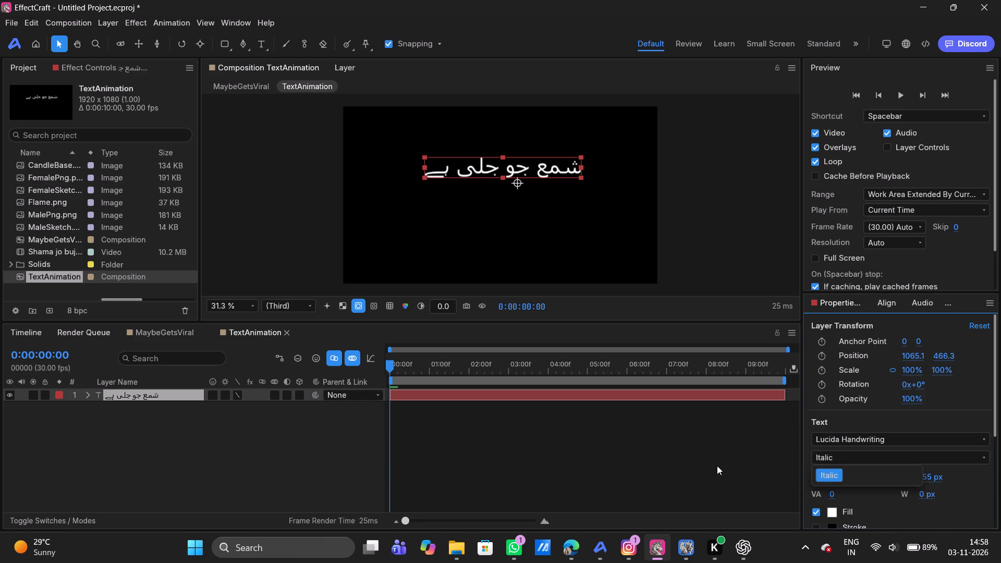
left_click(717, 466)
left_click(544, 393)
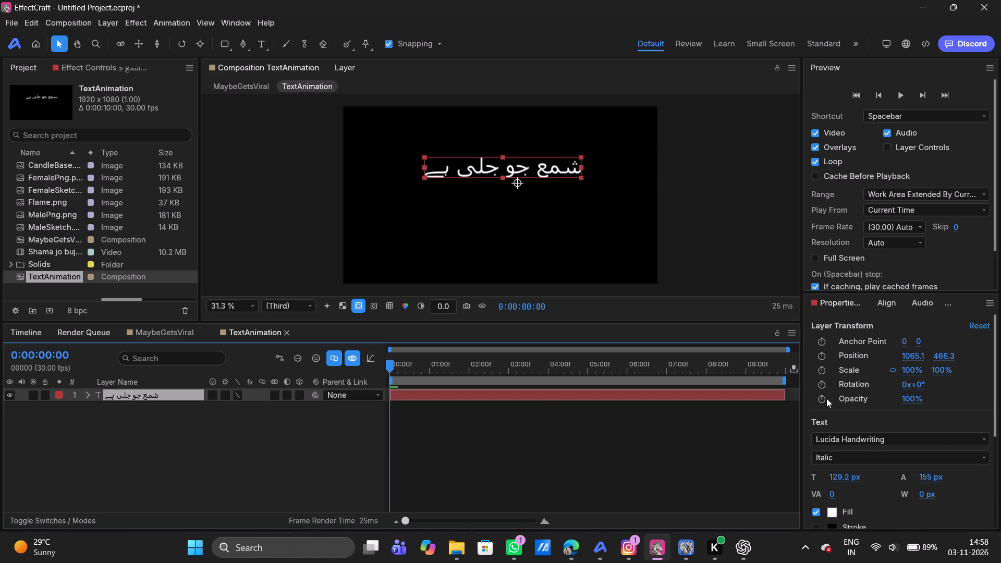
Change the Urdu text's fill colour to yellow FFF200.
scroll(824, 484, "down", 1)
left_click(833, 386)
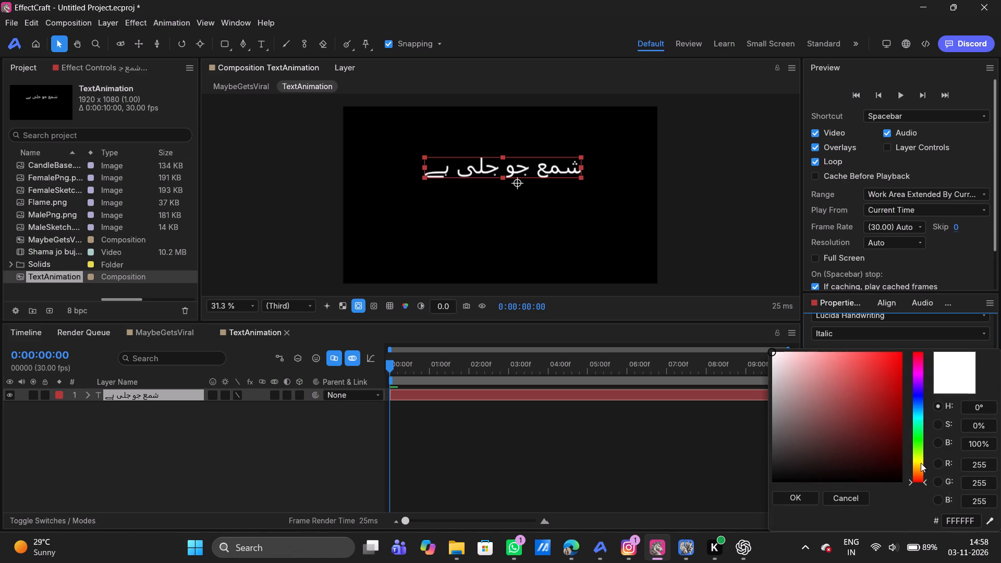
left_click(920, 463)
left_click_drag(920, 463, 927, 460)
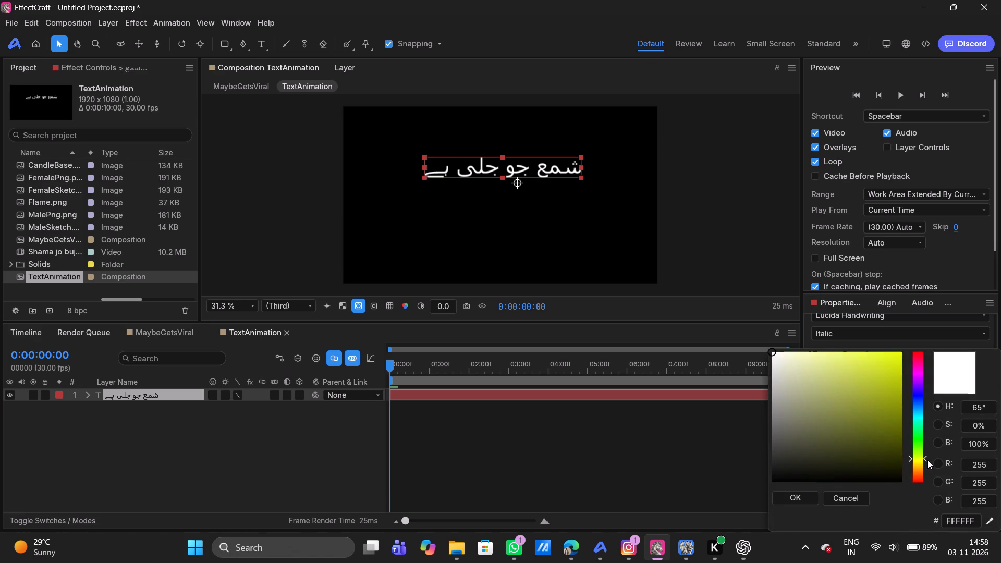
left_click_drag(927, 460, 928, 462)
left_click_drag(849, 392, 949, 317)
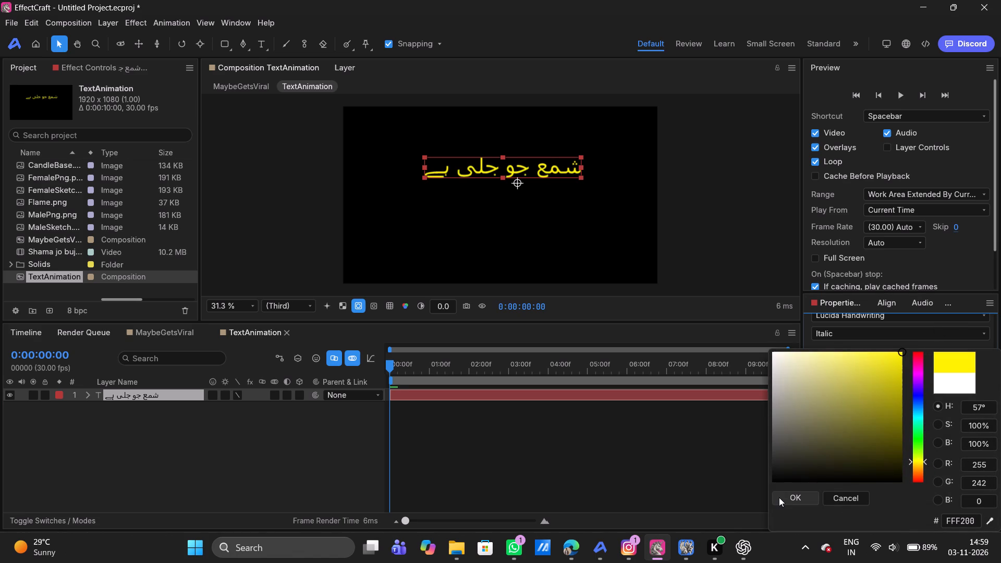
left_click(779, 498)
Centre the Urdu text horizontally and vertically in the composition.
scroll(870, 402, "up", 5)
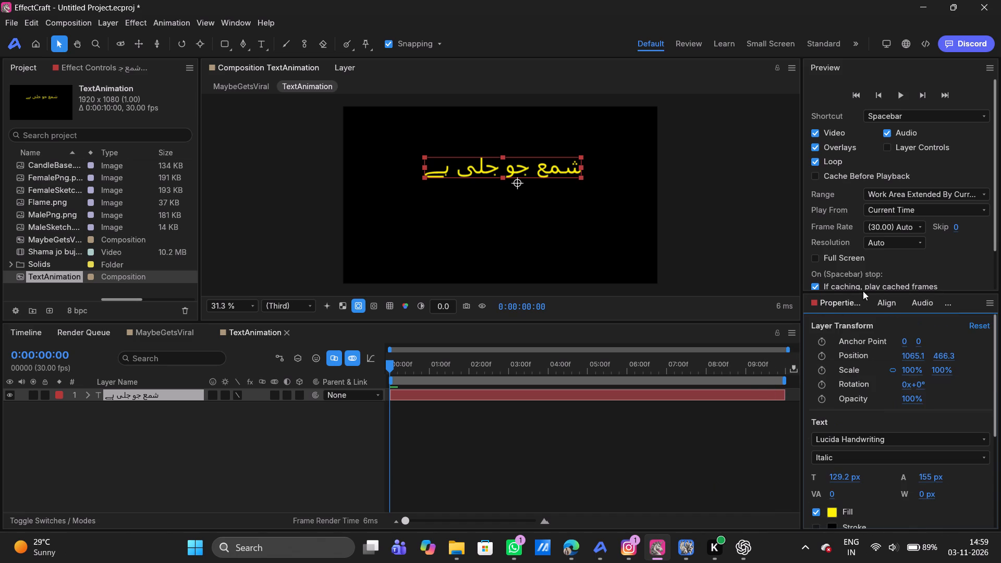
left_click(884, 301)
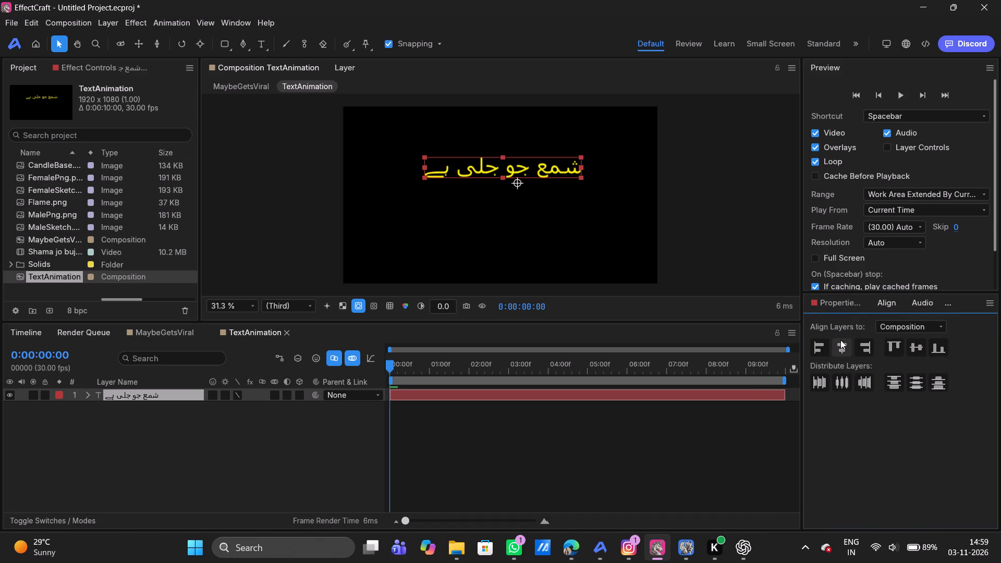
left_click(837, 344)
left_click(920, 347)
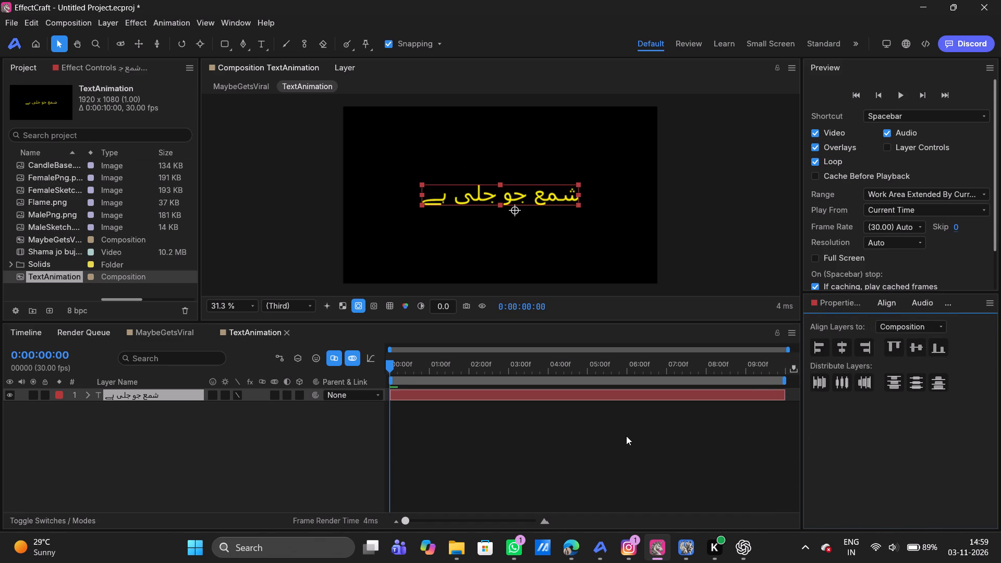
Keyframe the Urdu text's opacity from 0% at 0:00:00:00 to 100% at 0:00:01:14.
left_click(626, 436)
left_click(483, 395)
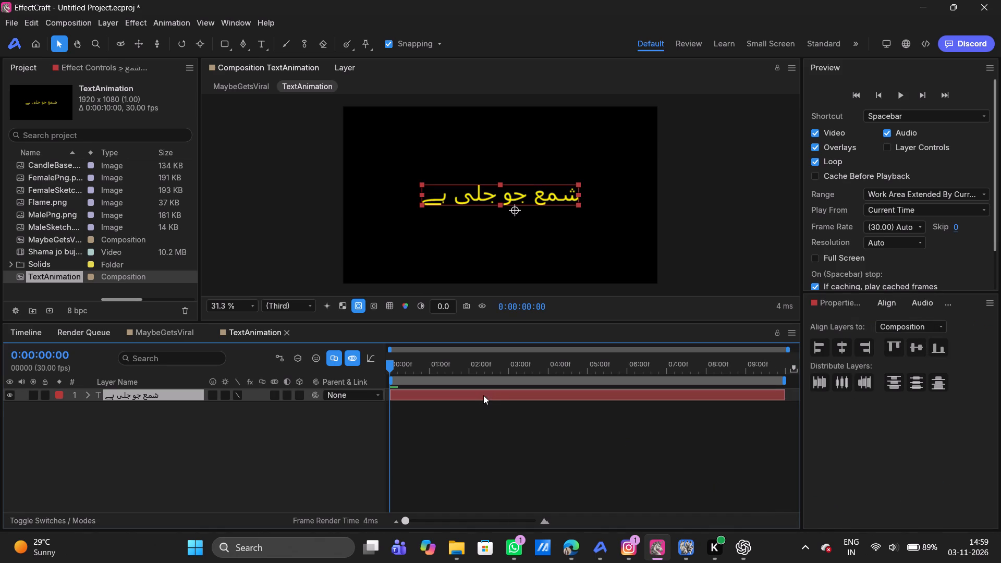
left_click(830, 300)
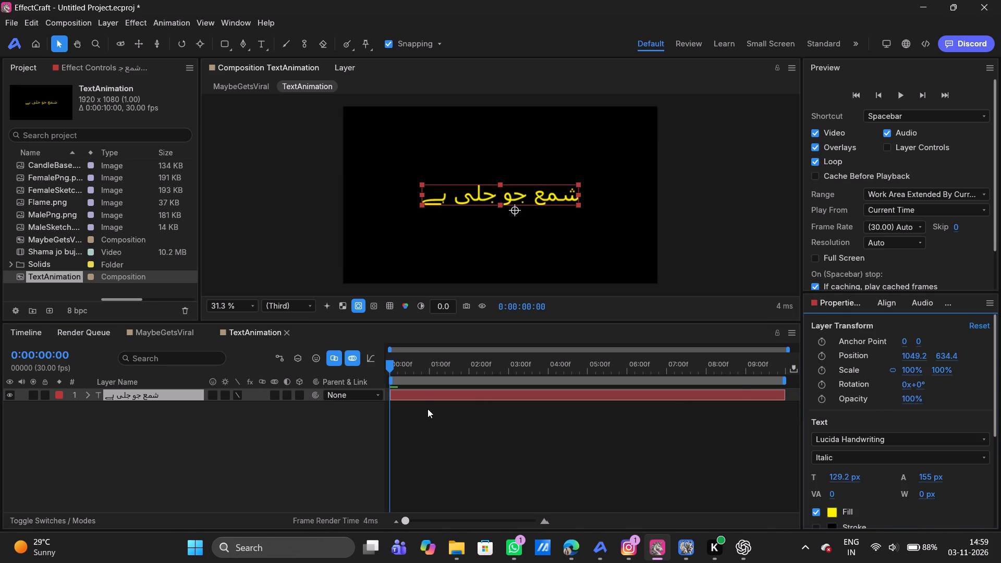
left_click(820, 399)
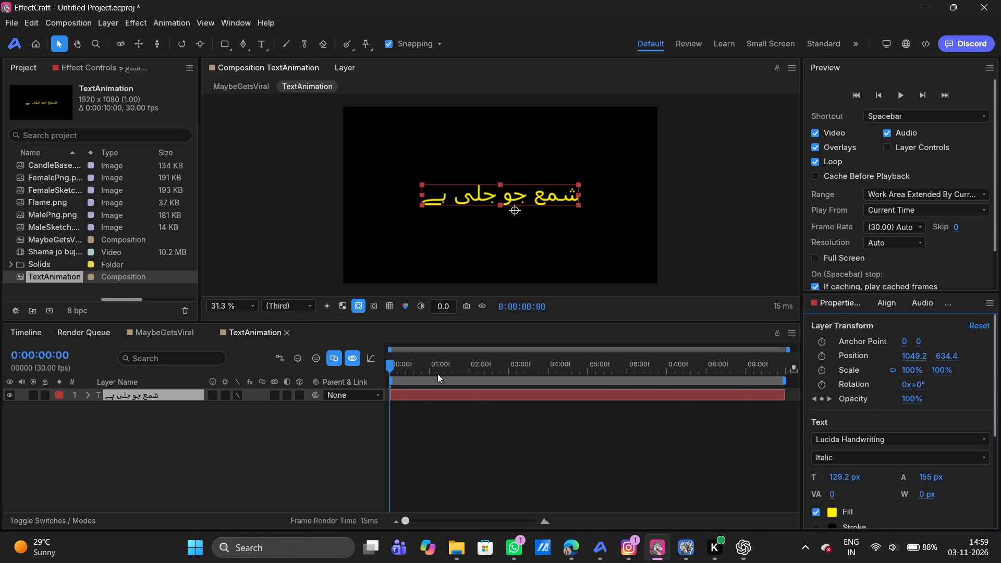
left_click_drag(392, 365, 421, 364)
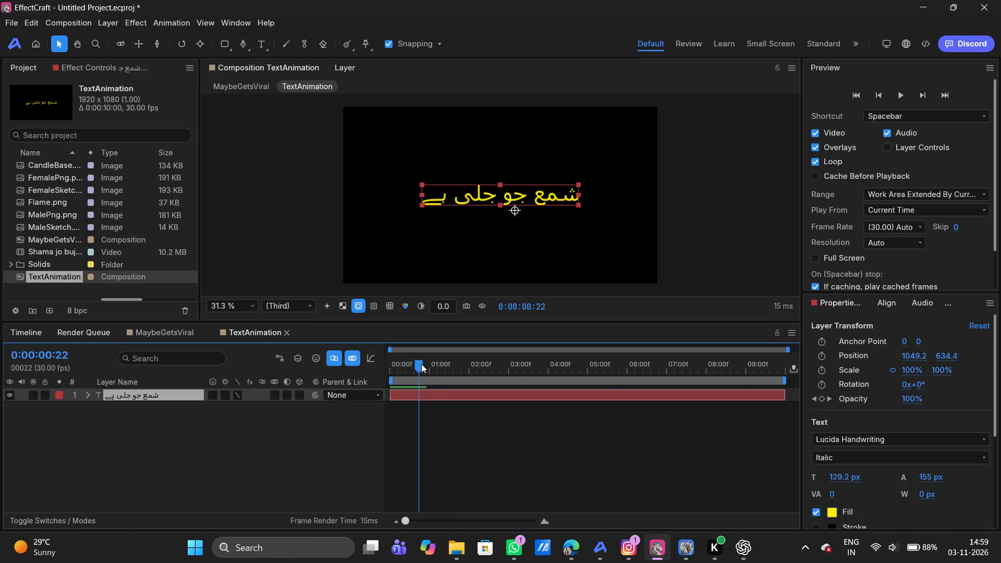
left_click_drag(421, 364, 447, 360)
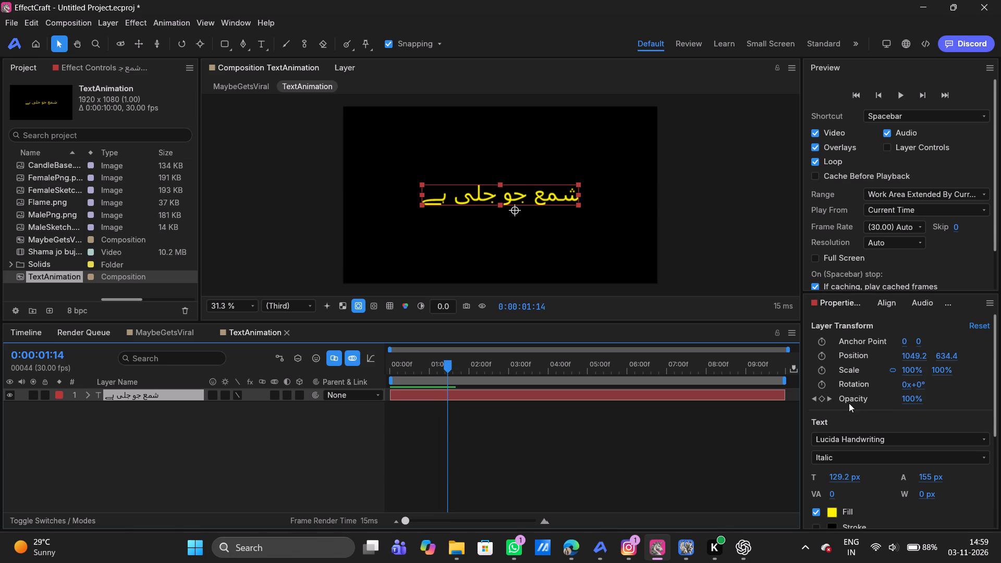
left_click(821, 399)
left_click(812, 399)
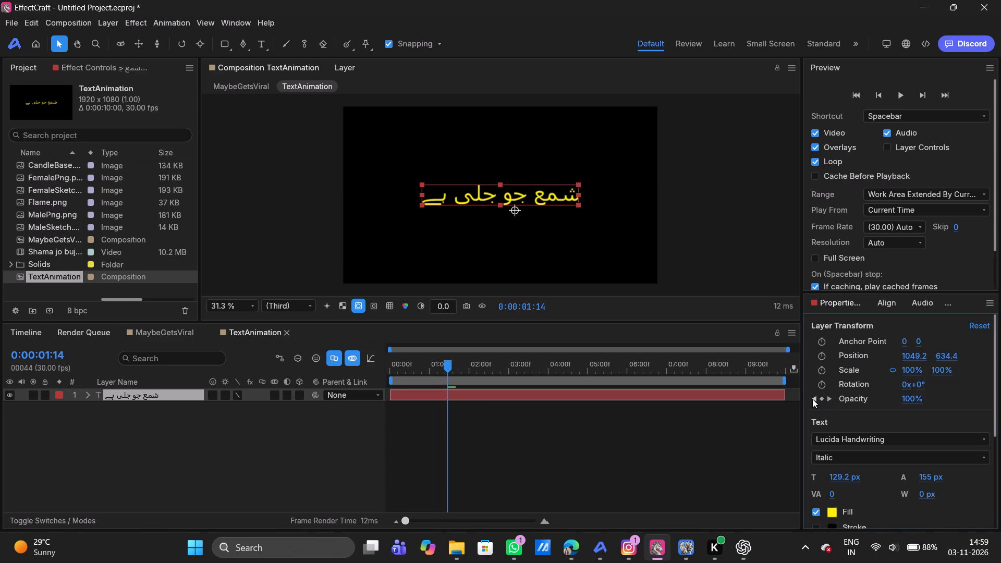
left_click_drag(917, 399, 542, 426)
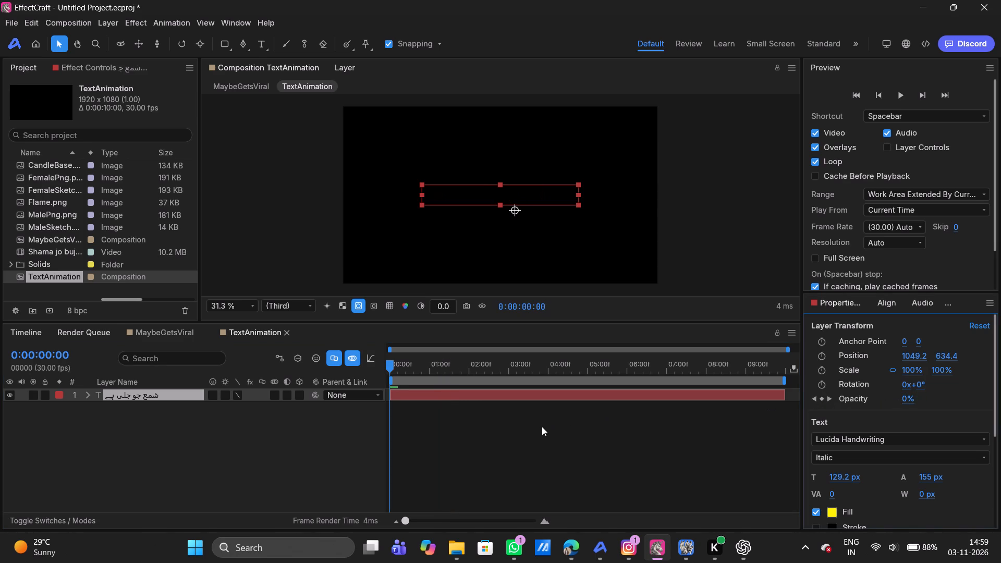
Play the TextAnimation composition from the start to check the text's fade-in.
left_click(473, 441)
key("space")
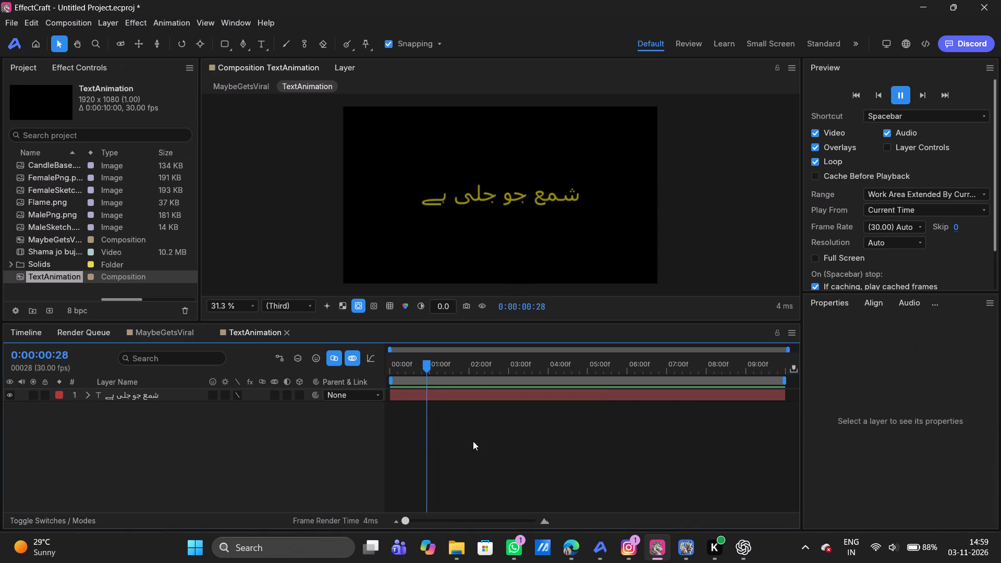
key("space")
Add the Urdu text layer's Source Text to TextAnimation's Essential Graphics properties.
left_click(430, 398)
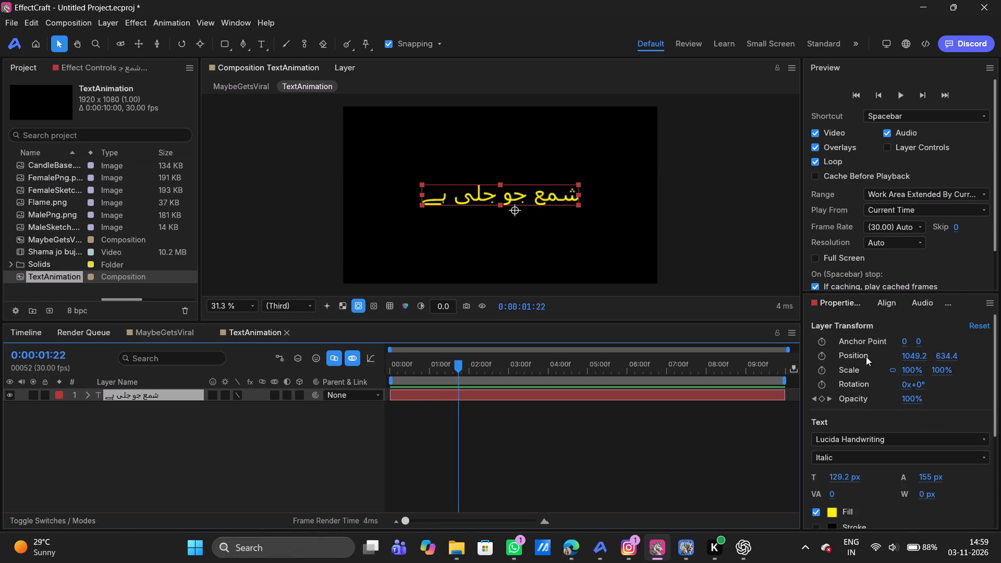
left_click(947, 304)
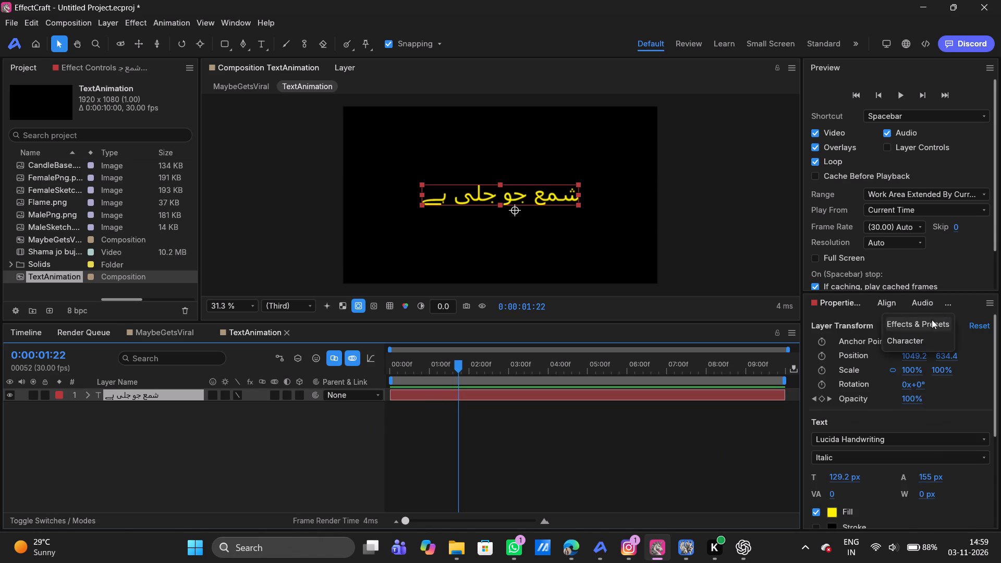
left_click(832, 302)
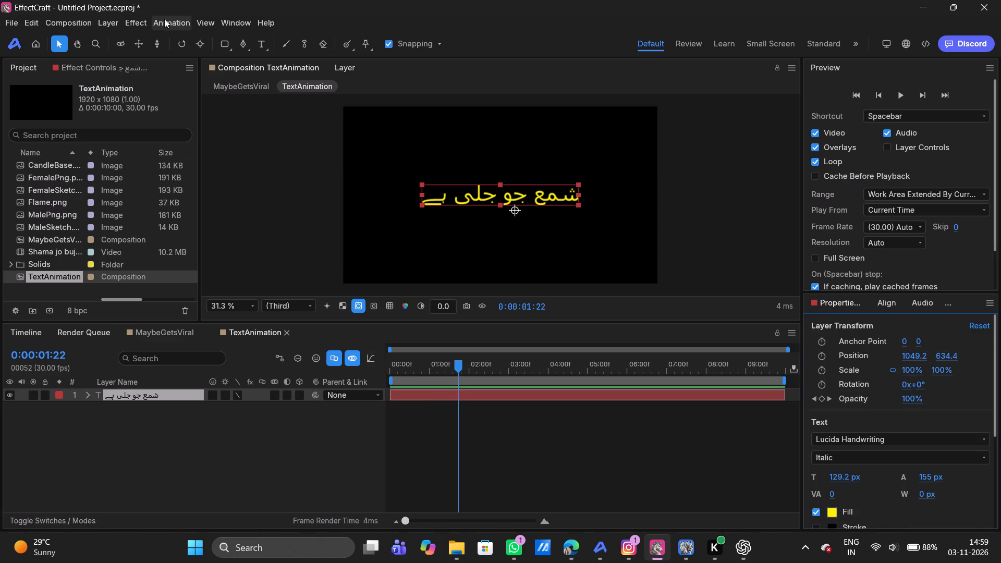
left_click(104, 23)
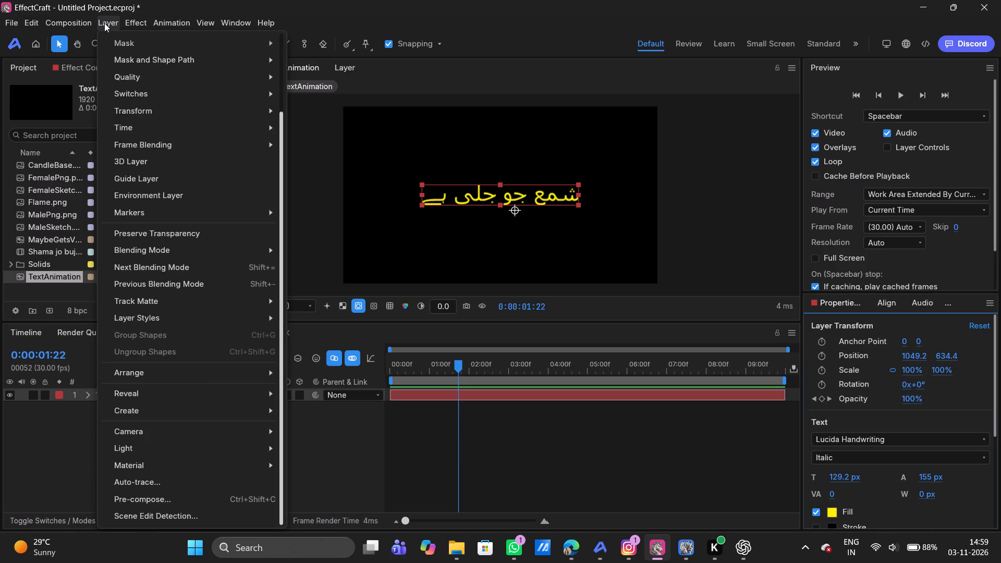
left_click(104, 23)
left_click(220, 16)
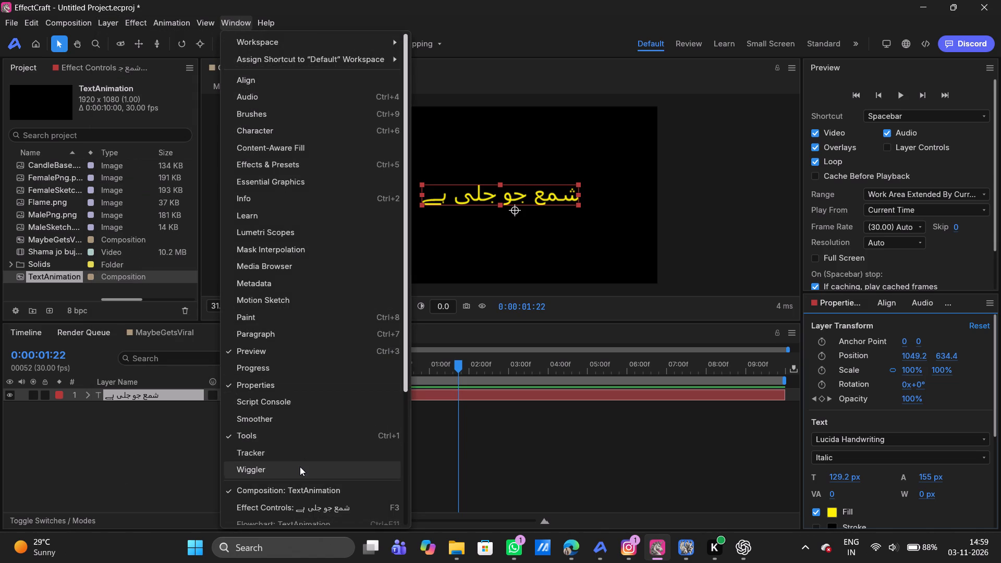
left_click(297, 179)
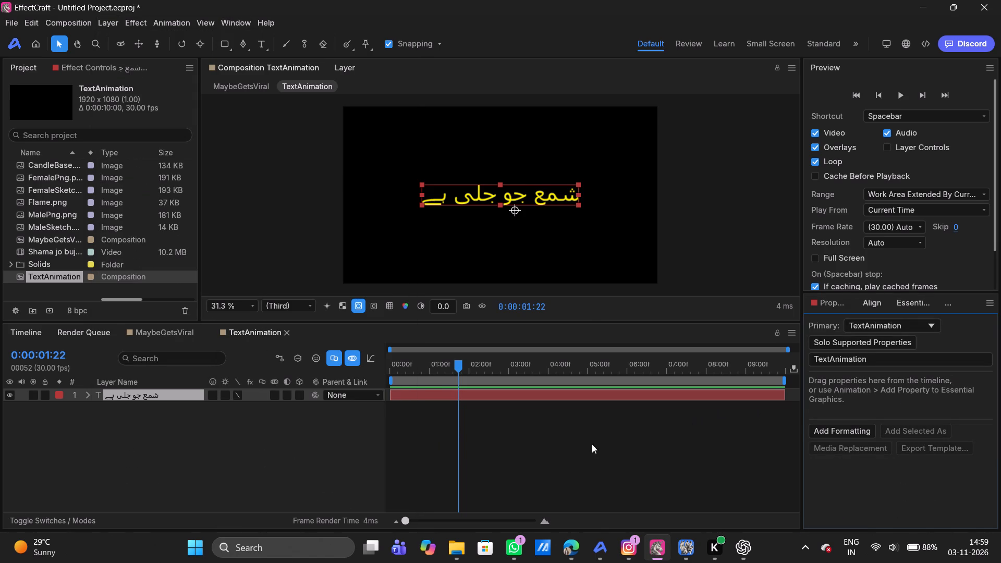
left_click(85, 396)
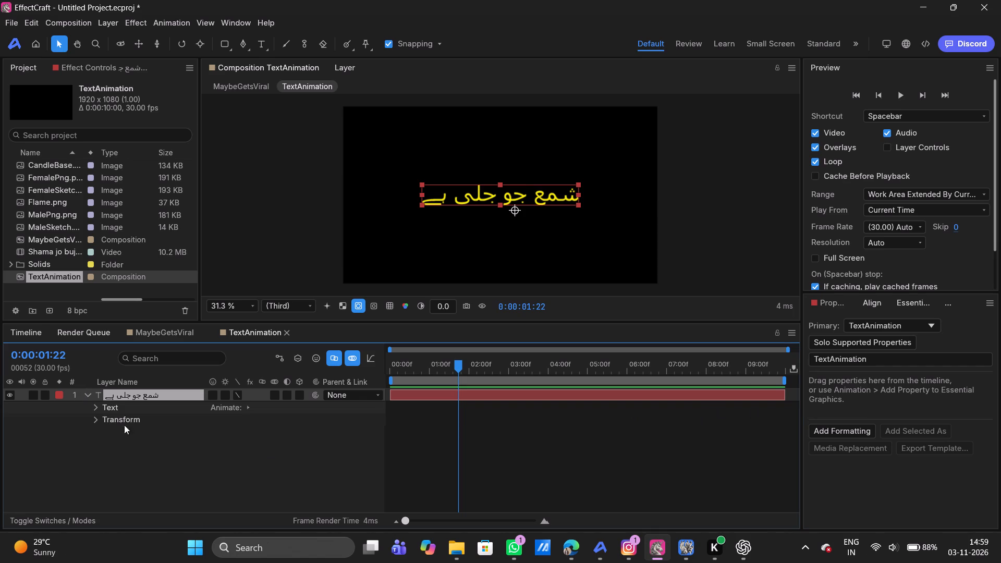
left_click(95, 407)
scroll(190, 446, "down", 1)
left_click_drag(140, 418, 884, 457)
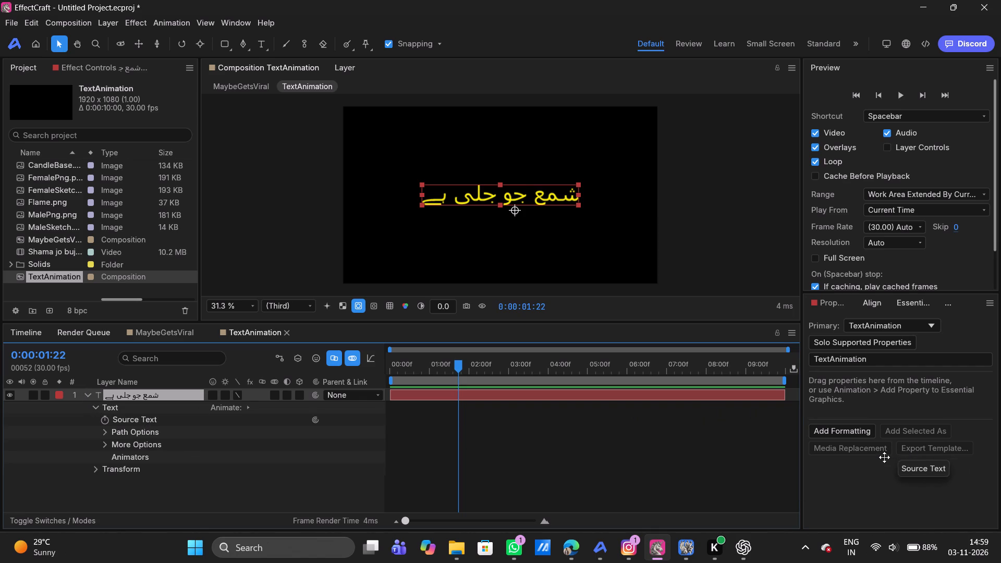
left_click_drag(884, 457, 849, 394)
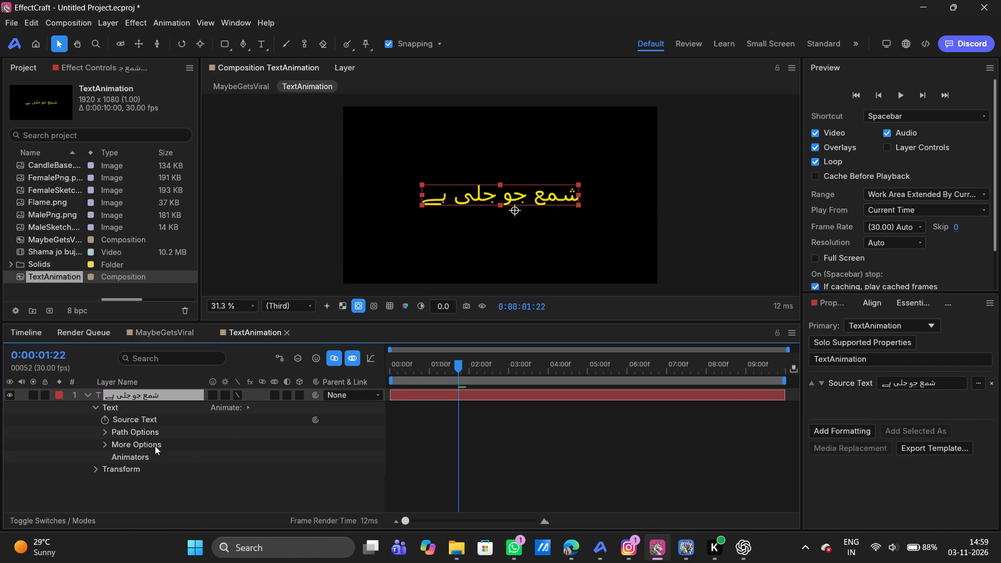
Add a Fill Color RGB text animator to the Urdu text layer and set its colour to FFD900.
left_click(244, 406)
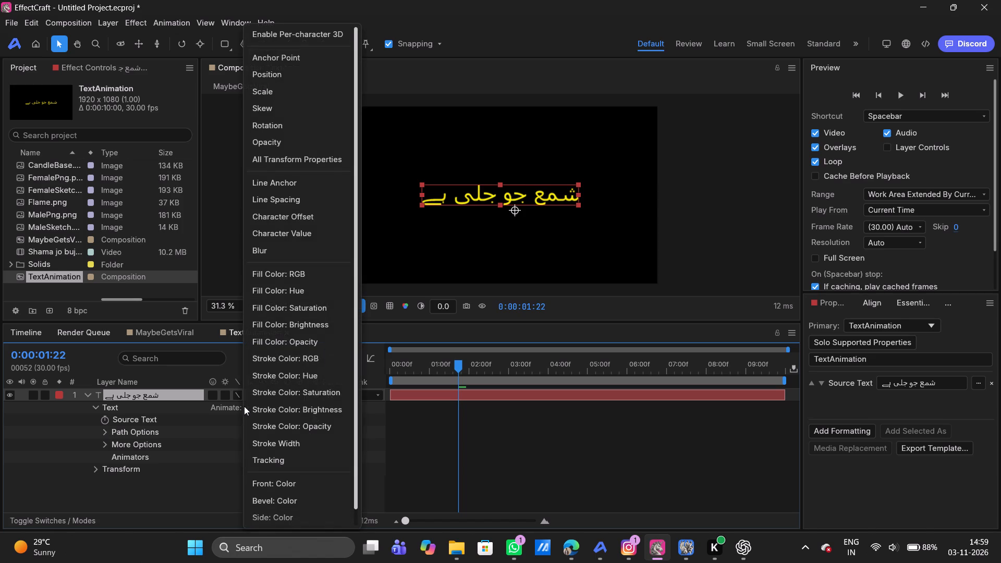
left_click(275, 279)
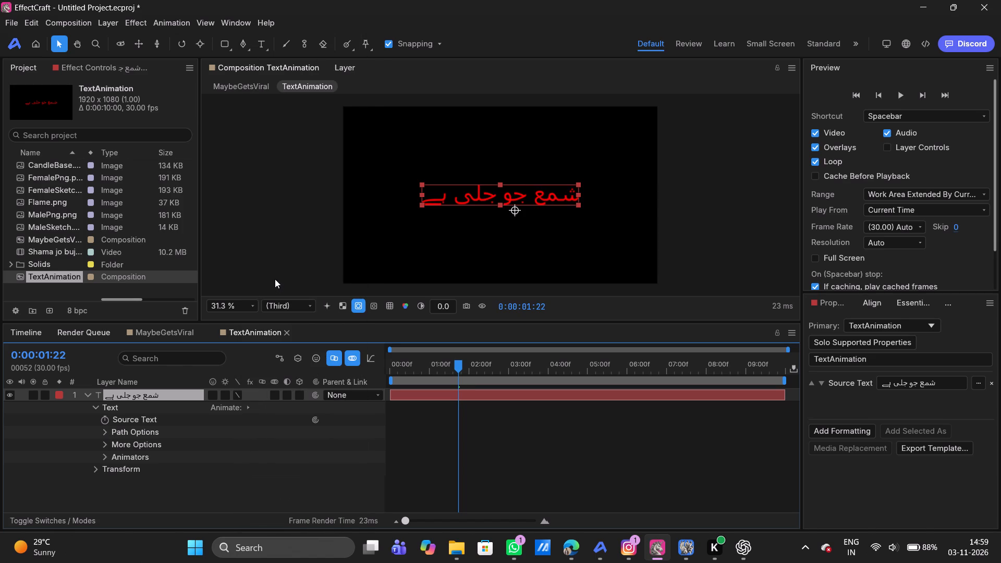
left_click(104, 456)
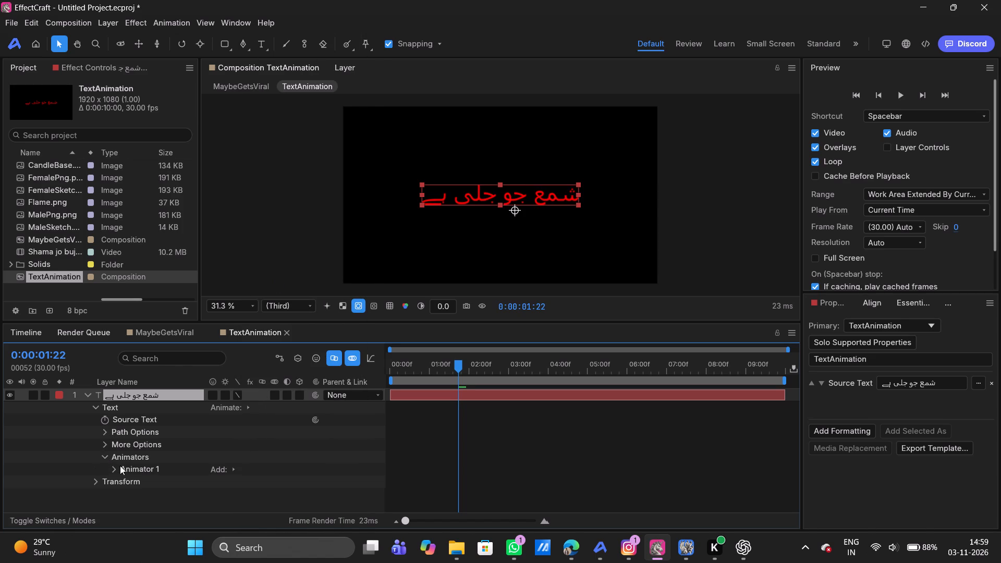
left_click(111, 469)
scroll(111, 469, "down", 1)
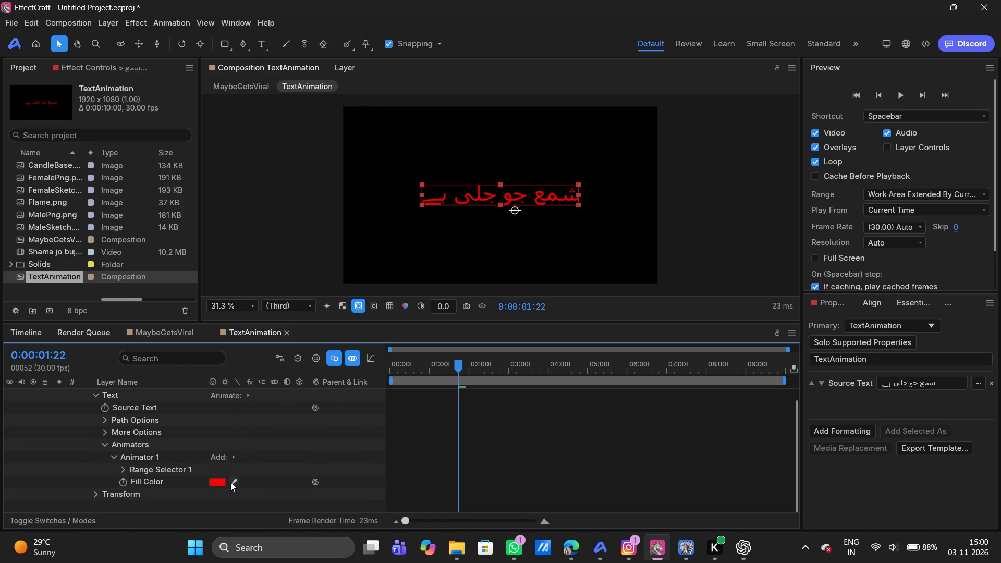
left_click(221, 482)
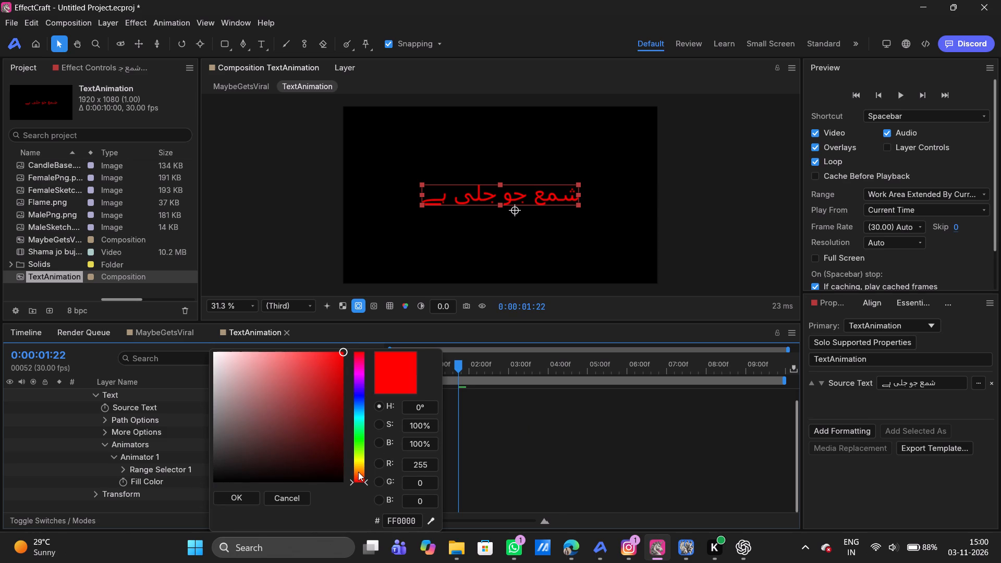
left_click_drag(358, 472, 370, 464)
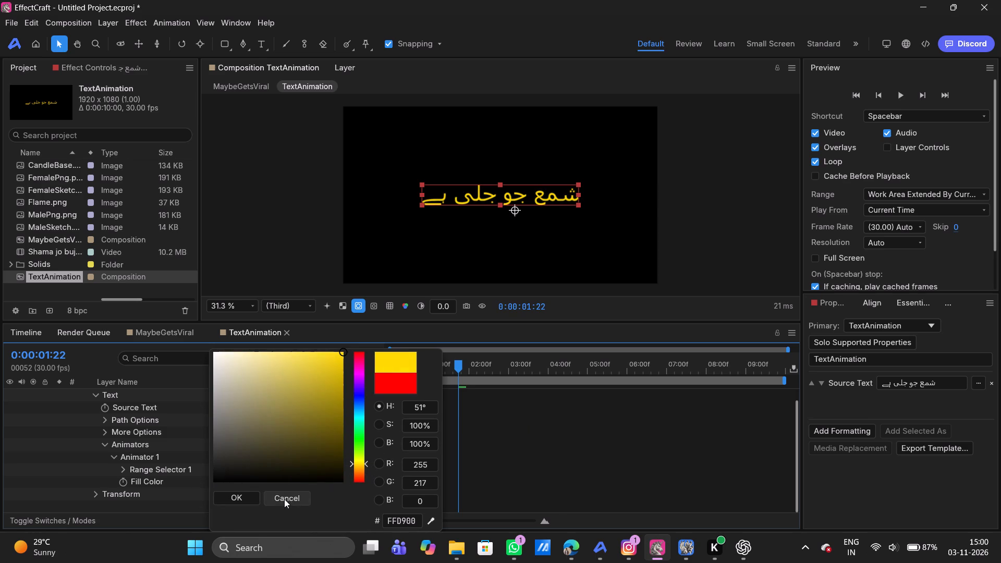
left_click(242, 495)
Add the text animator's Fill Color to TextAnimation's Essential Graphics properties and collapse the text layer.
left_click_drag(157, 480, 772, 450)
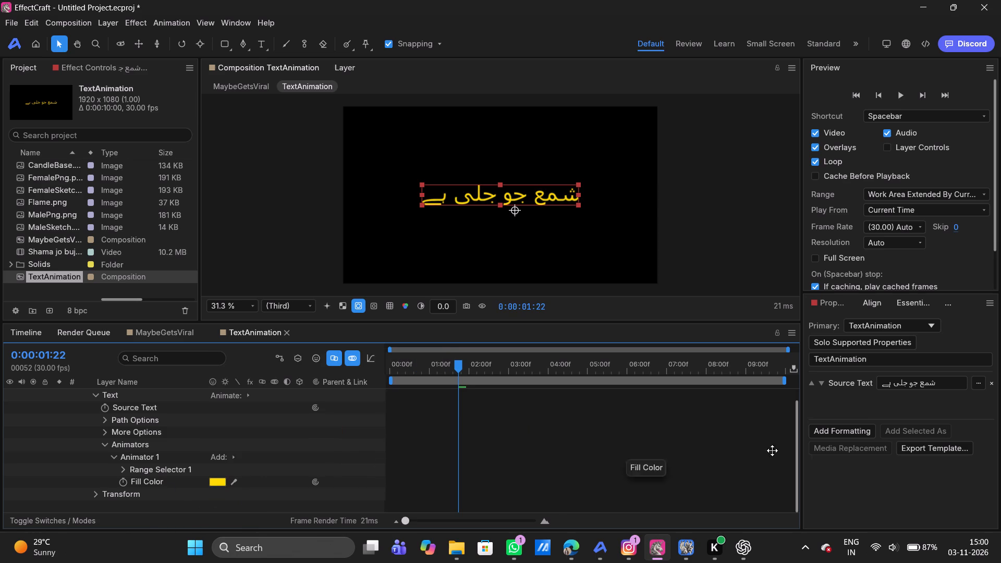
left_click_drag(772, 450, 915, 402)
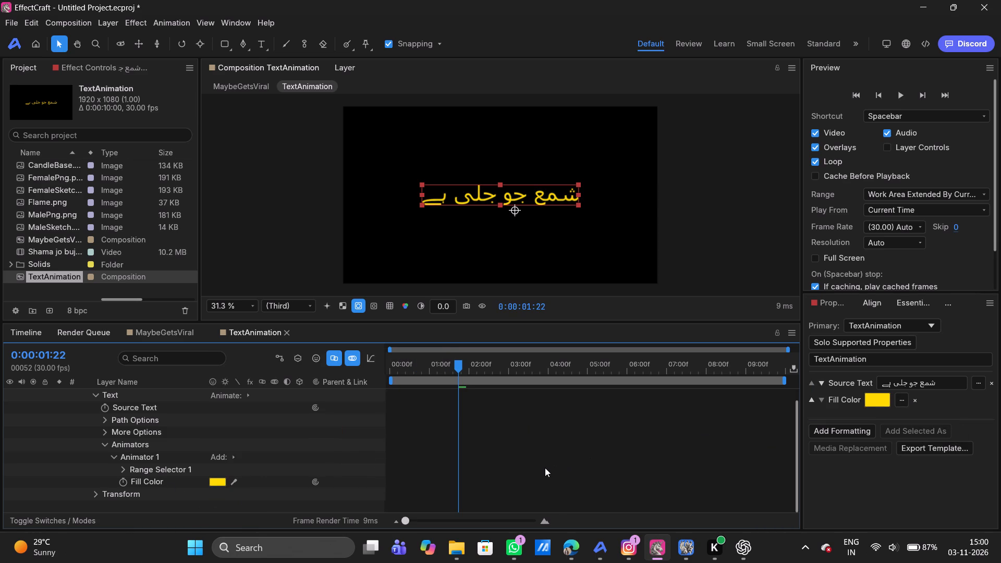
scroll(228, 437, "up", 6)
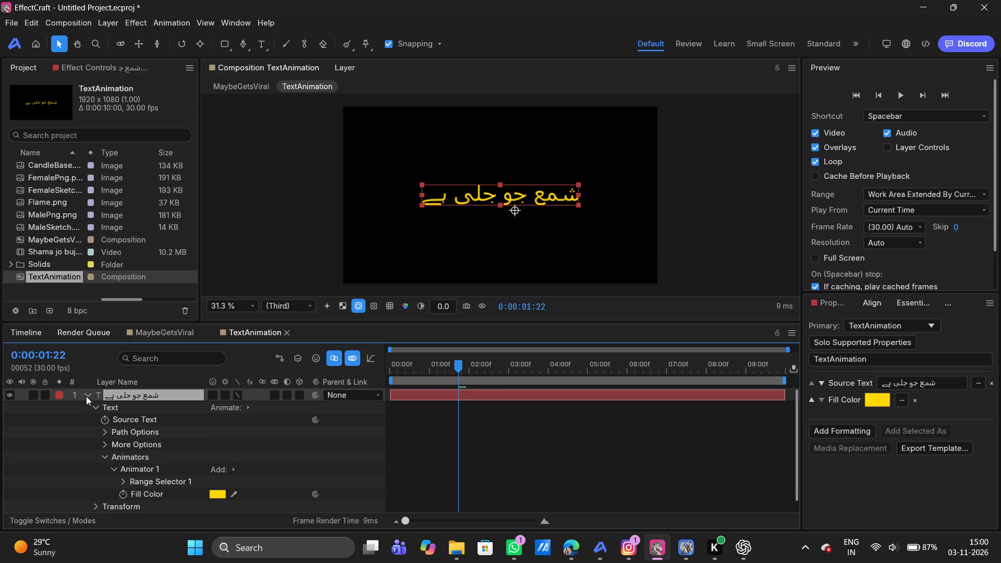
left_click(88, 397)
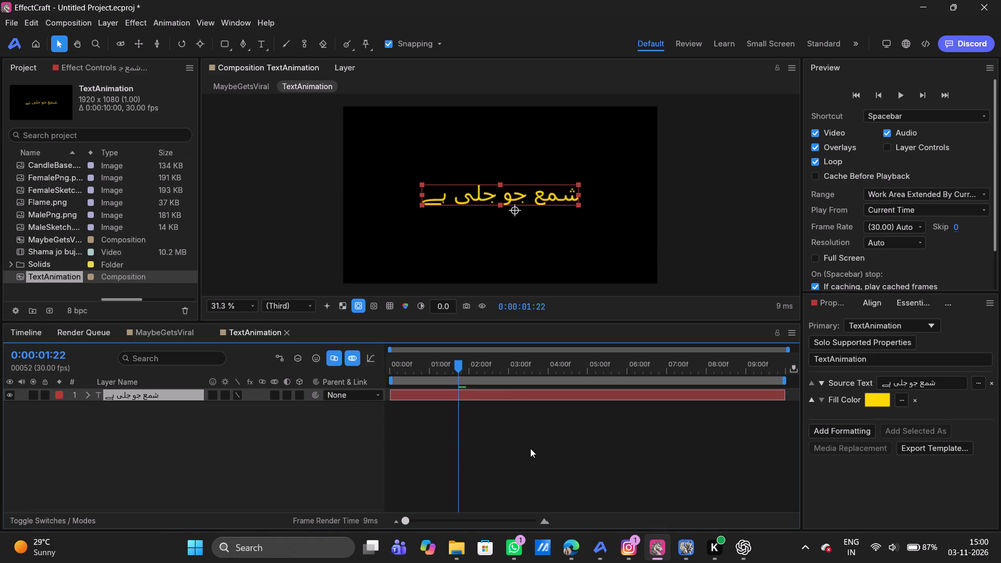
Place the TextAnimation composition in MaybeGetsViral as the top layer, starting at 0:00:00:00.
left_click(507, 391)
left_click(34, 290)
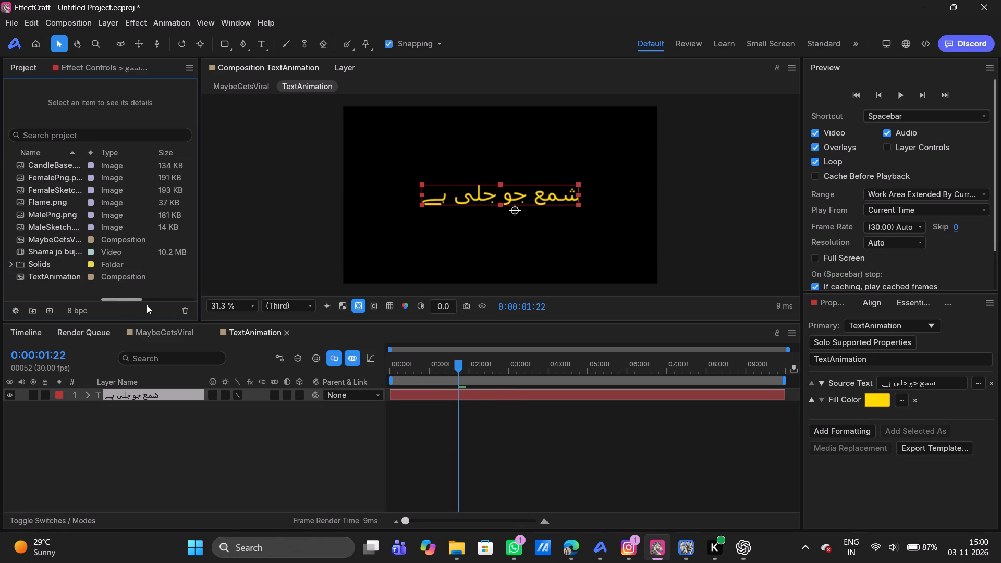
left_click(151, 333)
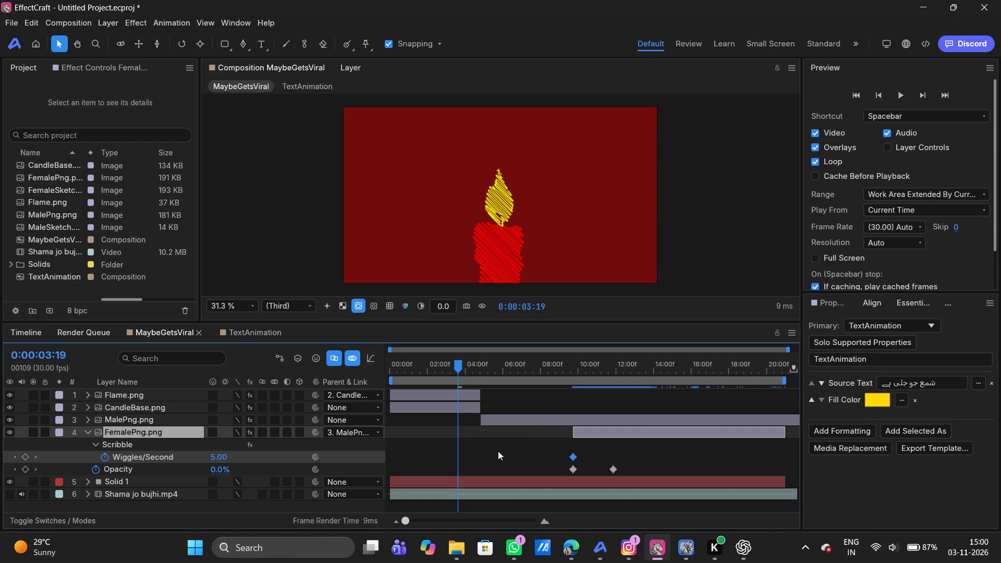
left_click_drag(458, 362, 348, 361)
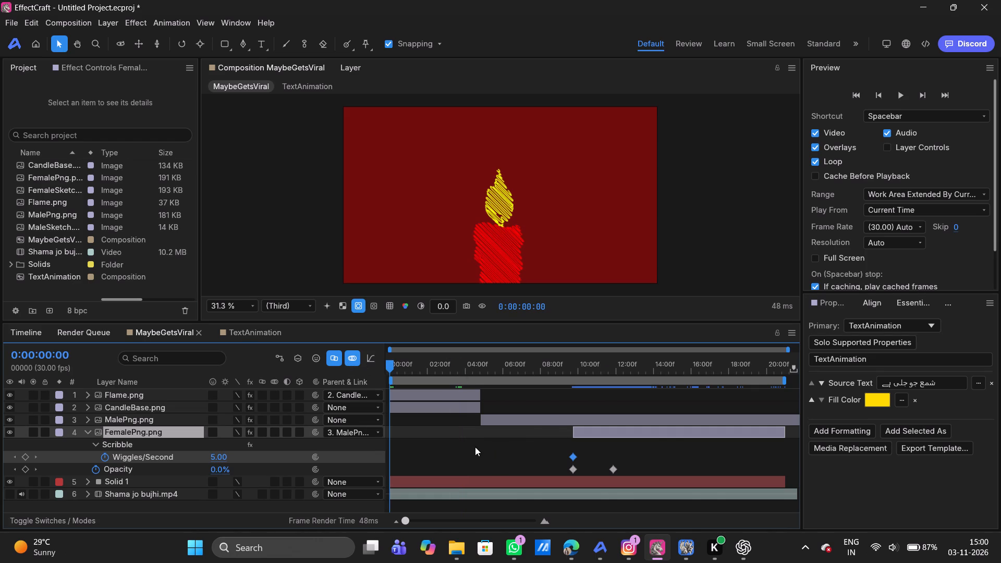
scroll(475, 447, "up", 7)
left_click_drag(38, 275, 387, 387)
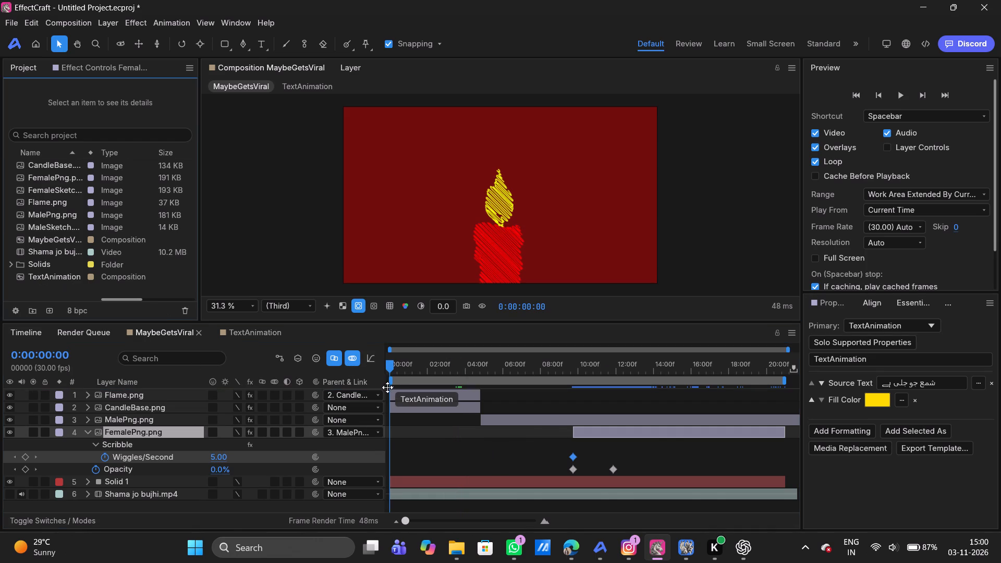
left_click_drag(387, 387, 389, 392)
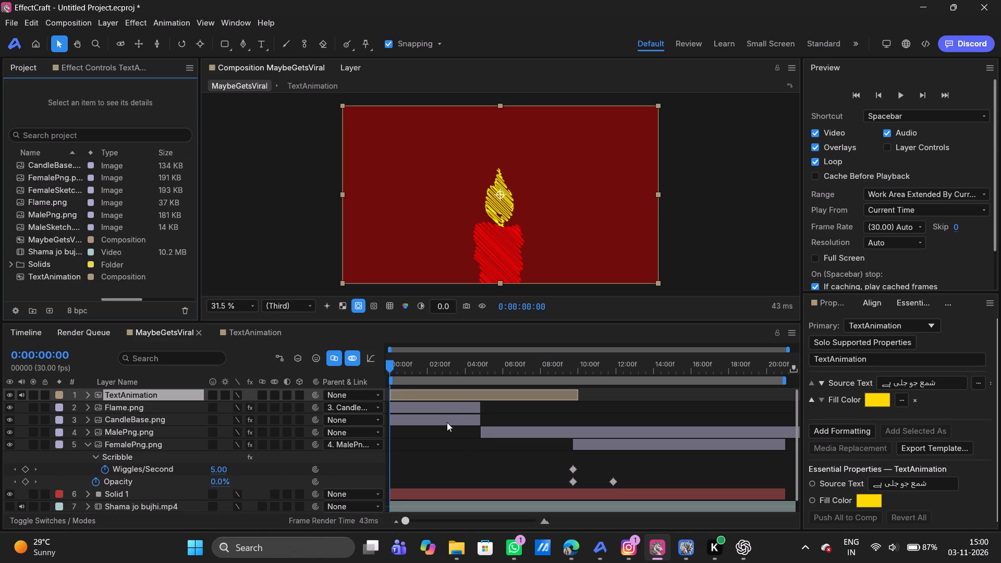
Trim the TextAnimation layer's end to Flame.png's out point at 0:00:04:23.
left_click(399, 394)
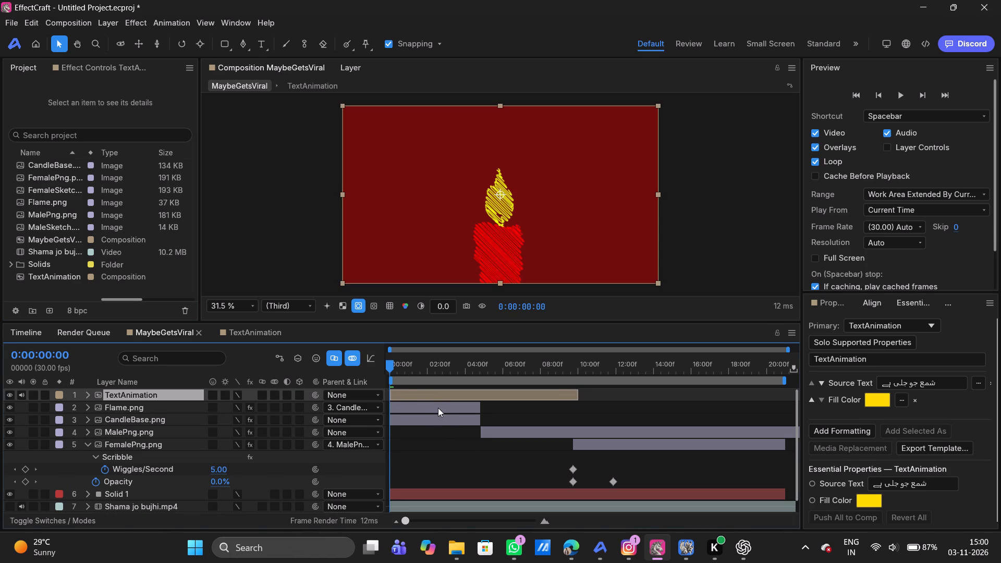
left_click(407, 407)
key("o")
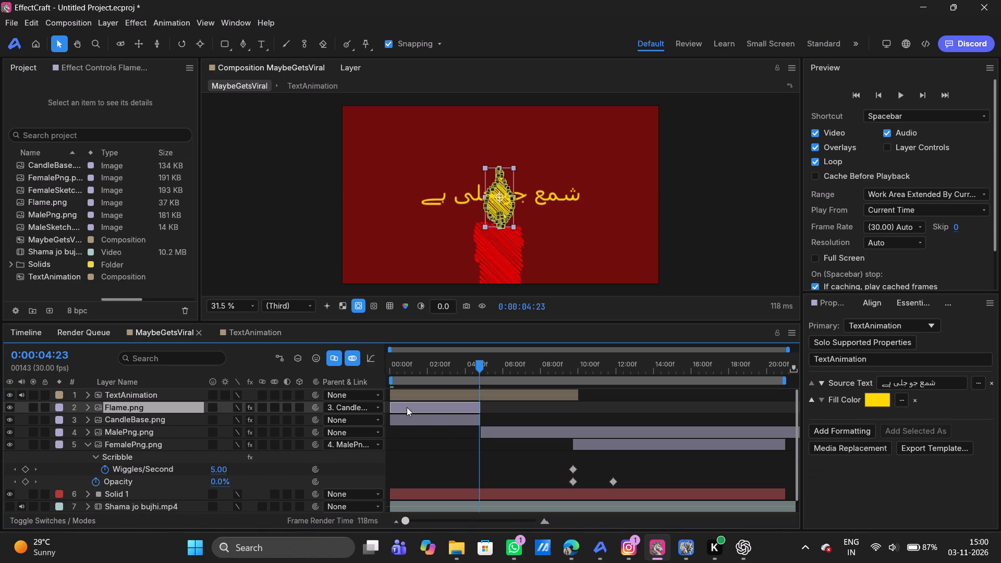
left_click(449, 391)
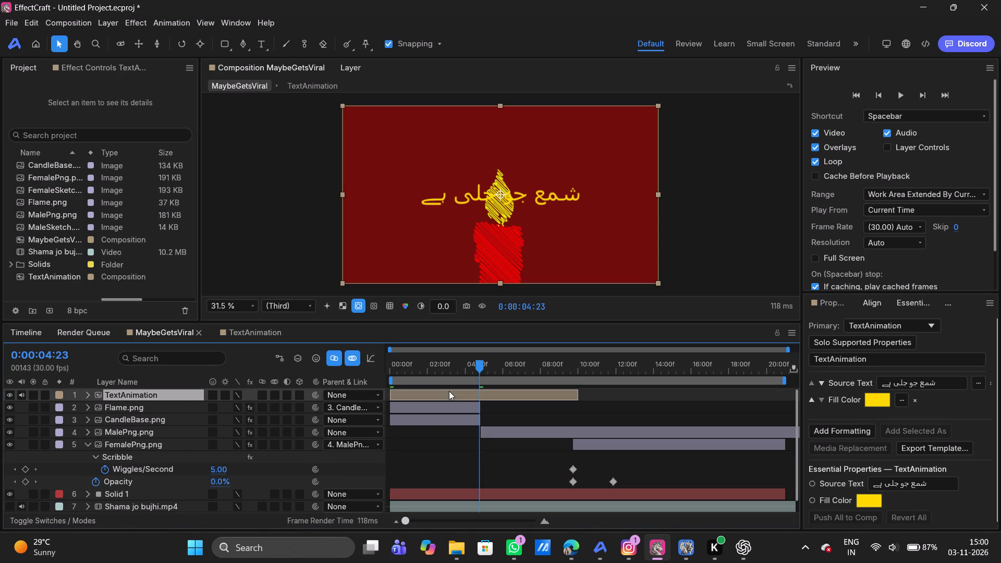
key("alt+bracketright")
left_click(449, 391)
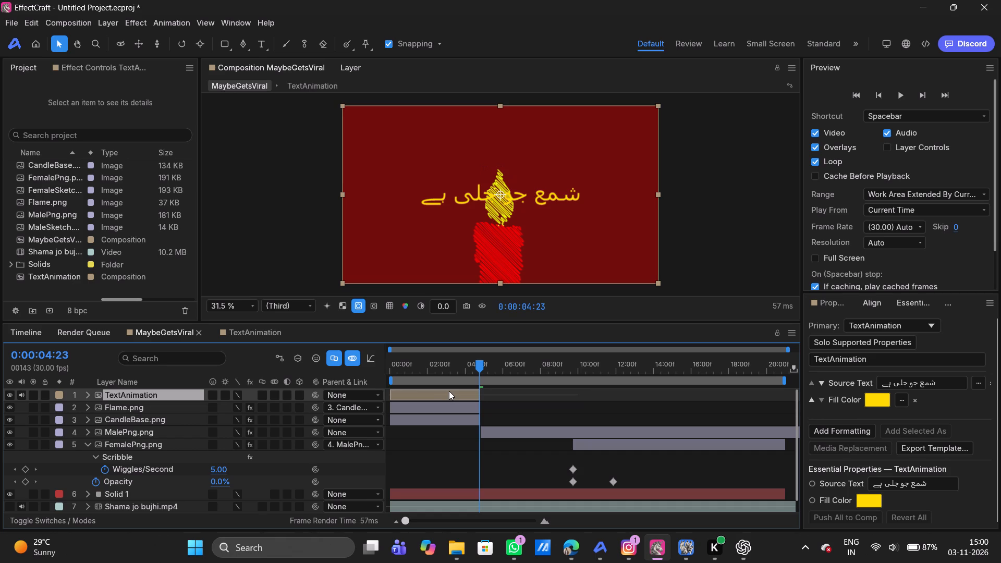
Move the TextAnimation layer up above the candle flame, to a vertical position of 234.4.
left_click(826, 302)
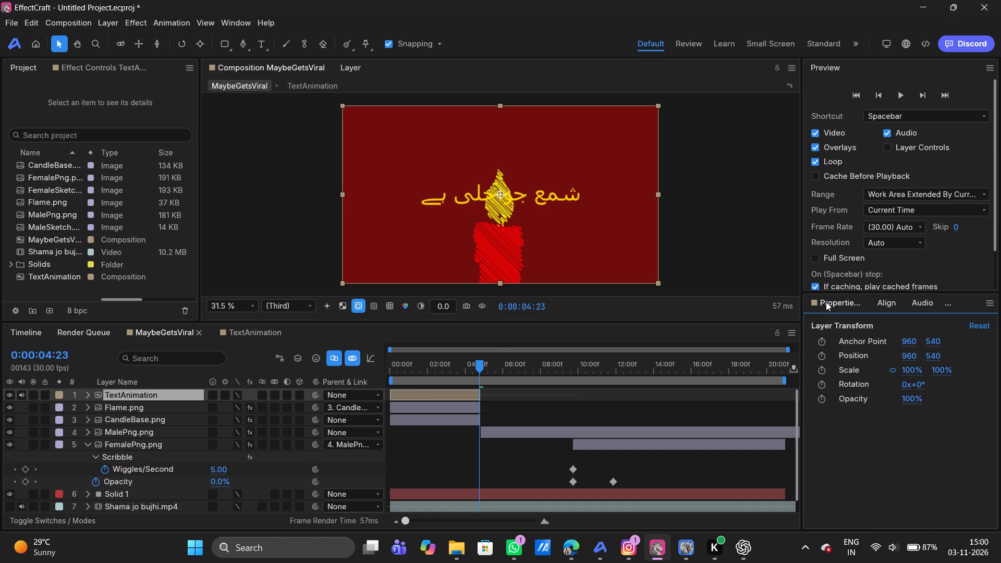
left_click_drag(943, 362, 725, 335)
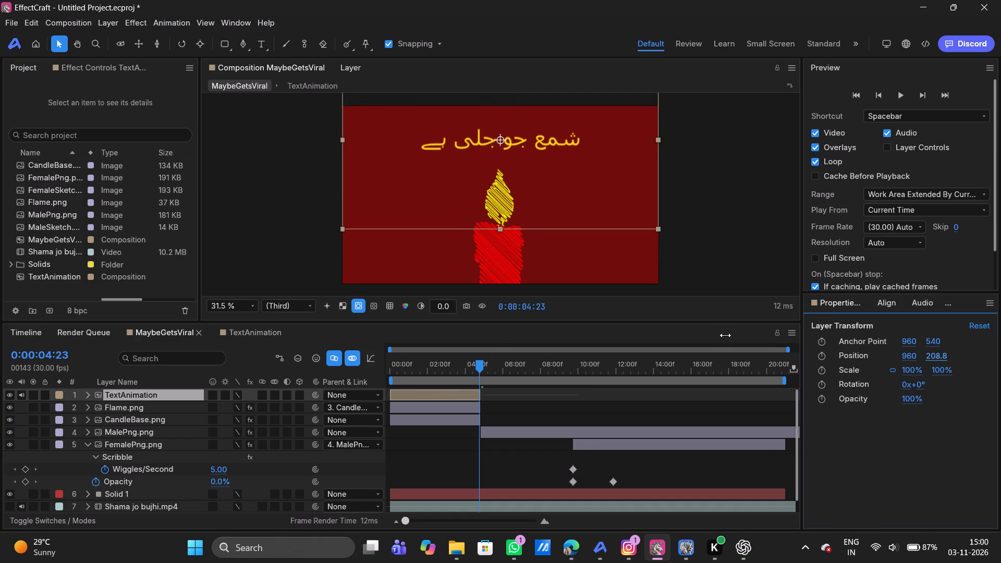
left_click_drag(725, 335, 740, 334)
Return to 0:00:00:00 and scale the TextAnimation layer to 102.4%.
left_click(412, 369)
left_click_drag(412, 369, 348, 370)
left_click(420, 393)
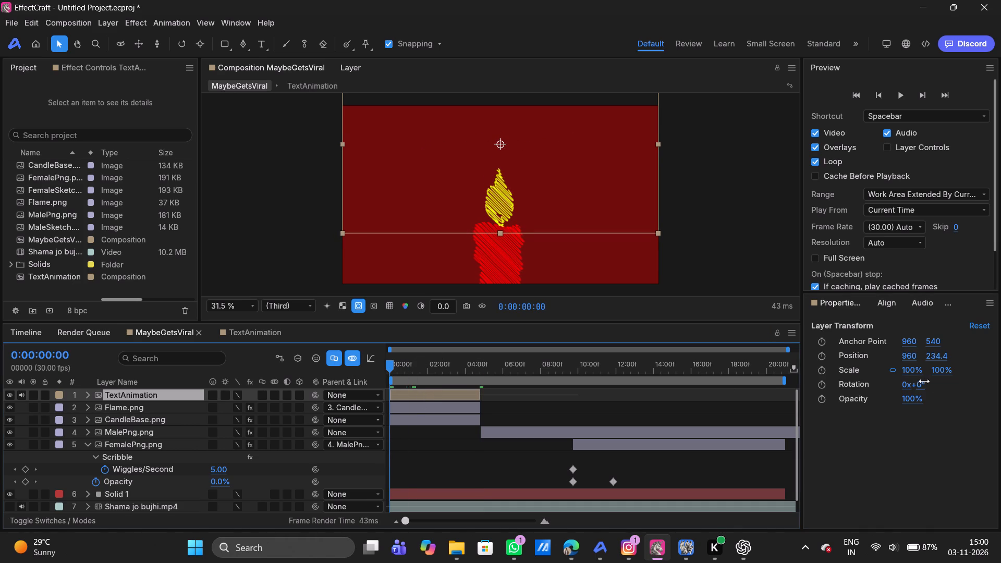
left_click_drag(912, 371, 917, 371)
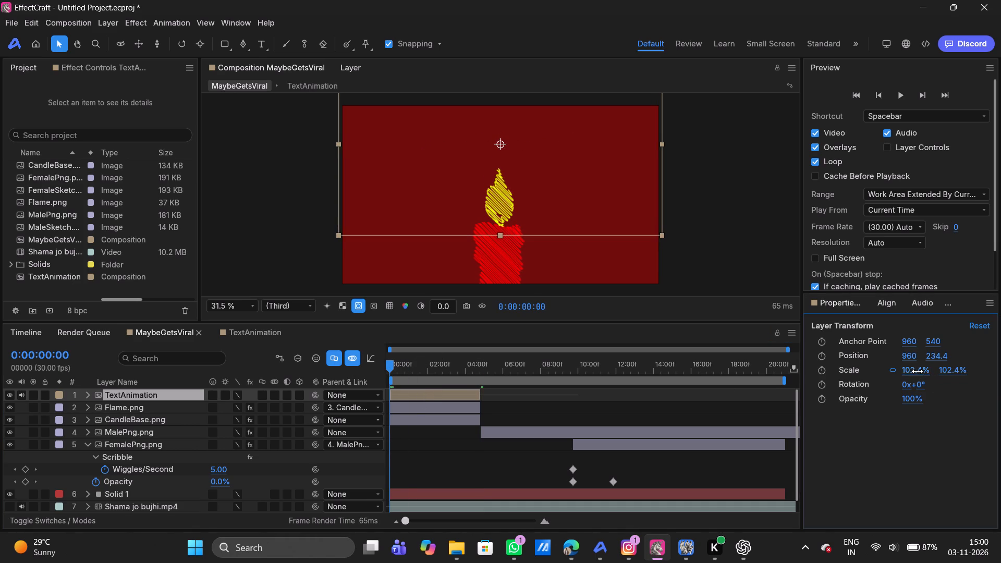
Play MaybeGetsViral from the start to check the Urdu text's fade-in above the candle.
left_click(515, 471)
key("space")
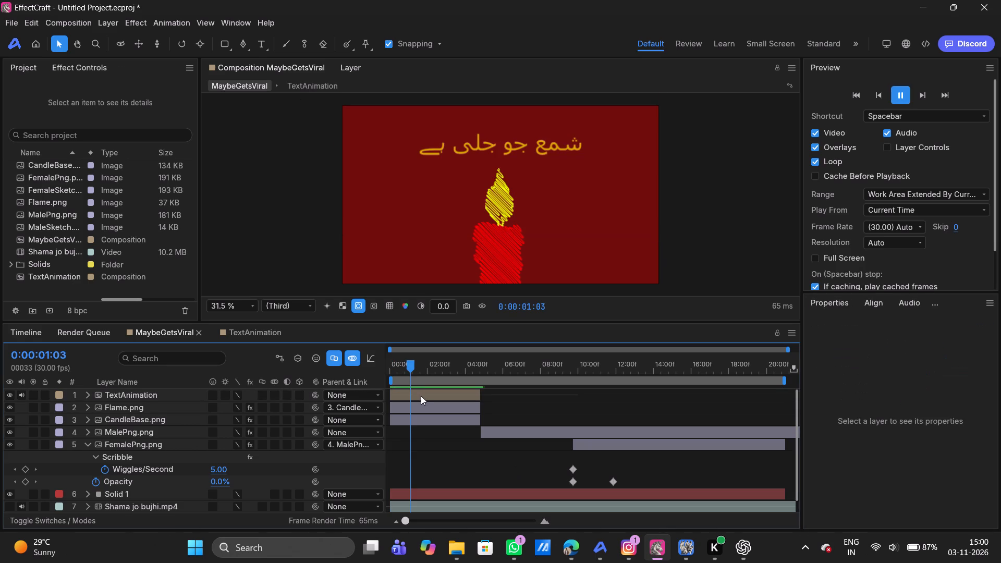
Stop the MaybeGetsViral preview and return to 0:00:00:00.
key("space")
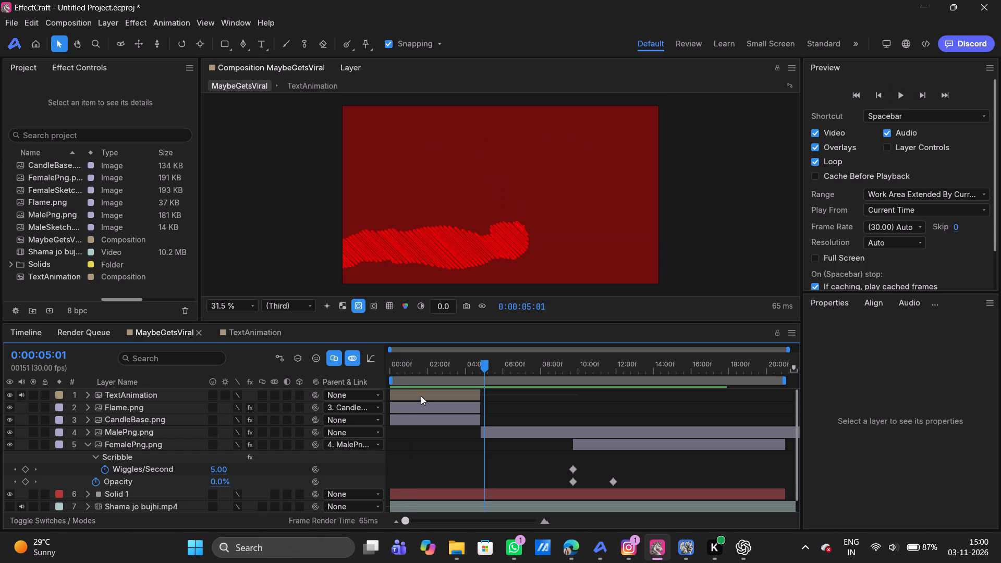
left_click_drag(413, 368, 364, 368)
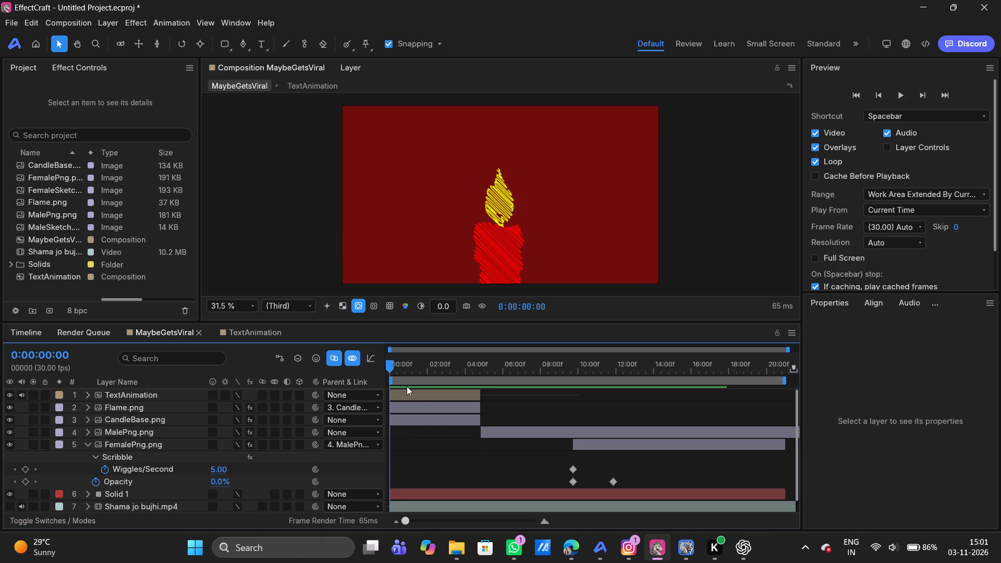
Open the TextAnimation composition, go to 0:00:04:04 and set the Urdu text's font to Ebrima in the Bold style.
left_click(422, 397)
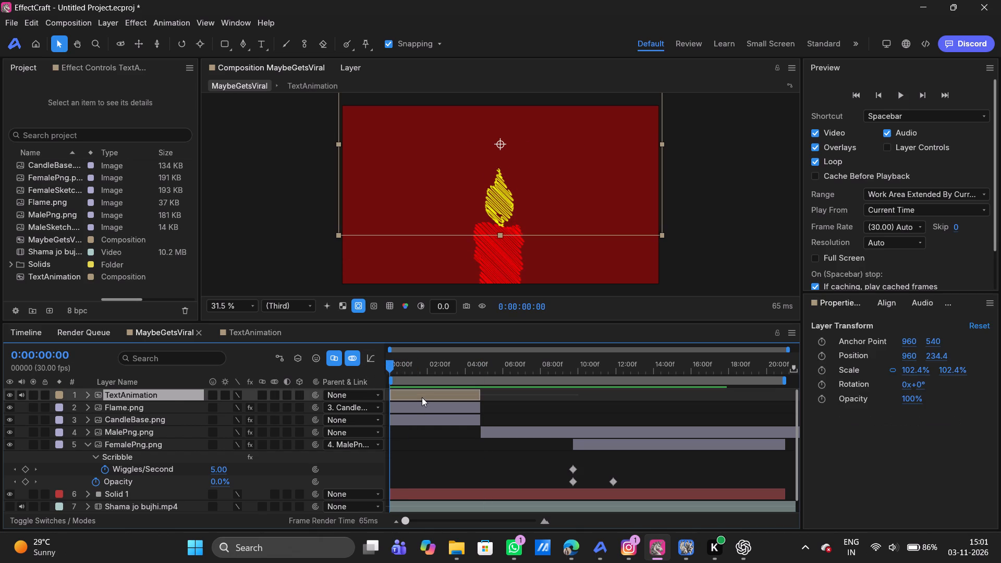
left_click(256, 339)
left_click_drag(389, 364, 406, 364)
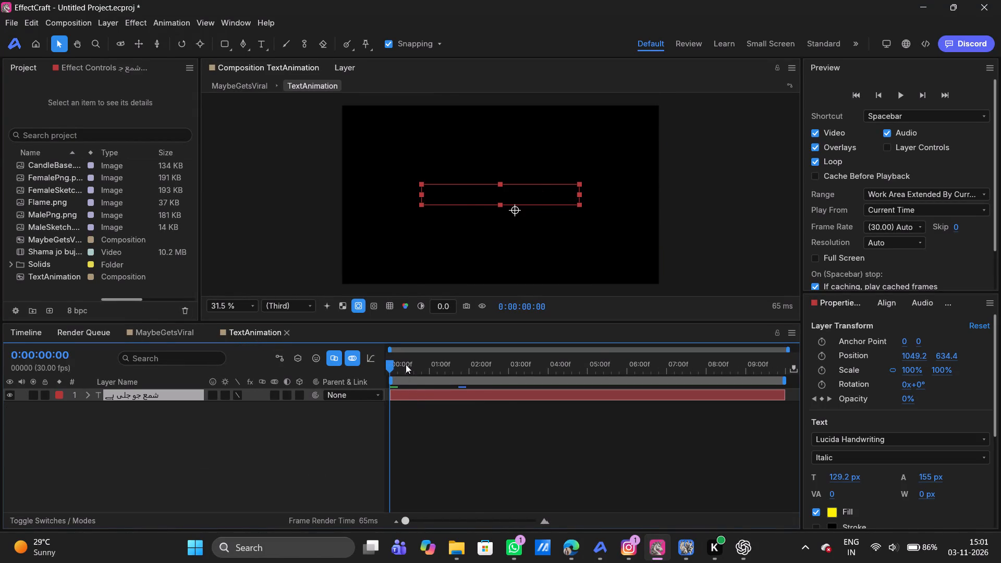
left_click_drag(406, 364, 553, 370)
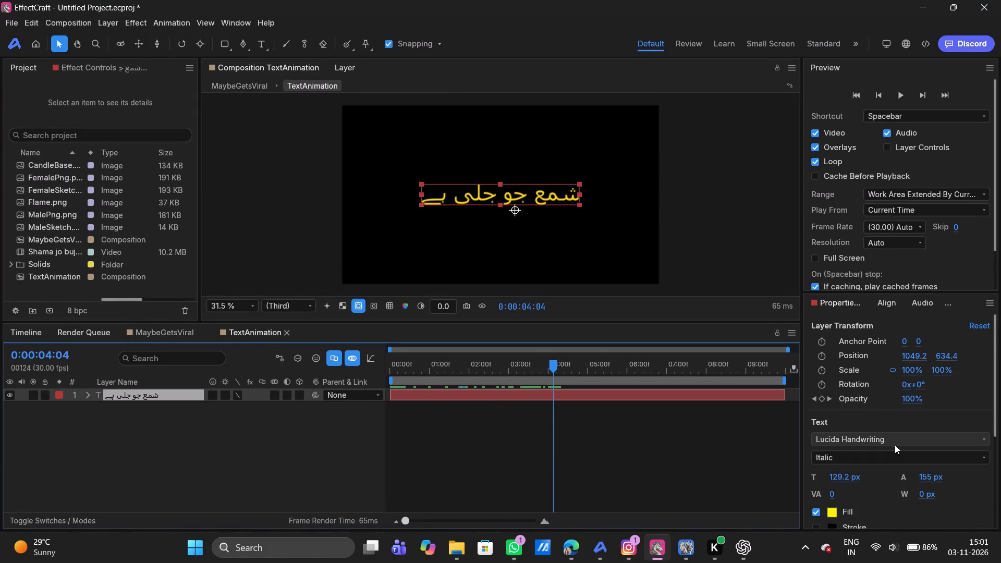
left_click(894, 444)
scroll(878, 331, "up", 2)
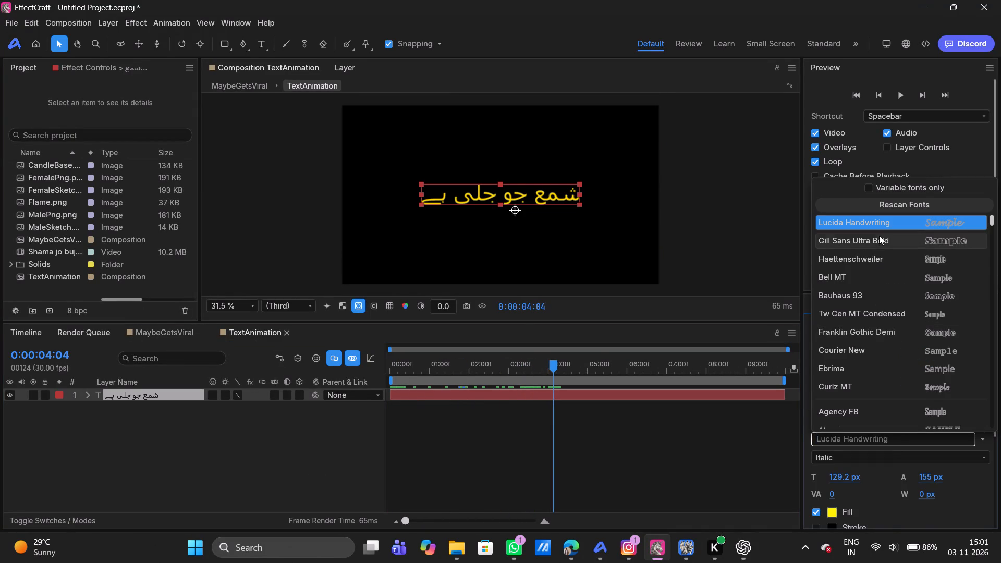
left_click(884, 364)
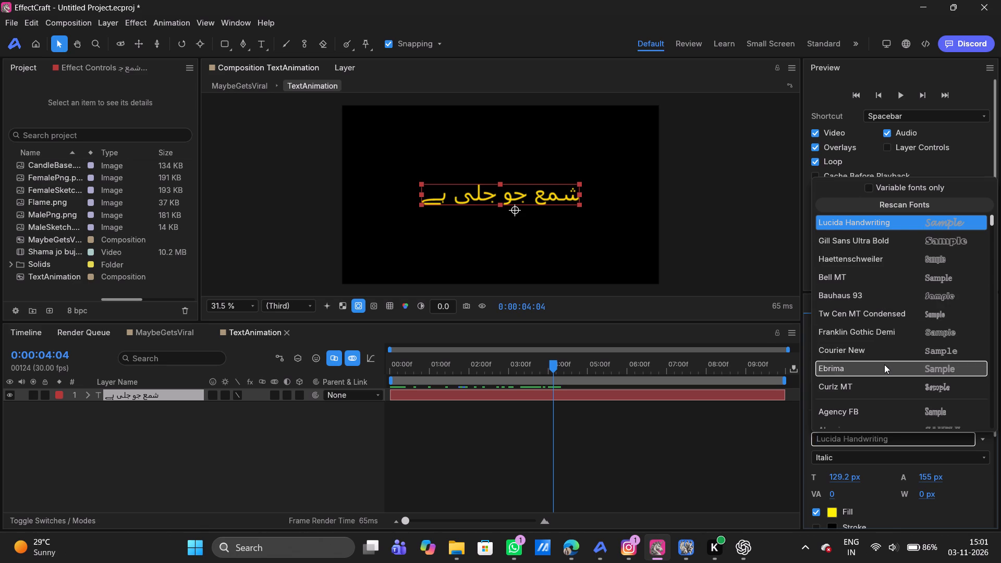
left_click(851, 450)
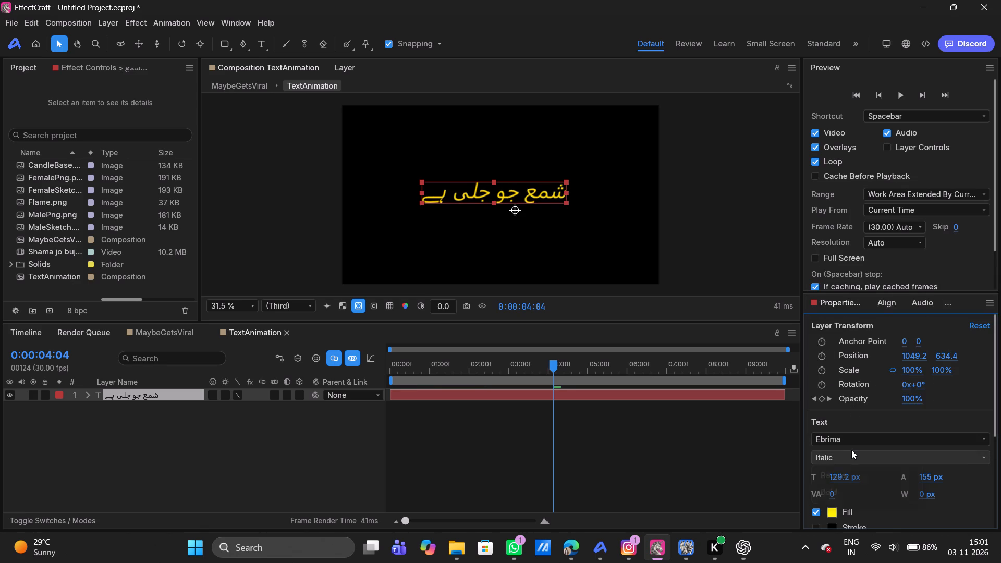
left_click(829, 491)
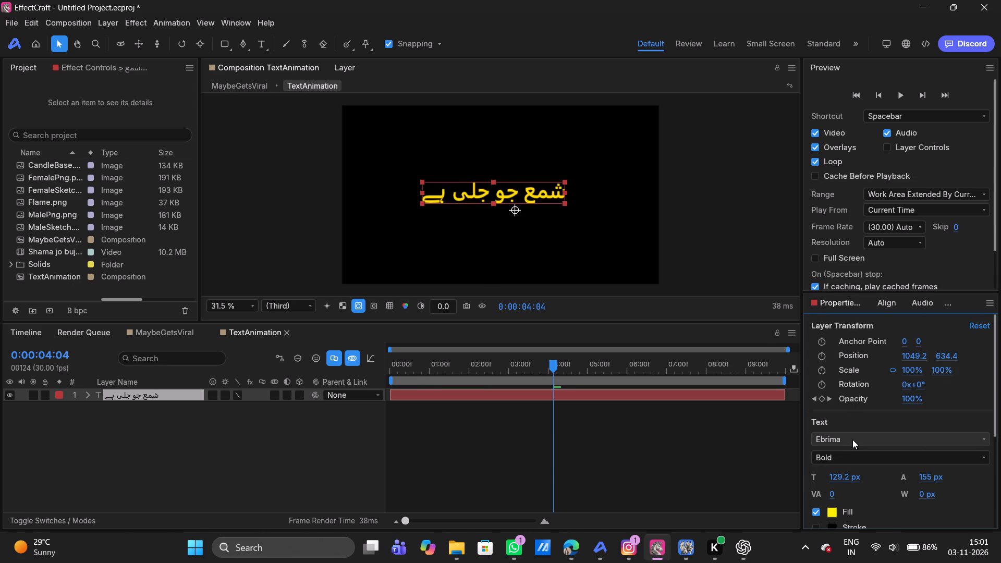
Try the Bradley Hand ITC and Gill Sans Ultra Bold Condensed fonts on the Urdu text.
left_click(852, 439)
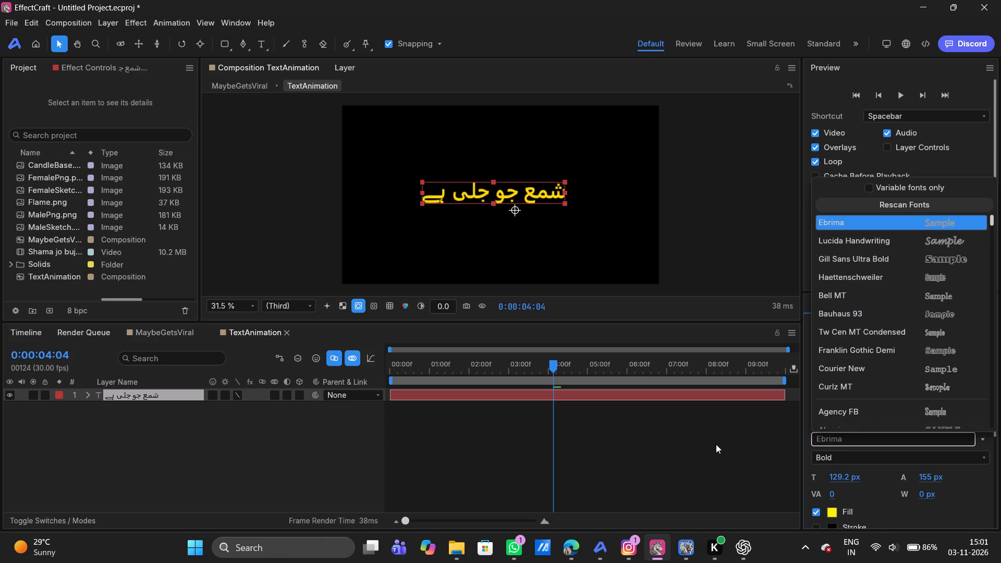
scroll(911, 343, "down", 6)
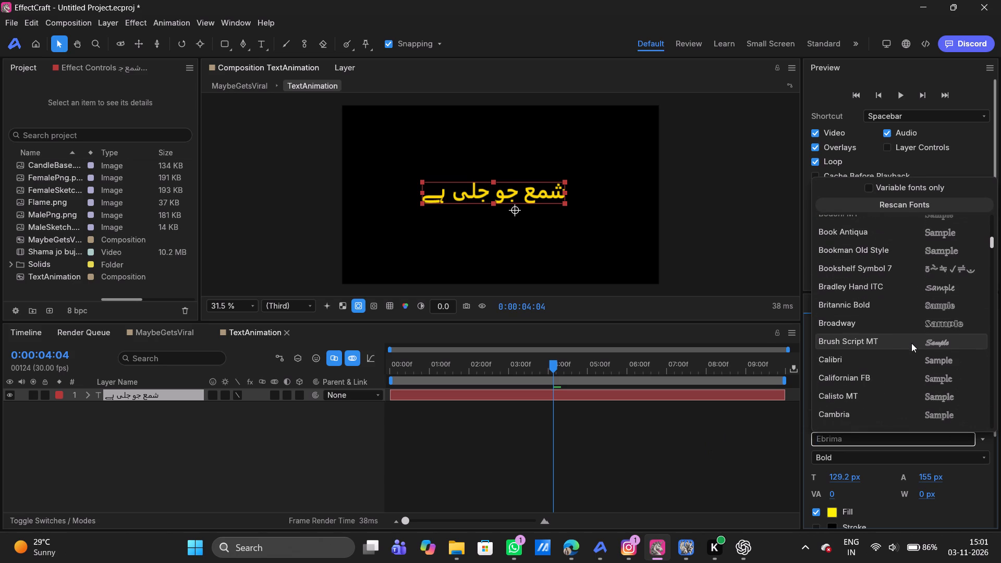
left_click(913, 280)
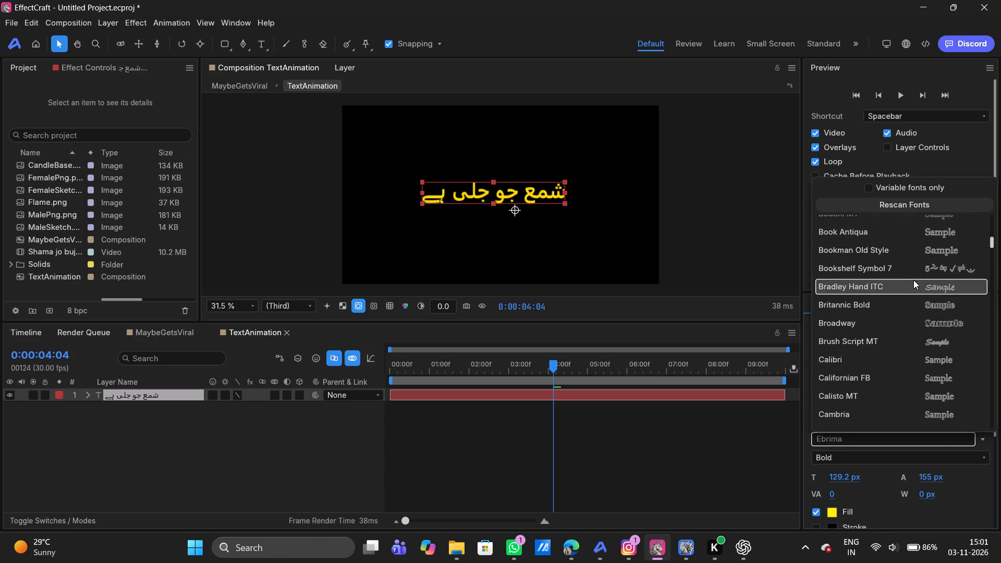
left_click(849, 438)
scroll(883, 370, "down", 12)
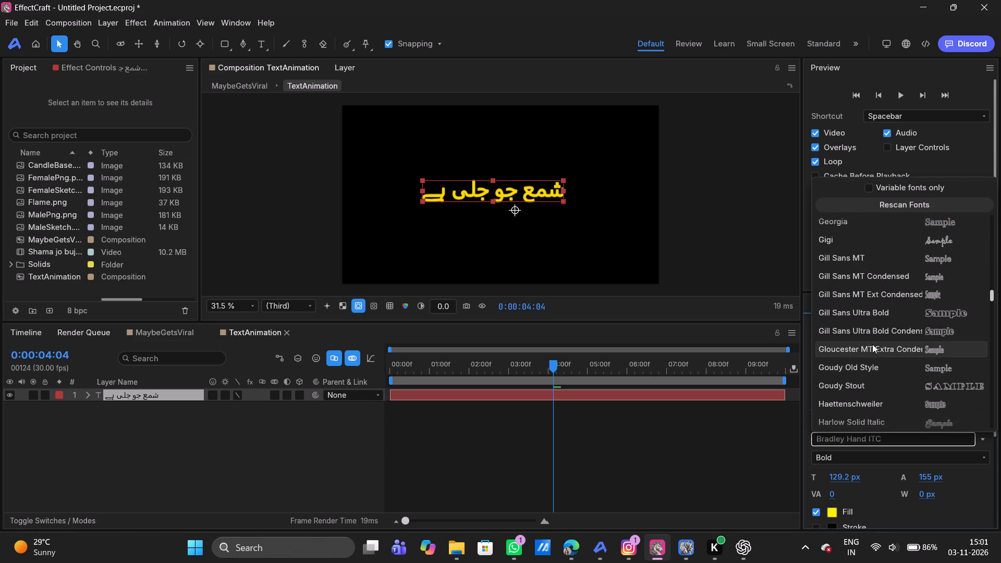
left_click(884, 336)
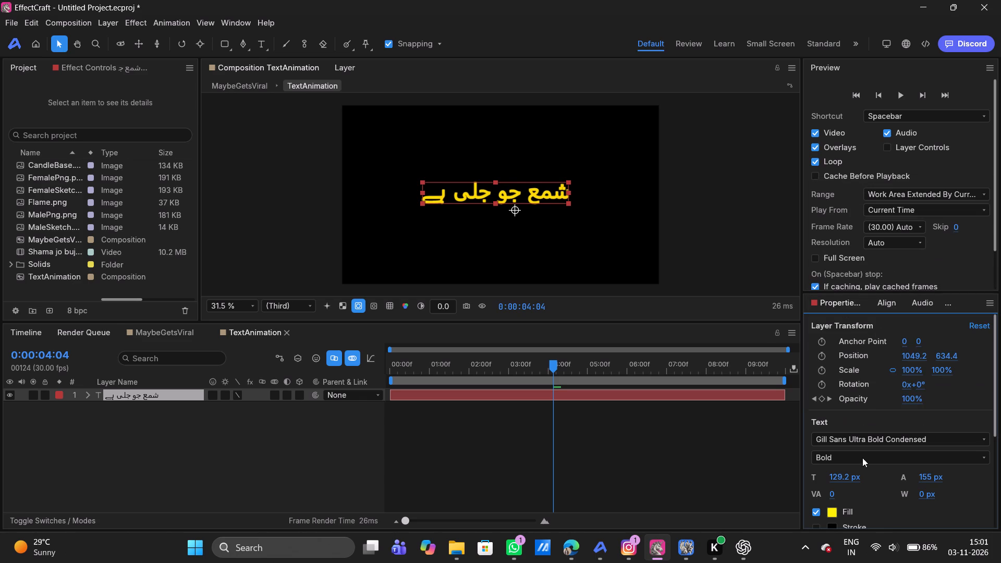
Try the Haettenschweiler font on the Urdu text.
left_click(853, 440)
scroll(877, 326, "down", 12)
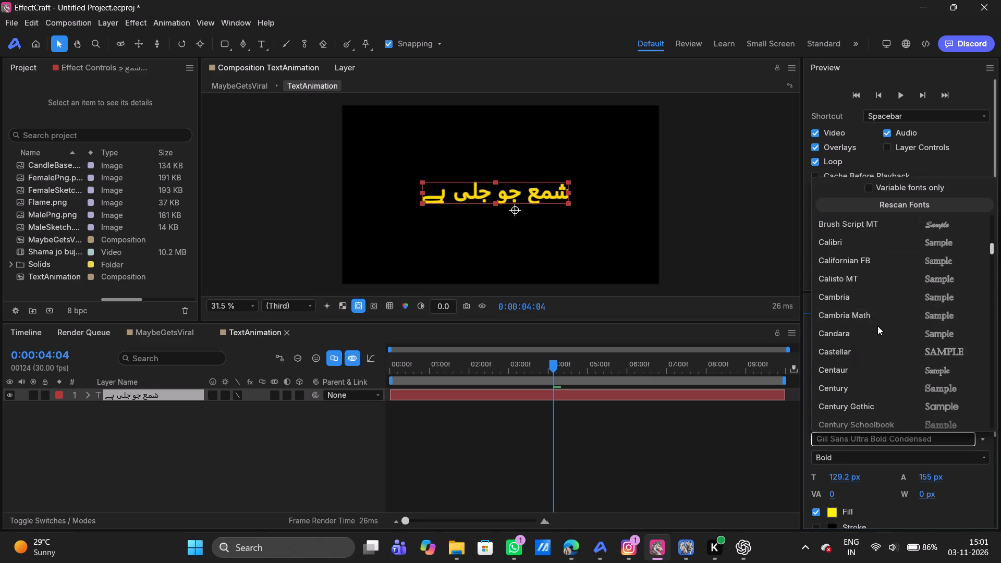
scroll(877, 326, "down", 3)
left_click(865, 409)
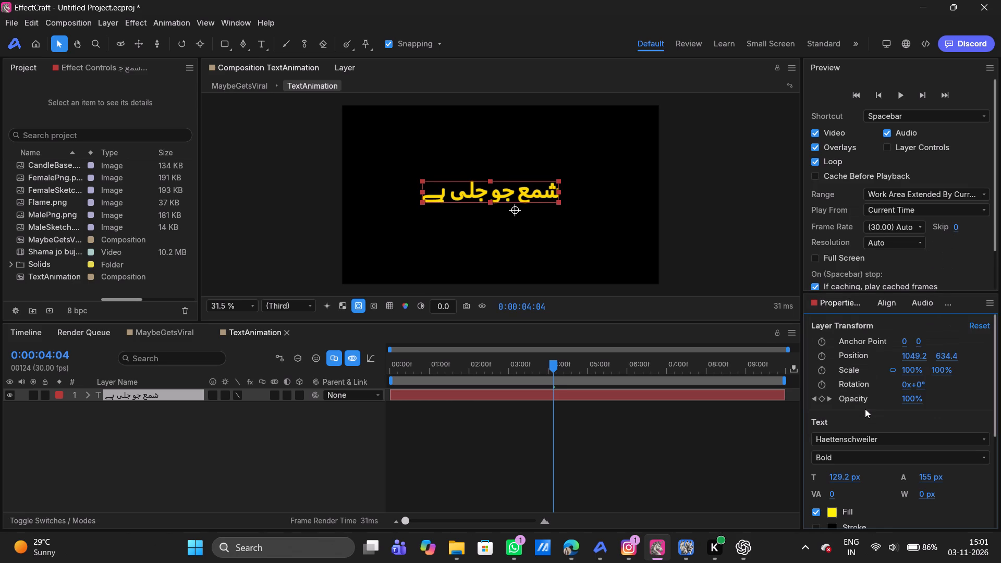
Set the Urdu text's font to LiSu, keeping the Bold style.
left_click(845, 444)
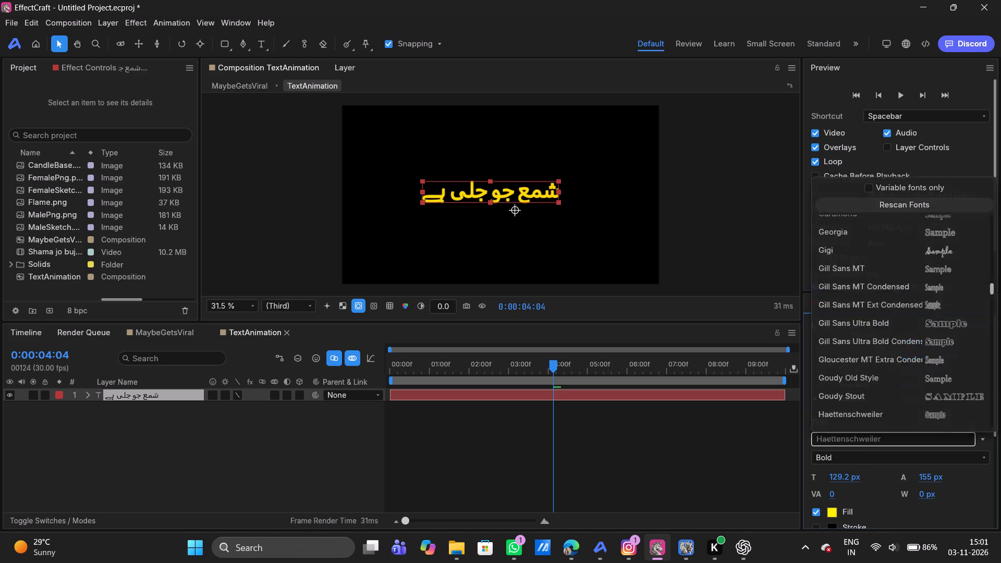
scroll(912, 305, "down", 14)
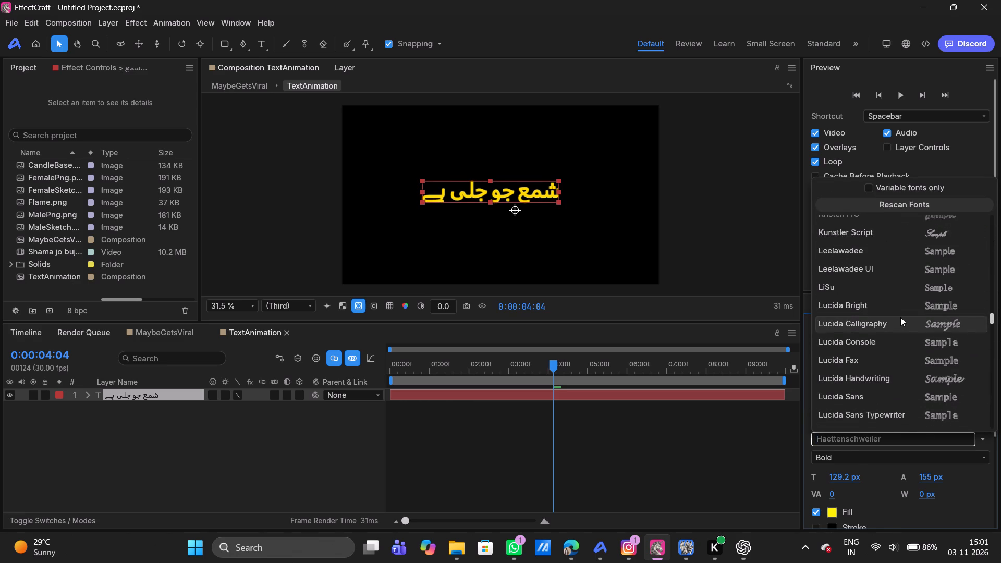
left_click(921, 292)
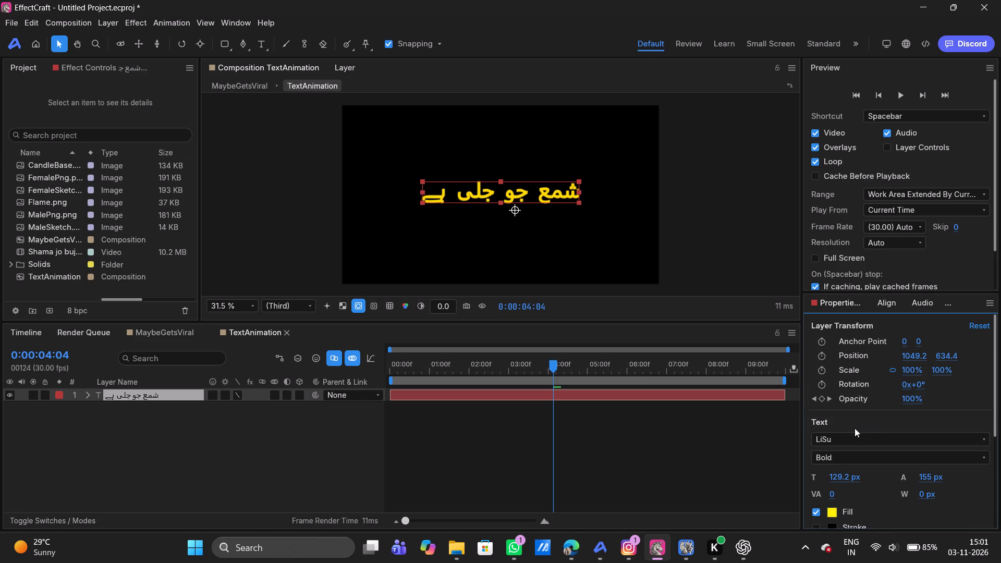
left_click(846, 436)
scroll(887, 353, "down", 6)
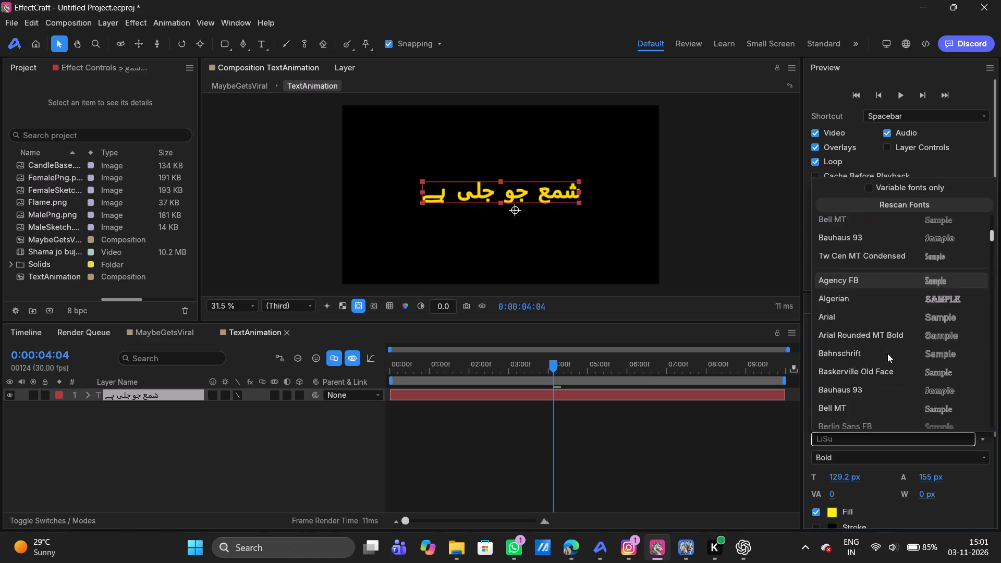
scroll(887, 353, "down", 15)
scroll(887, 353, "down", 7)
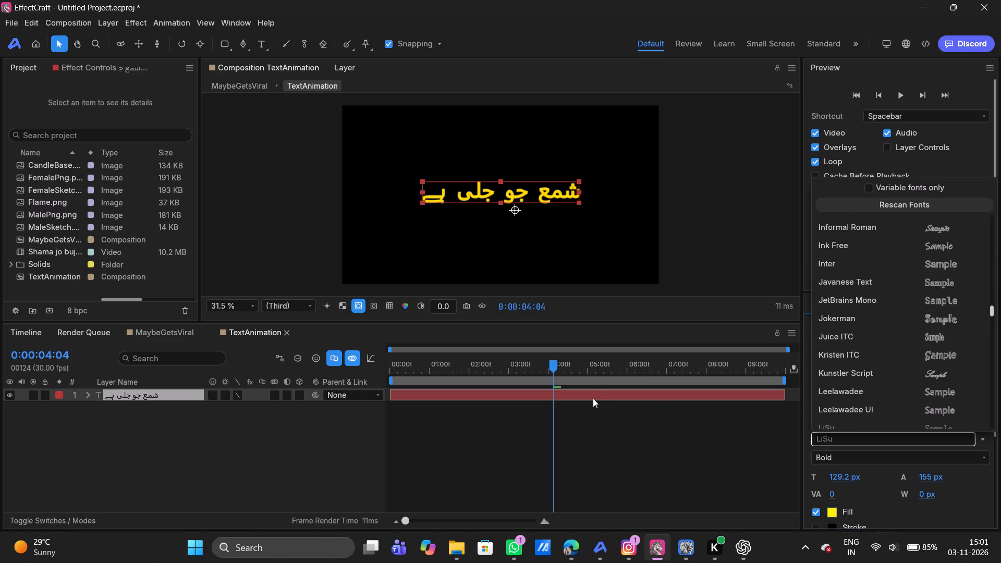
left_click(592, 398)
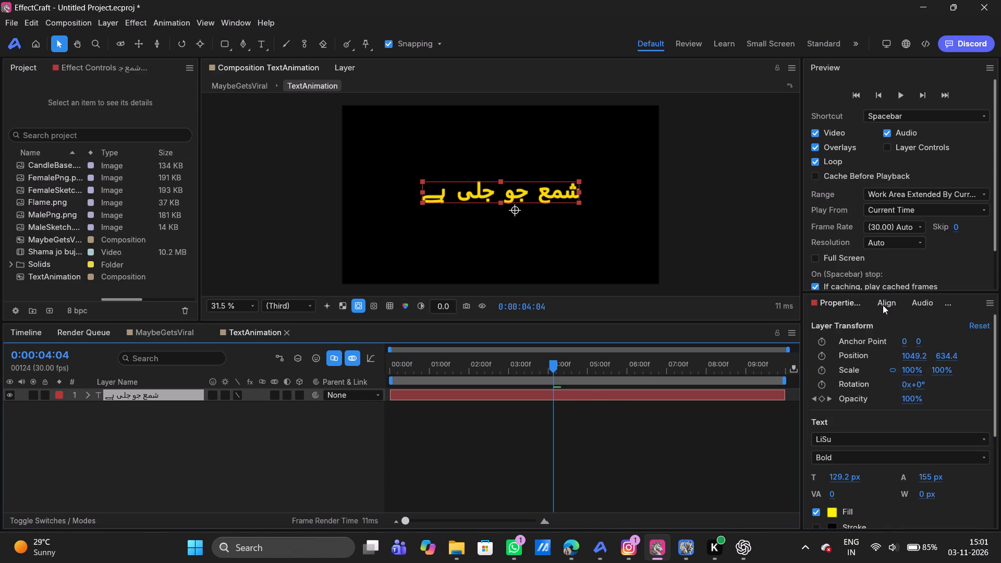
Align the Urdu text layer to the horizontal and vertical centre of the TextAnimation composition.
left_click(883, 305)
left_click(837, 346)
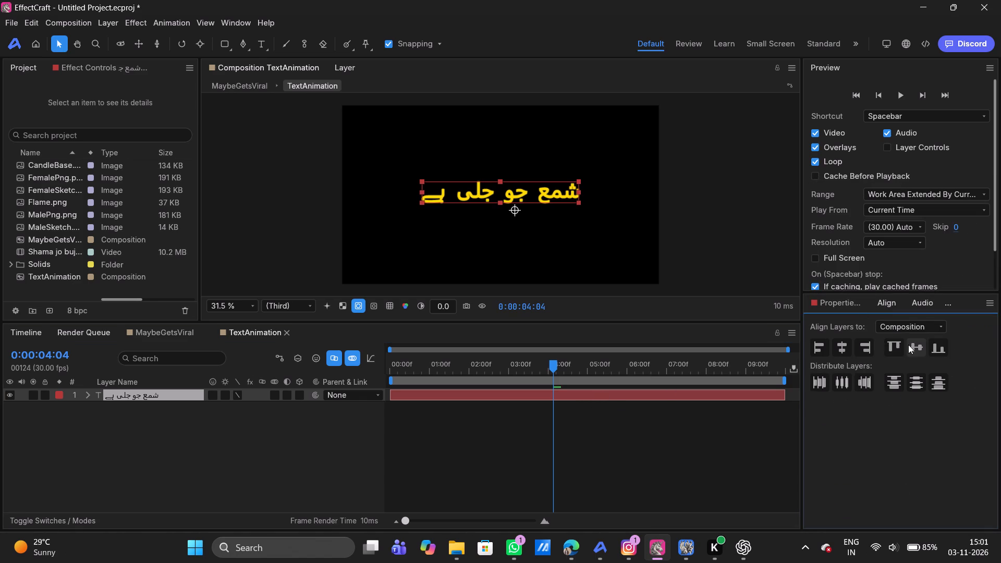
left_click(911, 345)
left_click(689, 457)
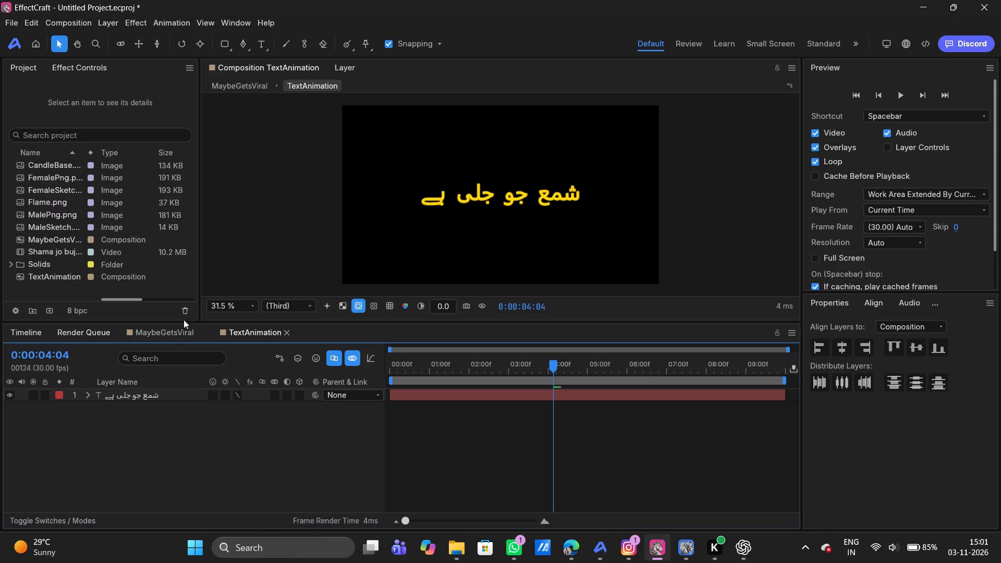
Return to MaybeGetsViral and examine the Scribble effect's settings and colour on Flame.png without changing them.
left_click(151, 331)
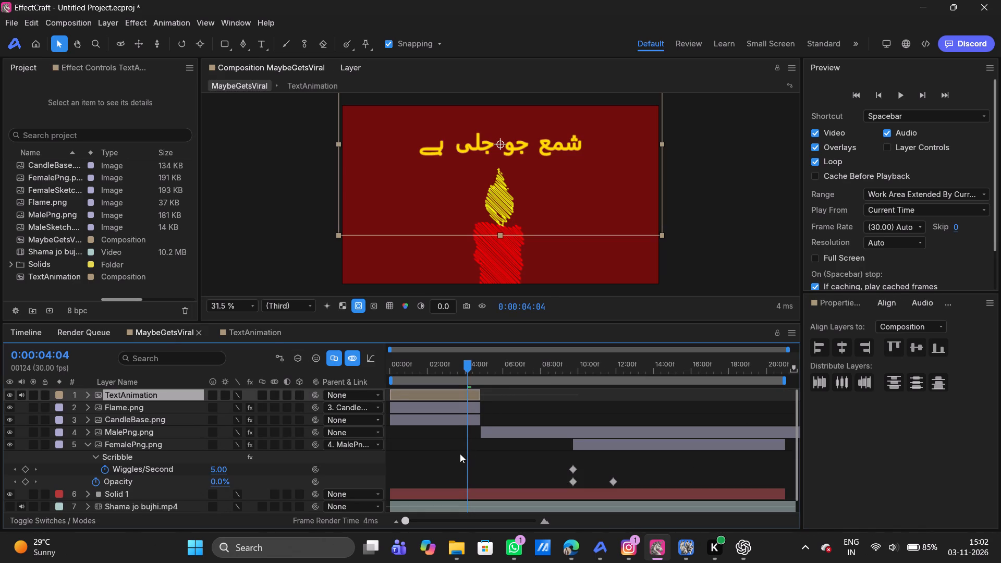
left_click(500, 455)
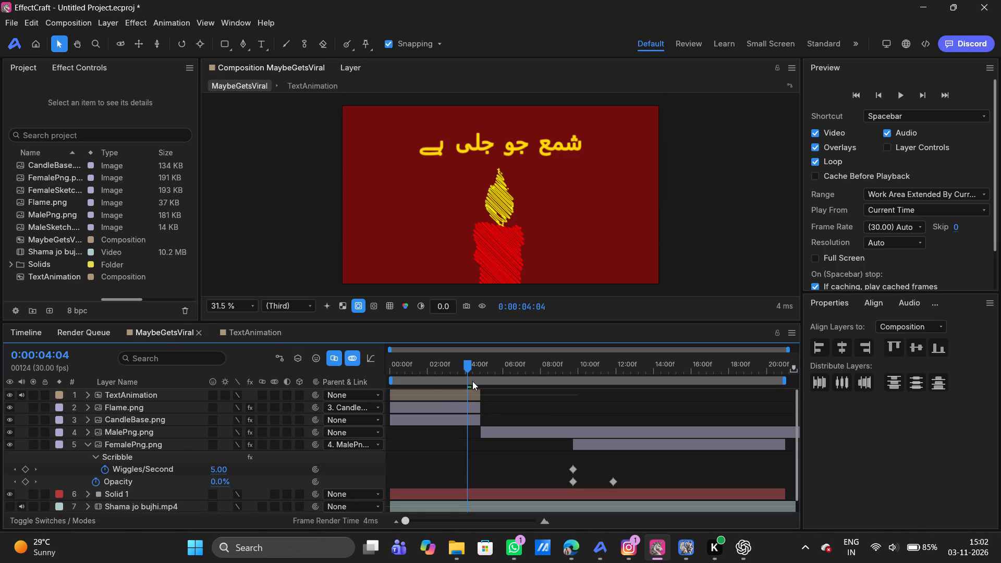
left_click(421, 406)
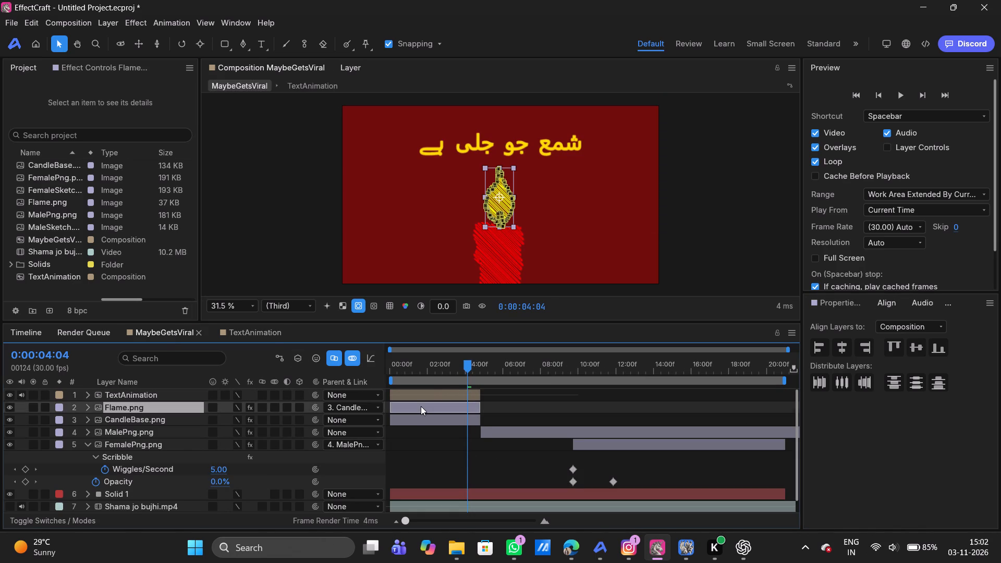
left_click(79, 65)
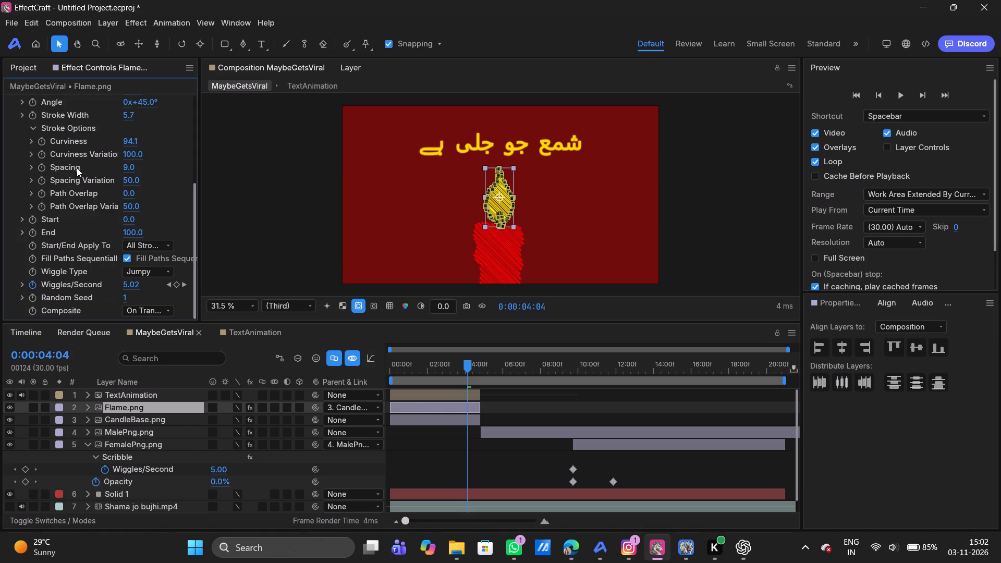
scroll(79, 221, "down", 2)
scroll(79, 221, "up", 1)
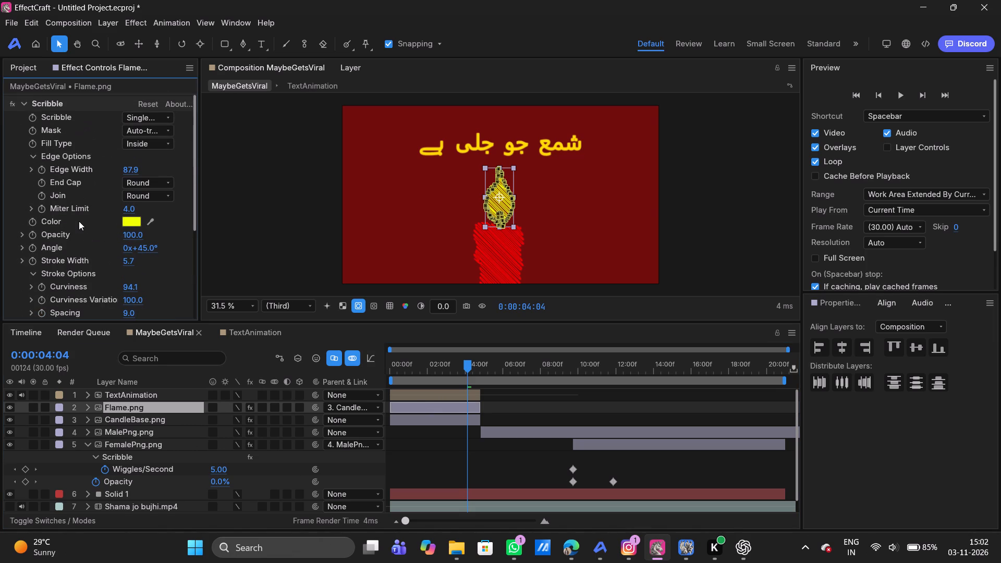
left_click(127, 224)
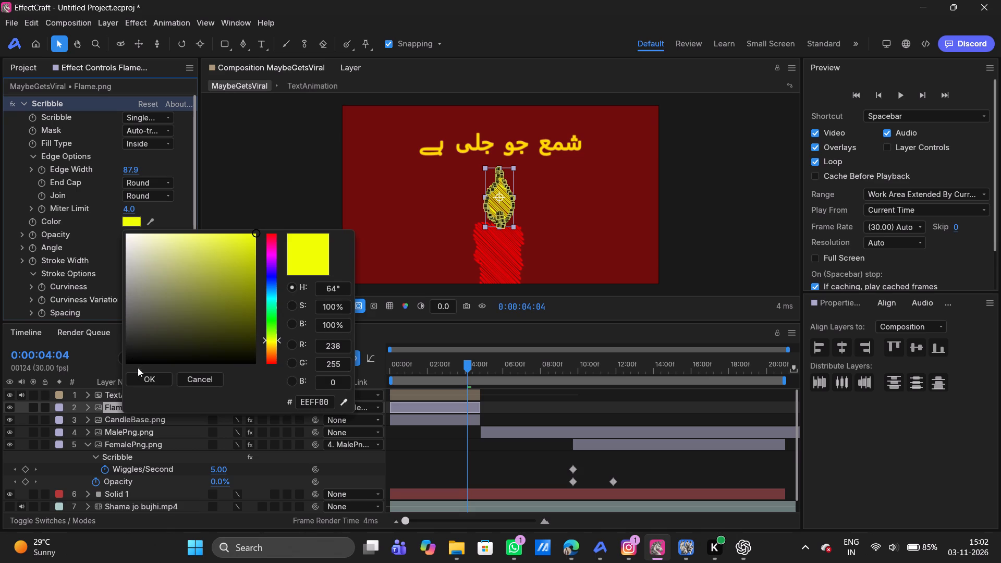
left_click(143, 381)
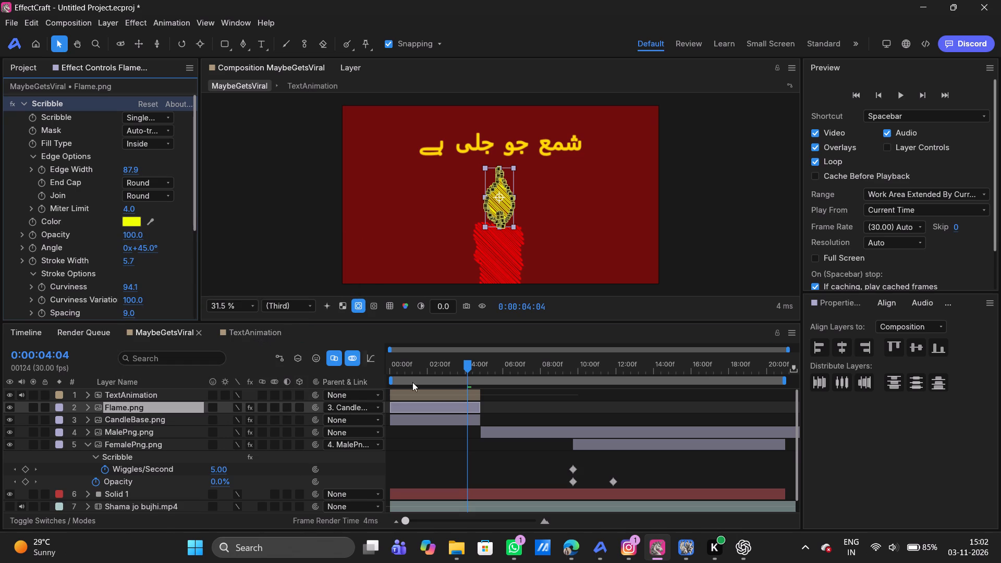
Examine the TextAnimation layer's essential properties and its Fill Color without changing them.
left_click(446, 404)
left_click(433, 398)
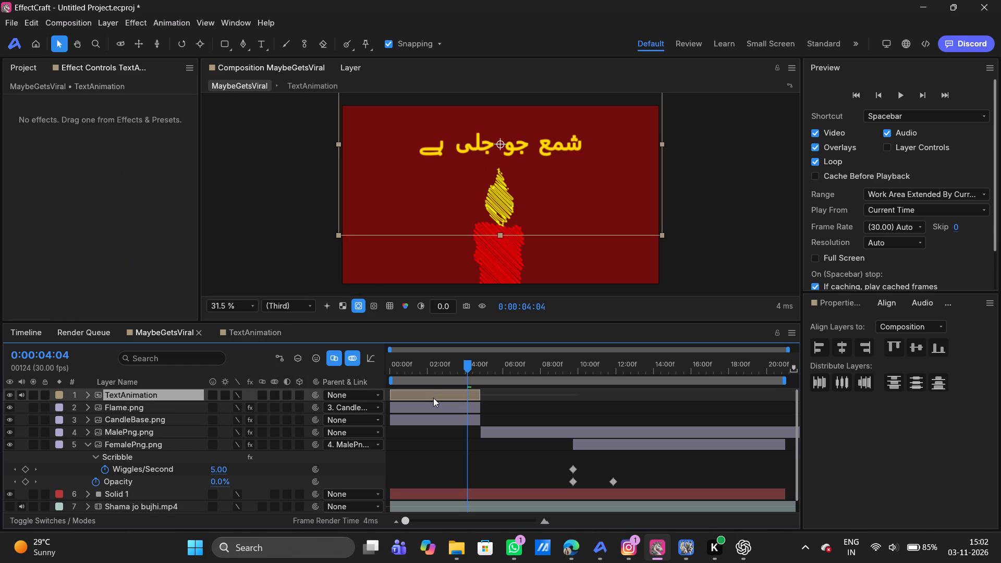
left_click(948, 303)
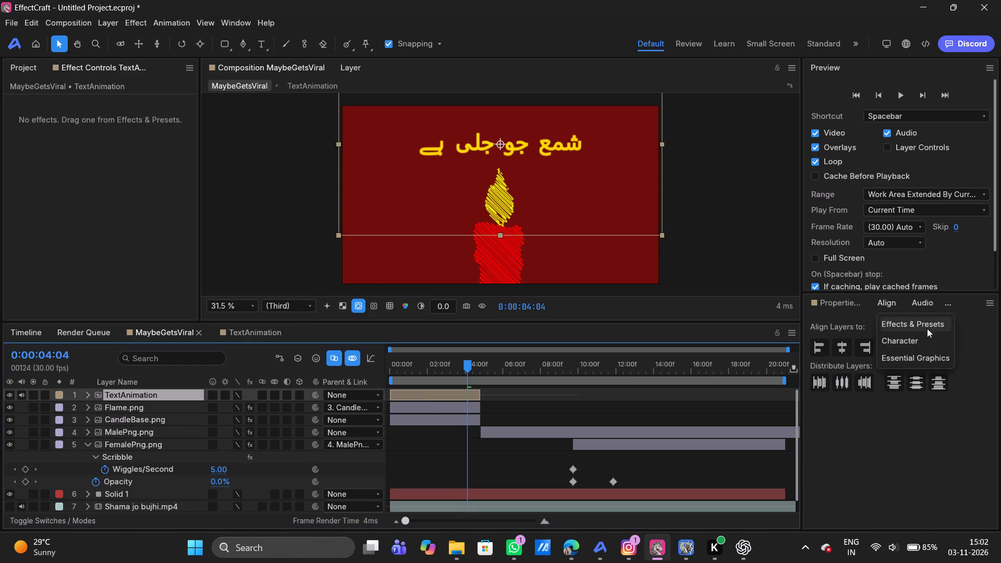
left_click(914, 353)
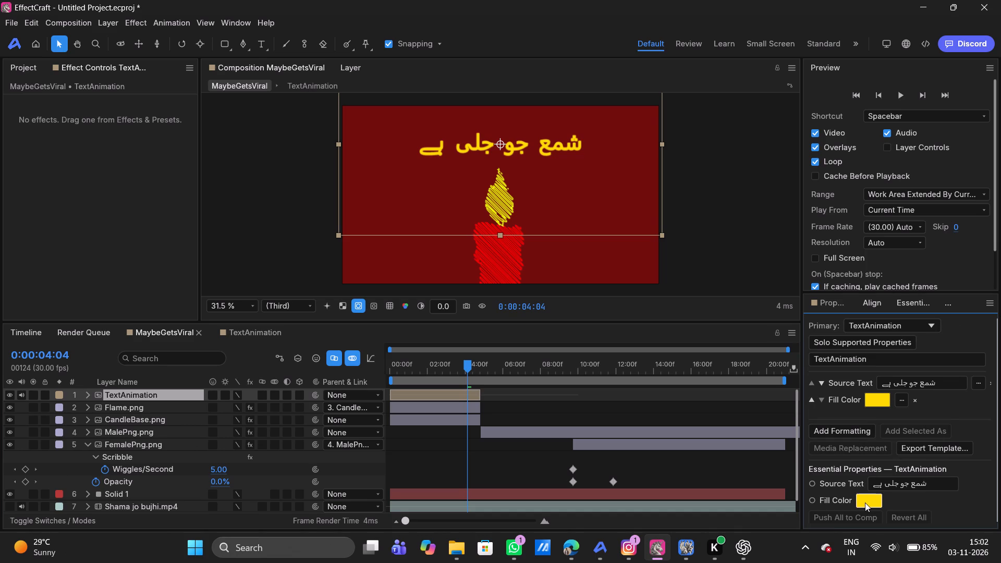
scroll(878, 402, "up", 3)
scroll(837, 415, "down", 2)
scroll(871, 488, "up", 1)
scroll(871, 488, "down", 1)
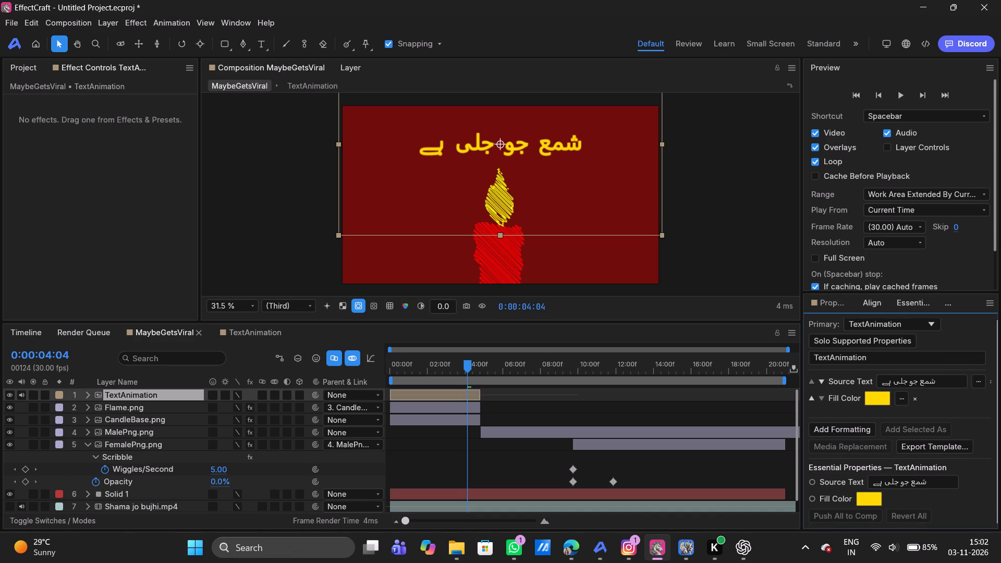
scroll(871, 488, "down", 1)
left_click(874, 496)
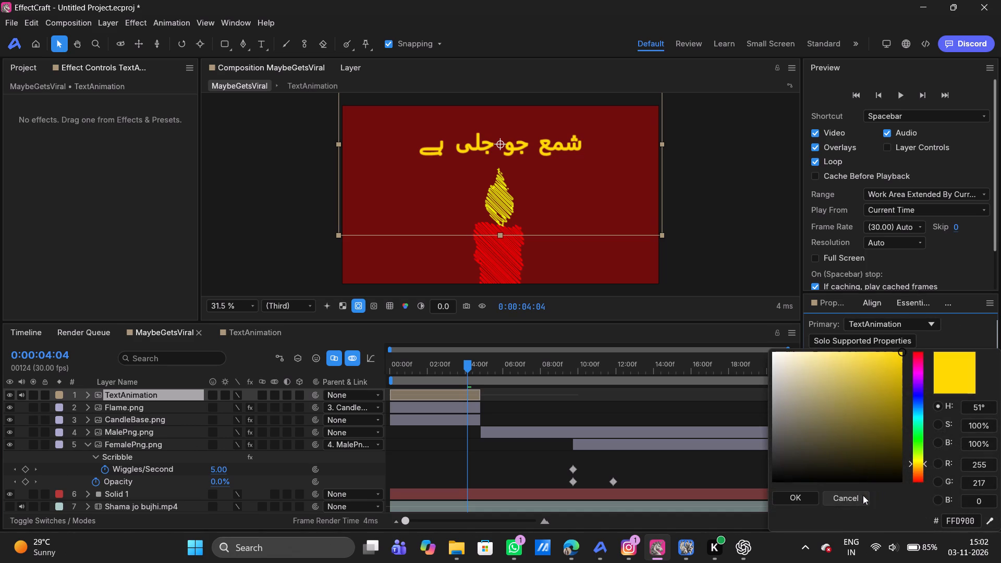
left_click(787, 496)
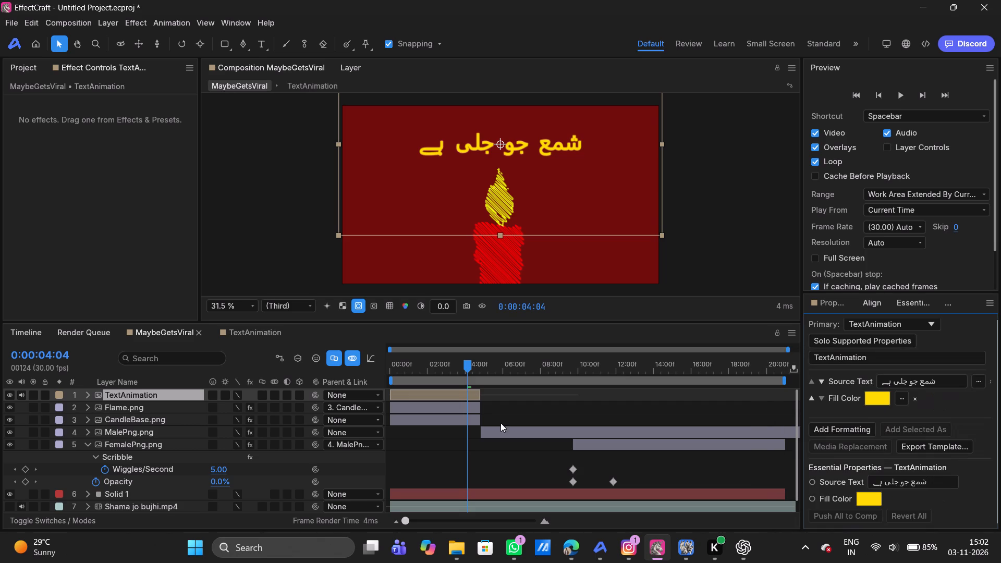
In the TextAnimation composition, set the Urdu text's Fill Color to EEFF00.
left_click(262, 334)
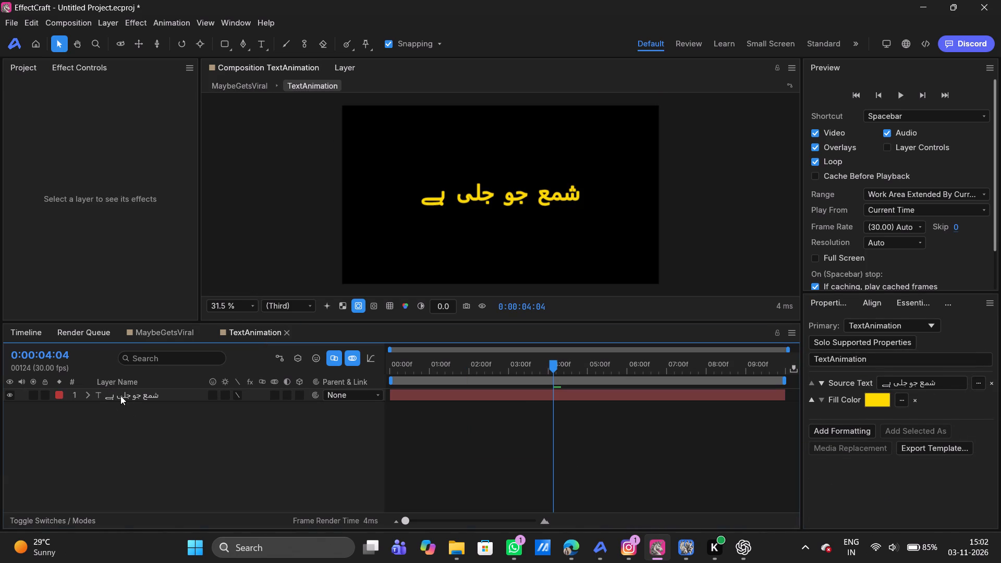
left_click(124, 395)
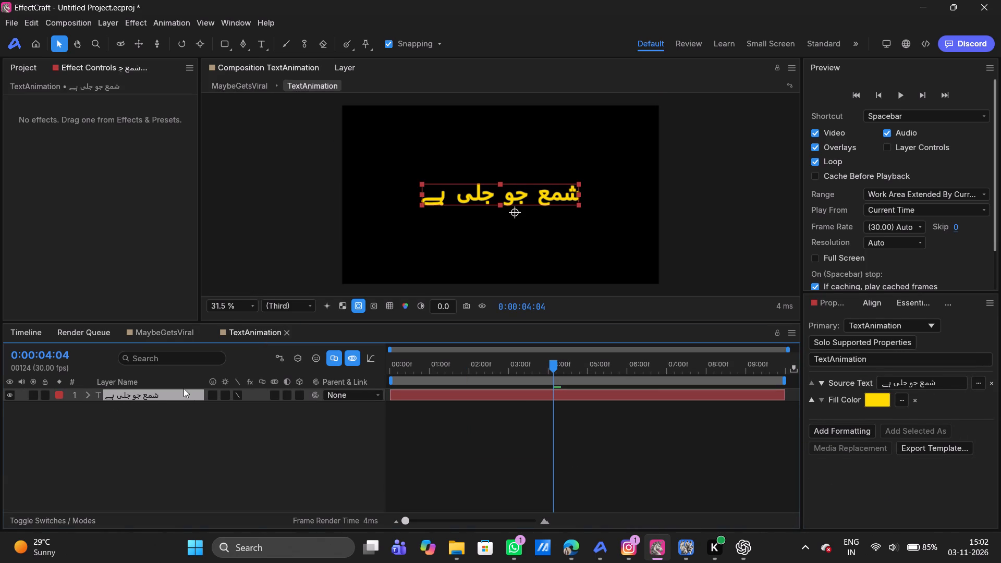
left_click(89, 396)
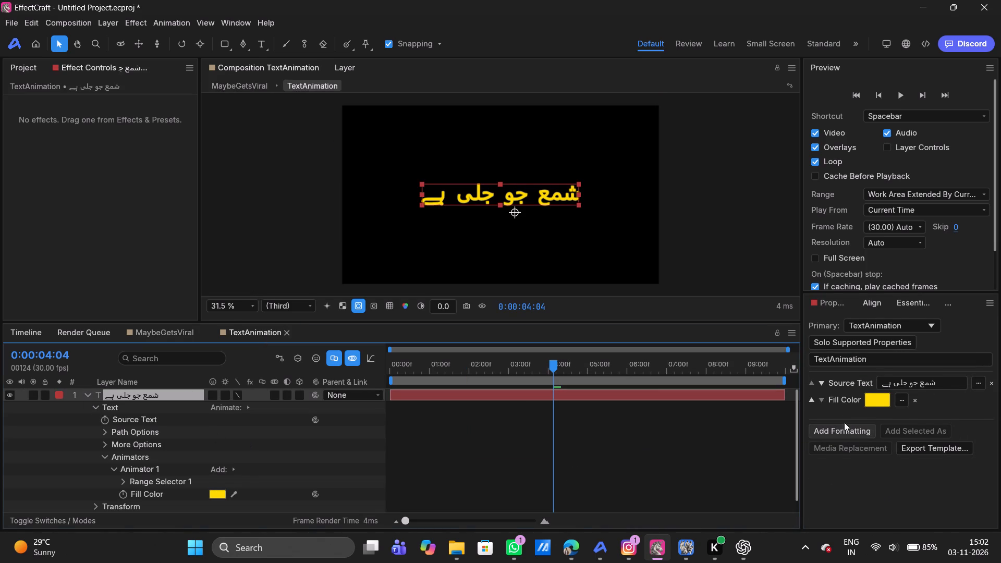
left_click(876, 398)
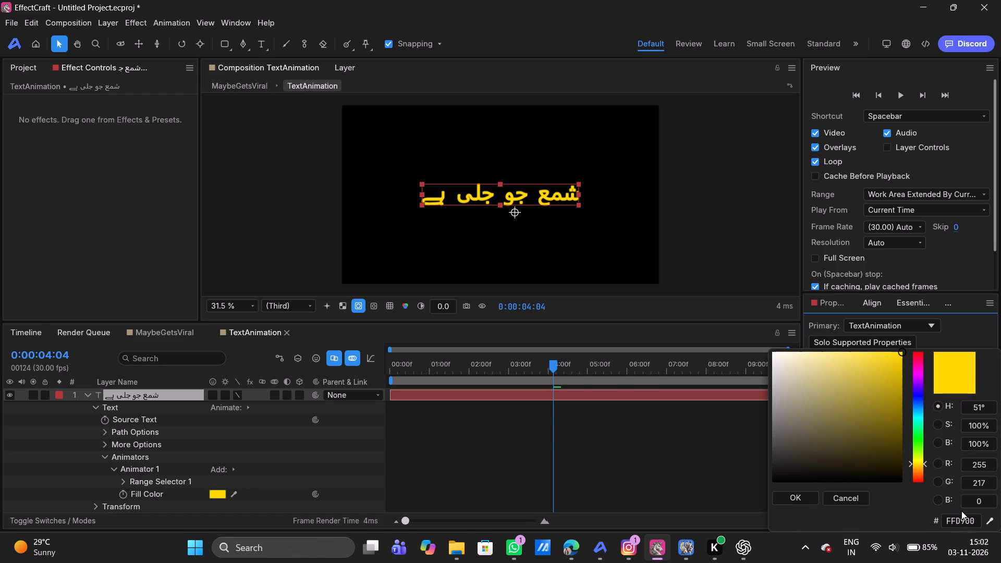
double_click(960, 518)
key("BackSpace")
key("BackSpace")
type("EEFF00")
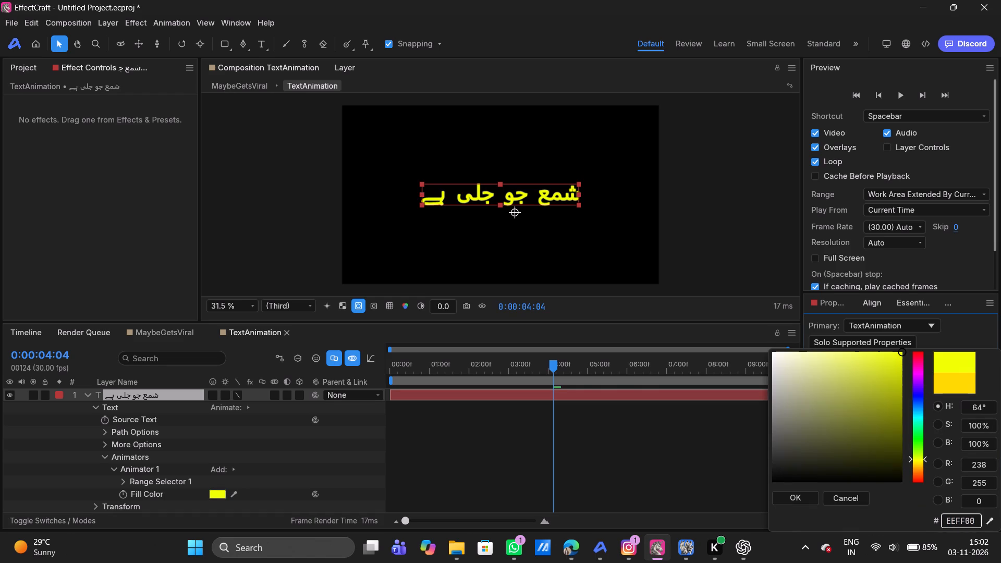
left_click(797, 503)
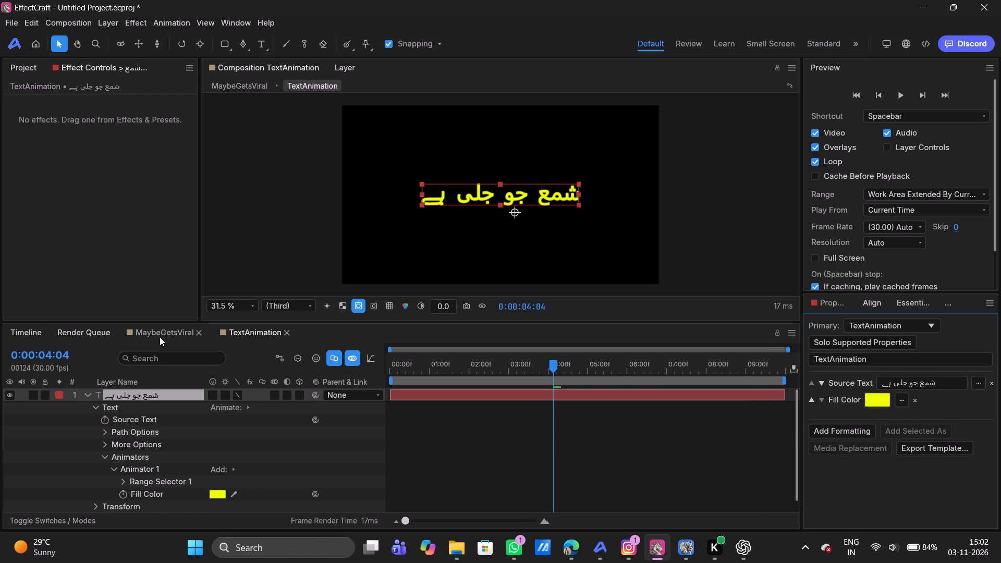
Return to MaybeGetsViral and preview it from the beginning with the recoloured text.
left_click(160, 337)
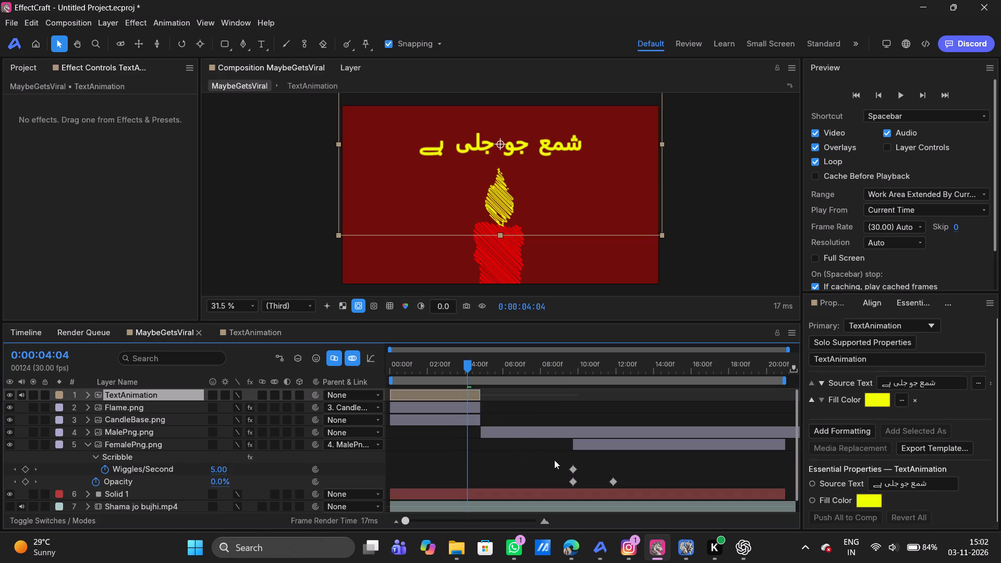
left_click_drag(464, 363, 380, 362)
key("space")
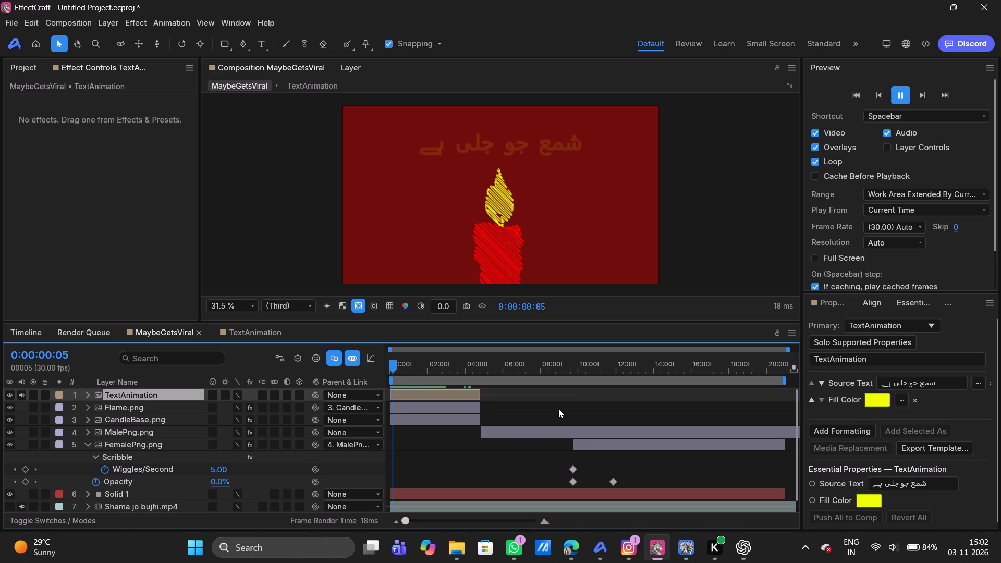
key("space")
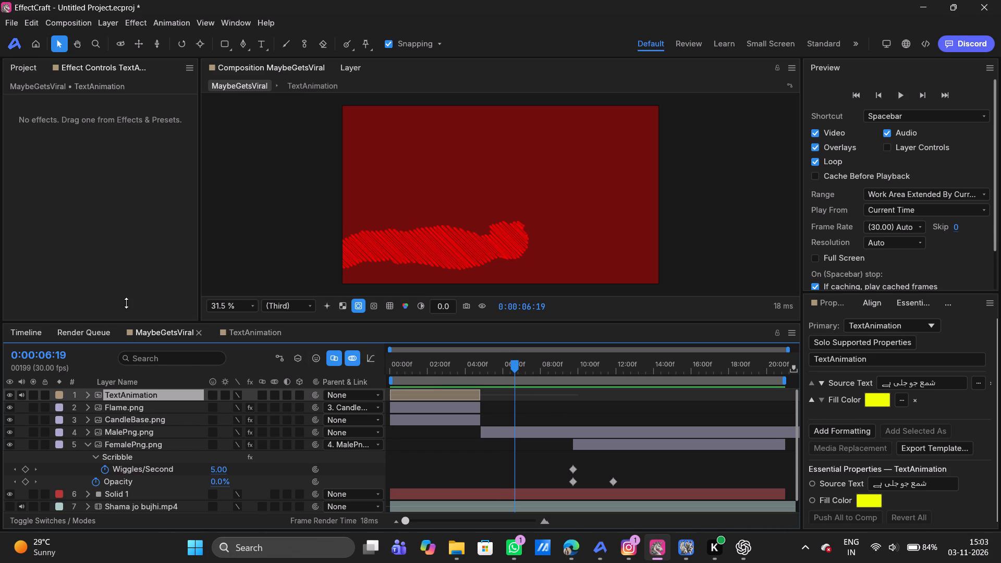
Add a second instance of the TextAnimation composition as the top layer of MaybeGetsViral.
left_click(27, 68)
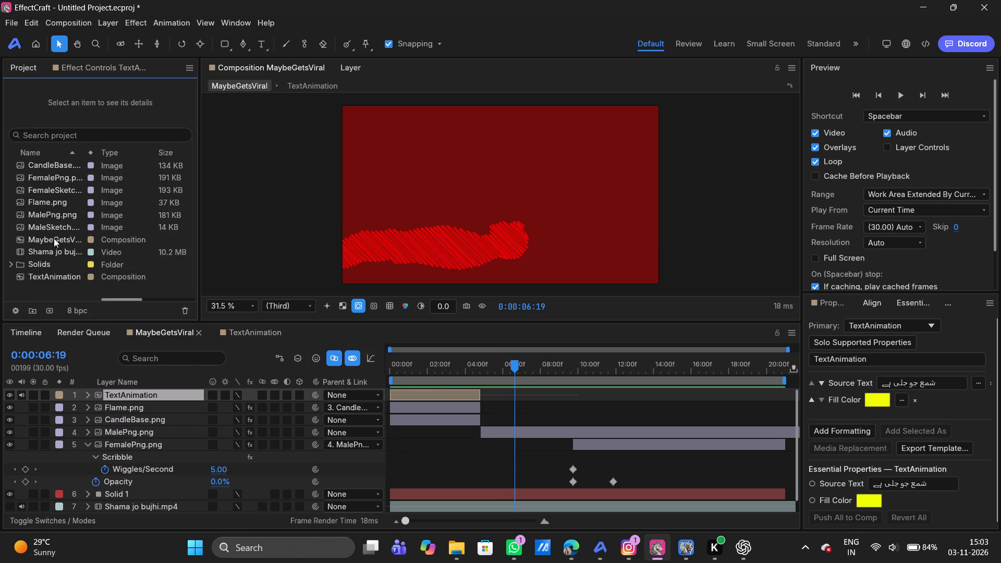
left_click(63, 276)
left_click_drag(63, 276, 380, 390)
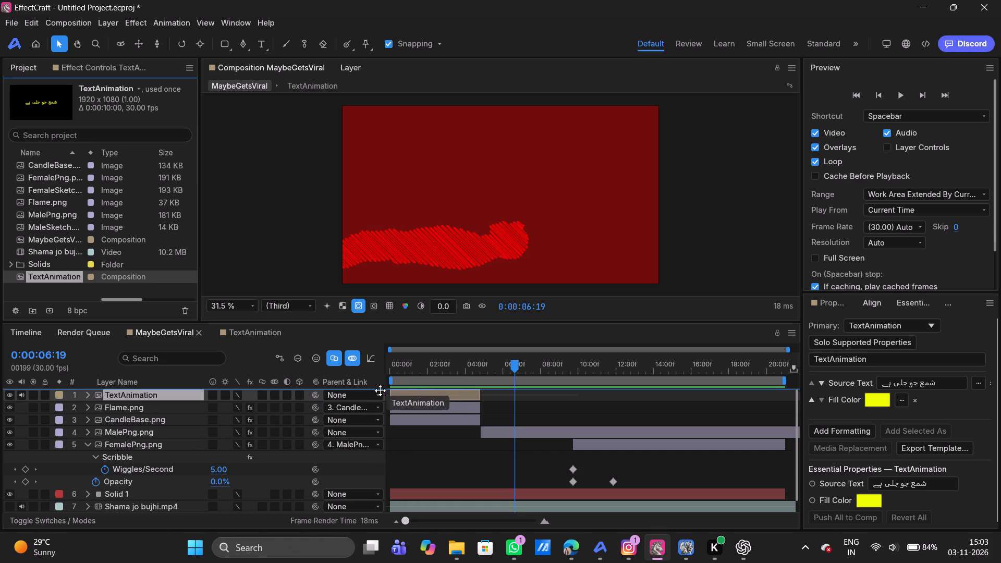
left_click_drag(380, 390, 381, 390)
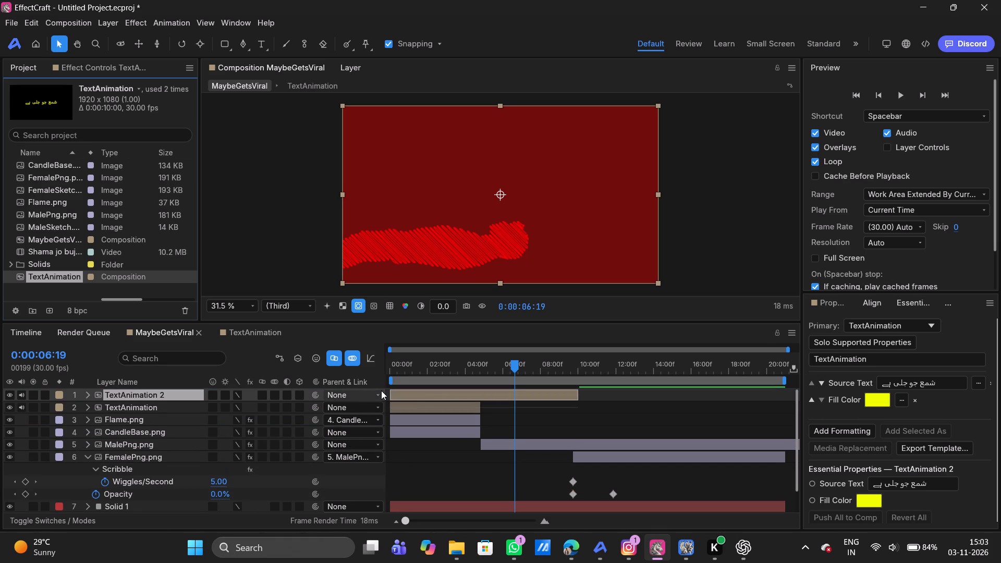
Shift the second TextAnimation layer in time so it starts together with MalePng.png at 0:00:04:25.
left_click_drag(427, 395, 522, 395)
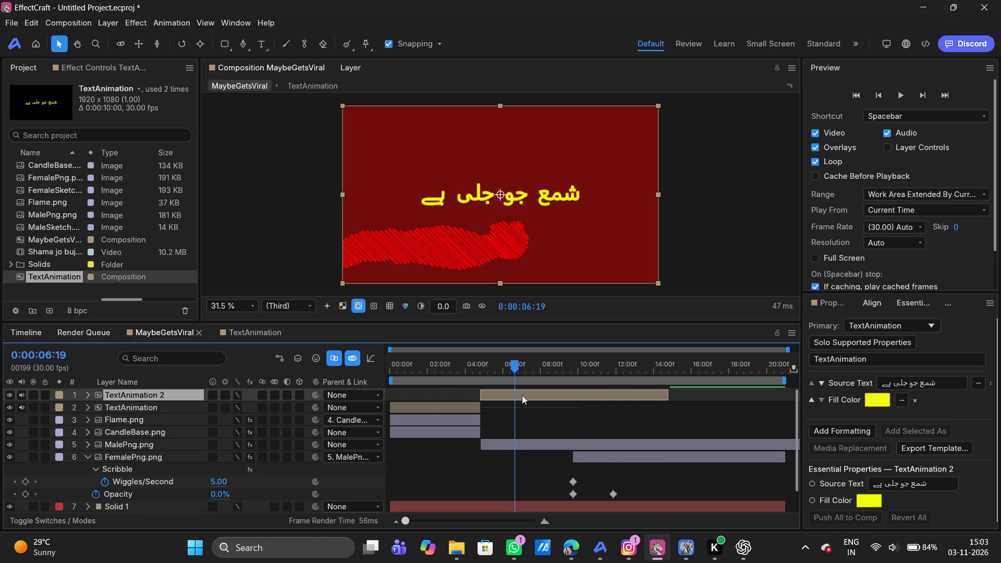
left_click_drag(522, 395, 520, 395)
left_click(528, 445)
key("i")
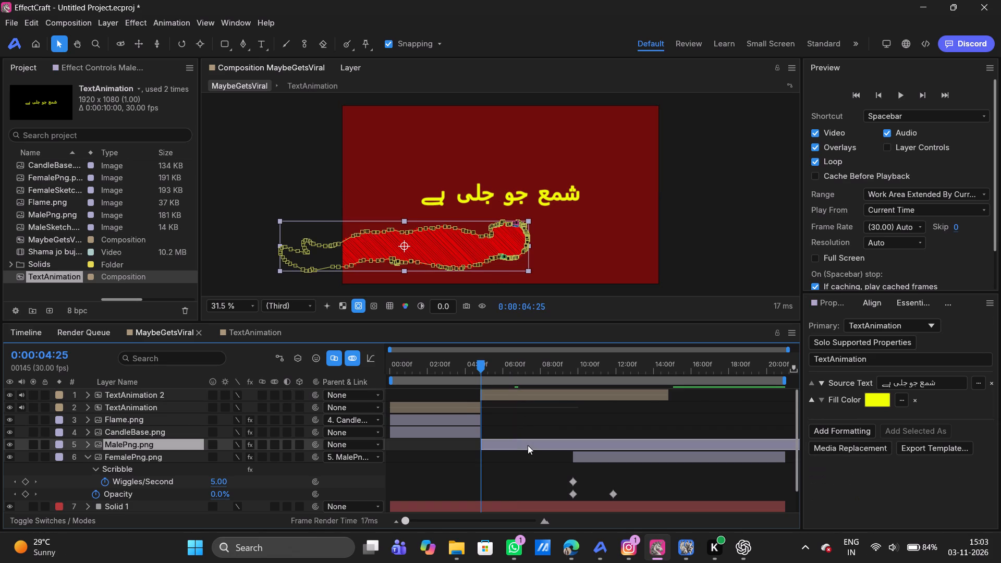
left_click(511, 394)
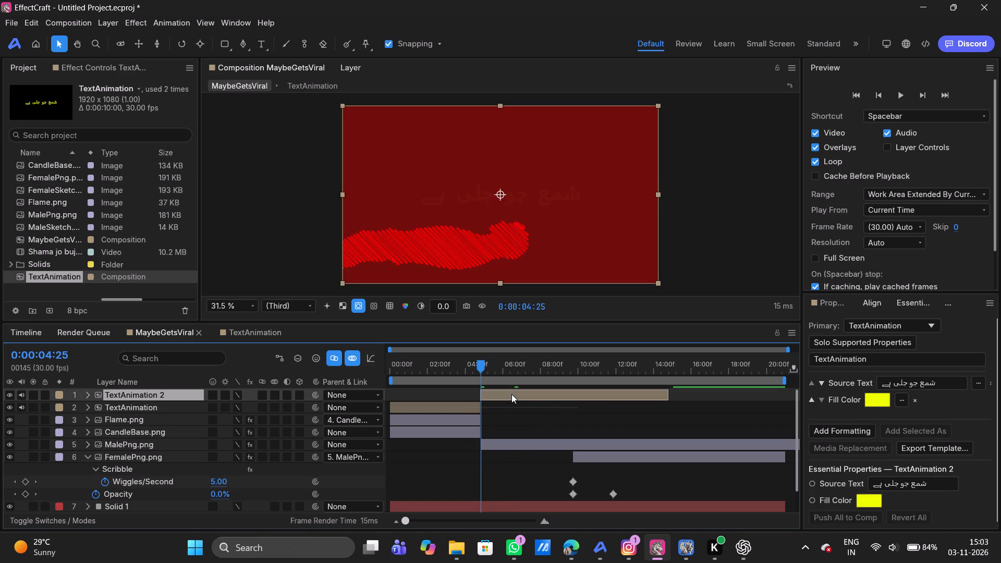
left_click(511, 394)
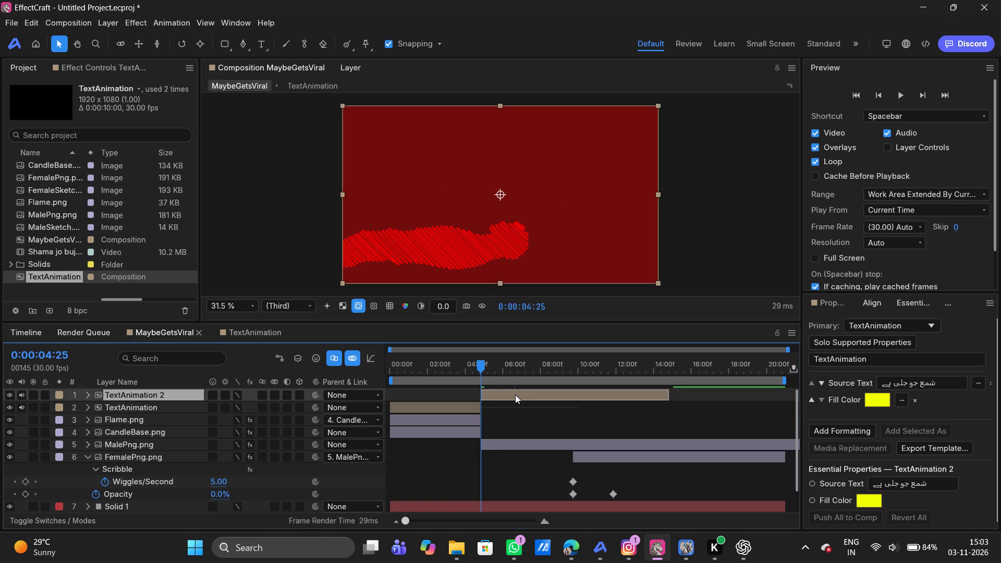
Switch to the Hindi to Urdu translator in Microsoft Edge, translate "Meri wafa ne" and copy the Urdu result.
scroll(852, 473, "down", 1)
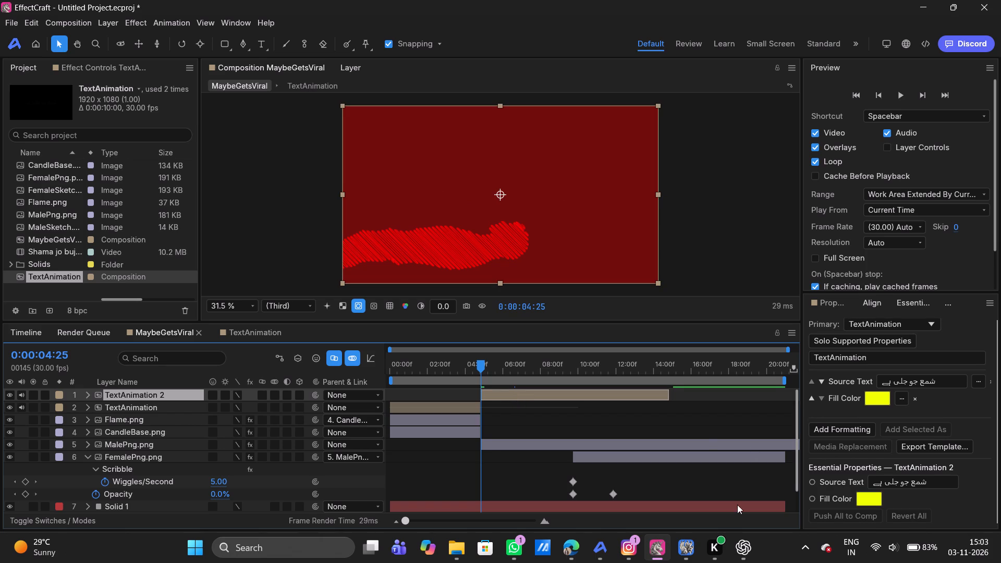
left_click(570, 553)
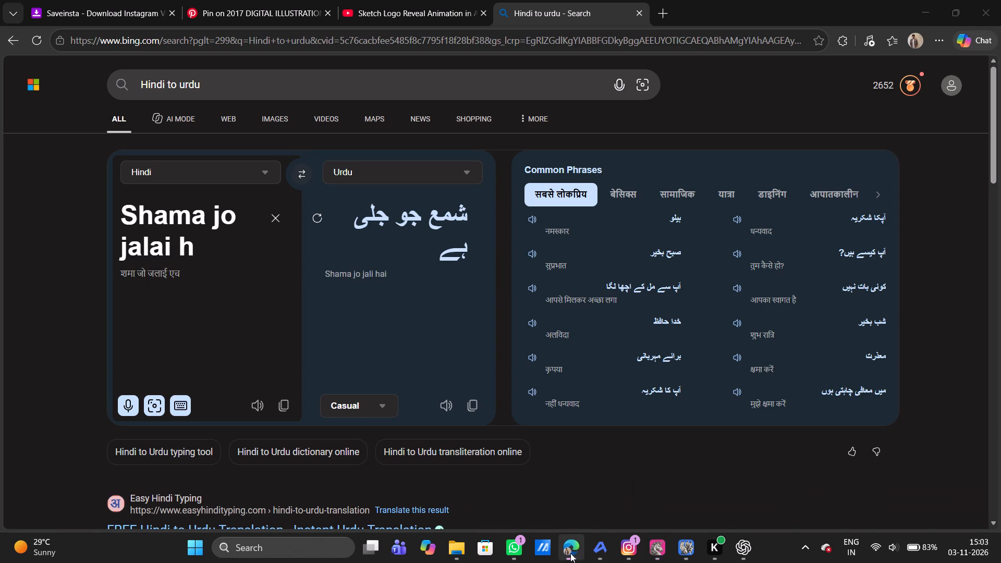
left_click(165, 223)
key("ctrl+a")
key("BackSpace")
type("Meri wafa")
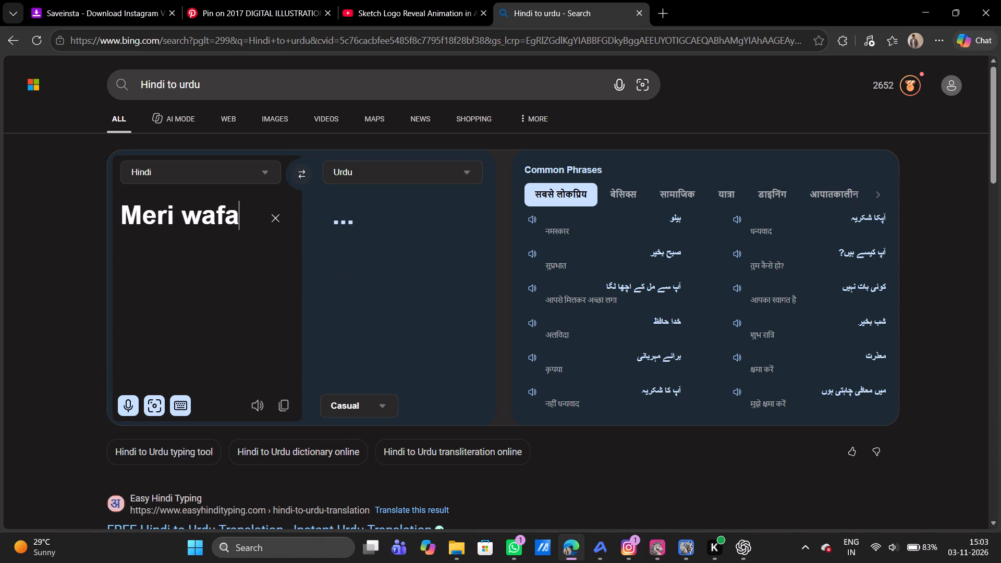
key("space")
type("ne")
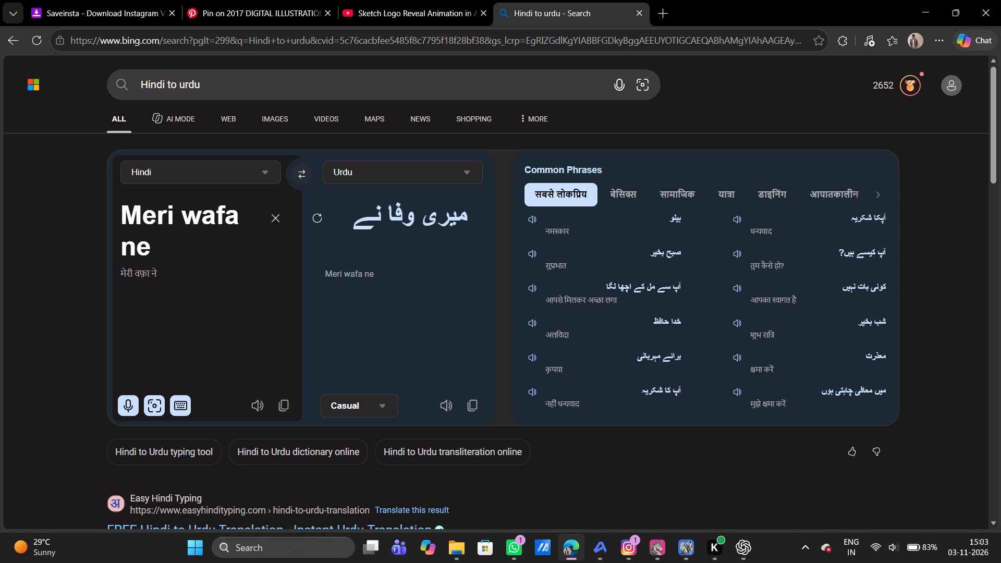
left_click(468, 403)
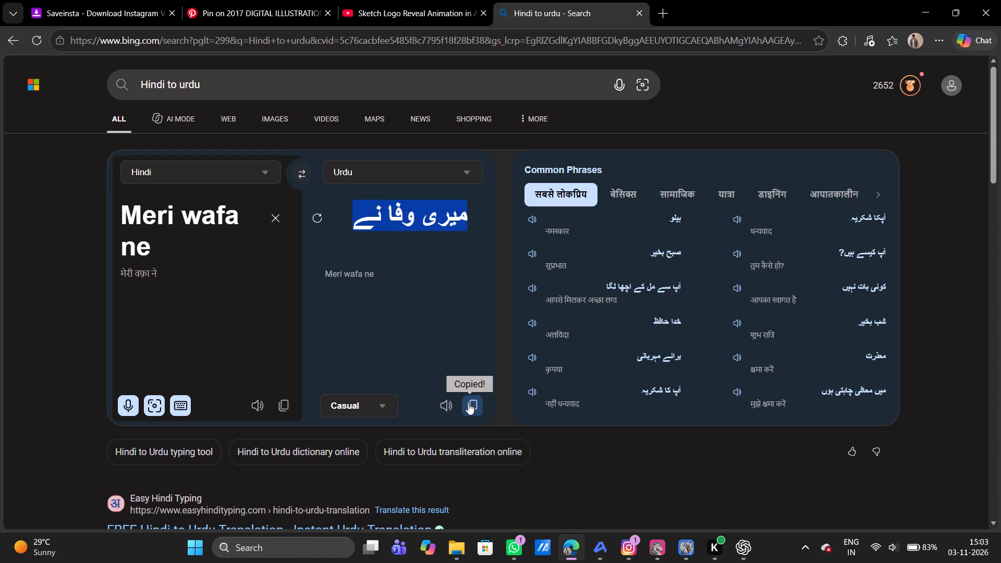
Back in EffectCraft, replace the second TextAnimation layer's Source Text essential property with the copied Urdu "میری وفا نے".
key("alt+Tab")
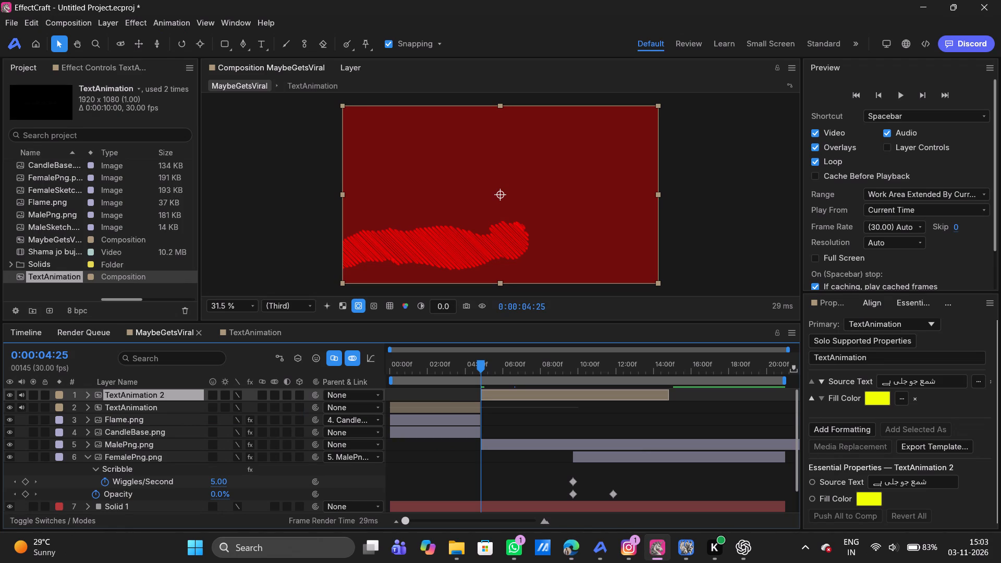
left_click(908, 479)
key("ctrl+a")
key("ctrl+v")
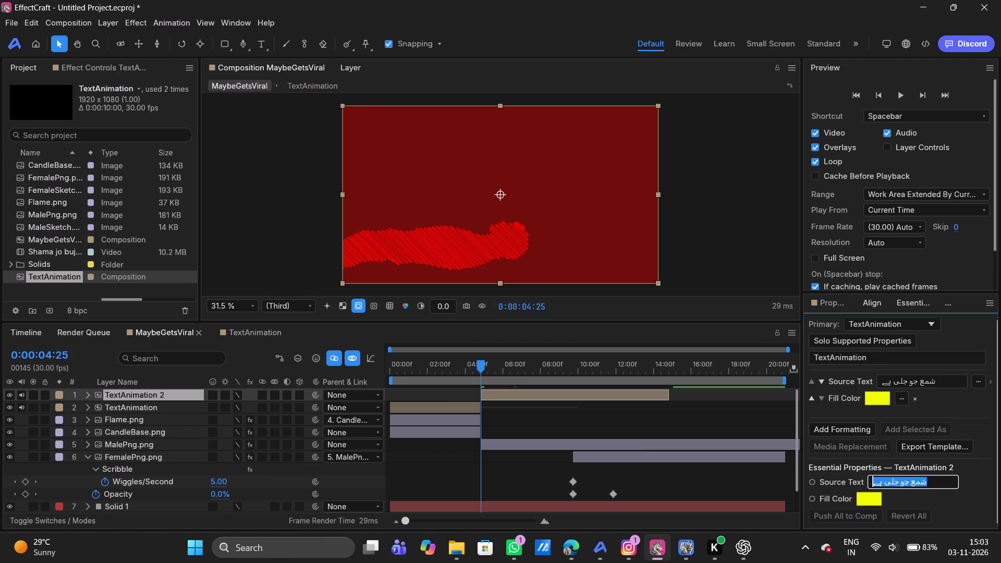
key("Return")
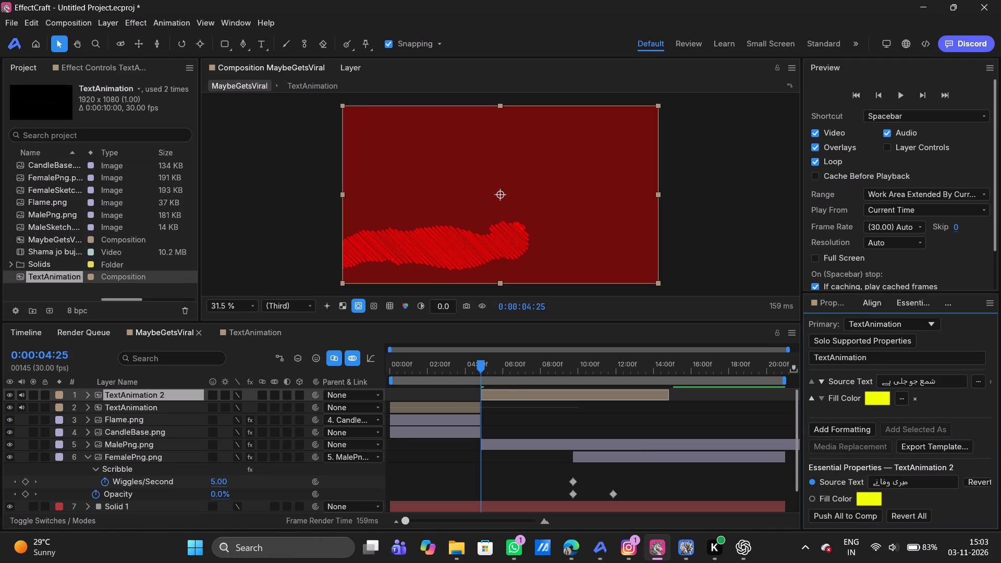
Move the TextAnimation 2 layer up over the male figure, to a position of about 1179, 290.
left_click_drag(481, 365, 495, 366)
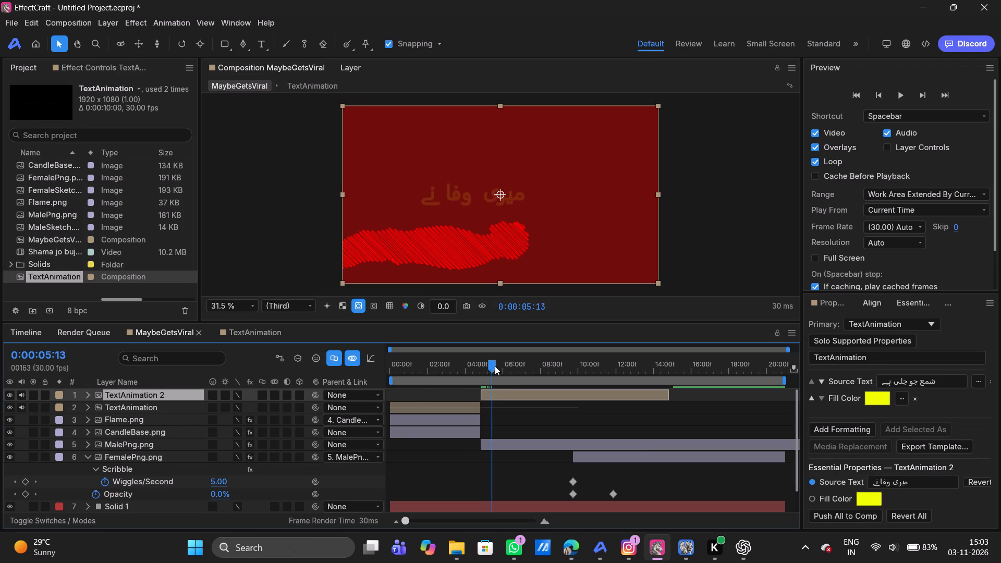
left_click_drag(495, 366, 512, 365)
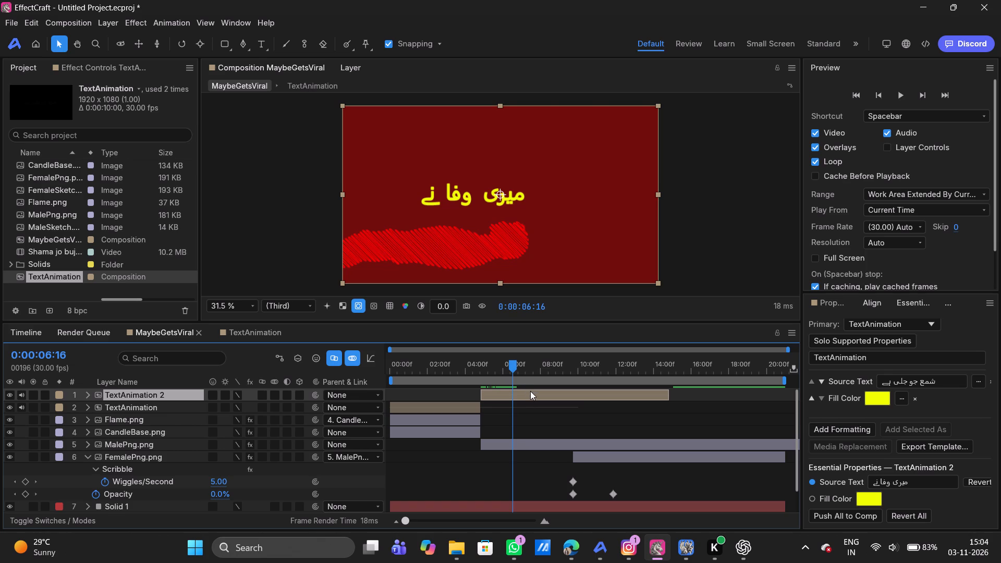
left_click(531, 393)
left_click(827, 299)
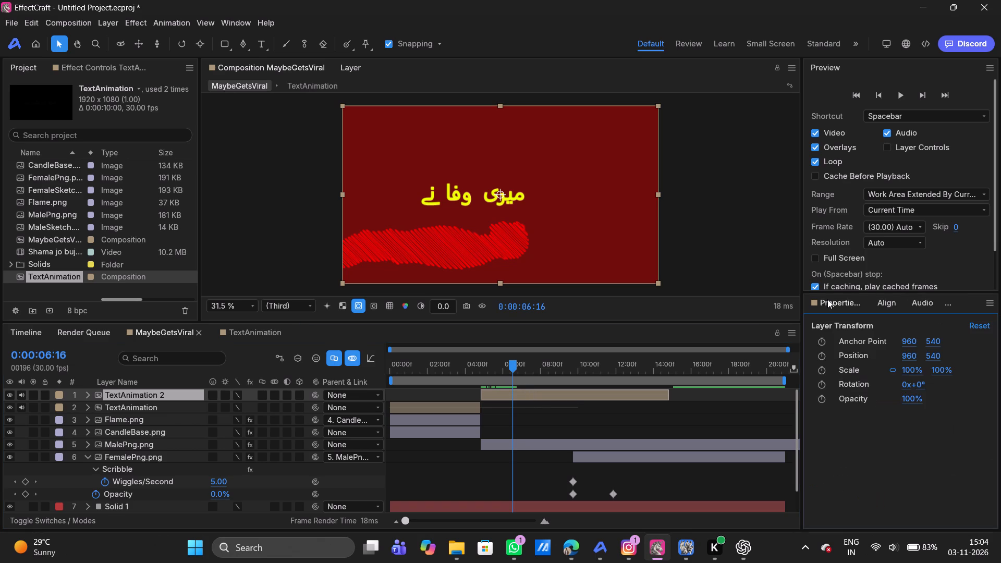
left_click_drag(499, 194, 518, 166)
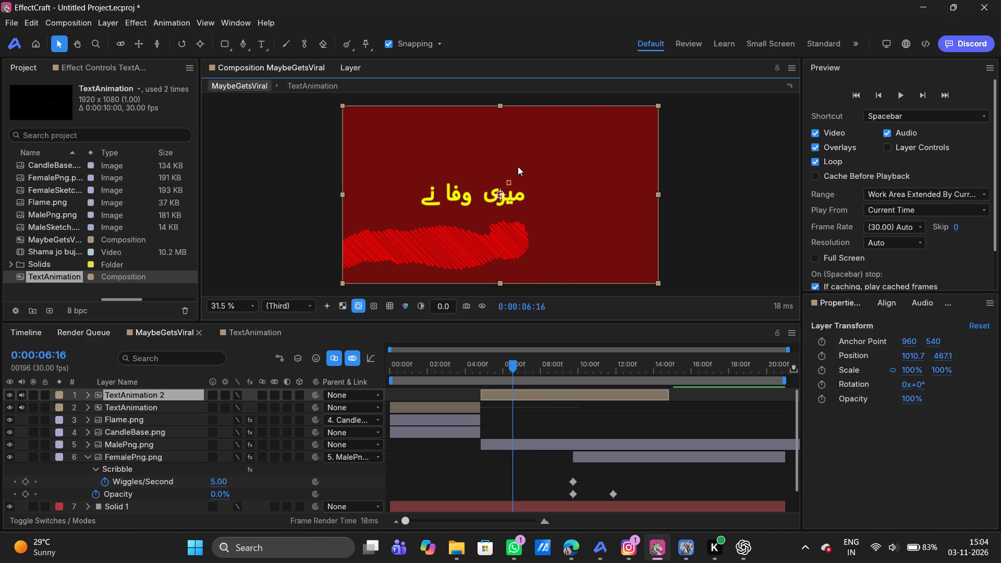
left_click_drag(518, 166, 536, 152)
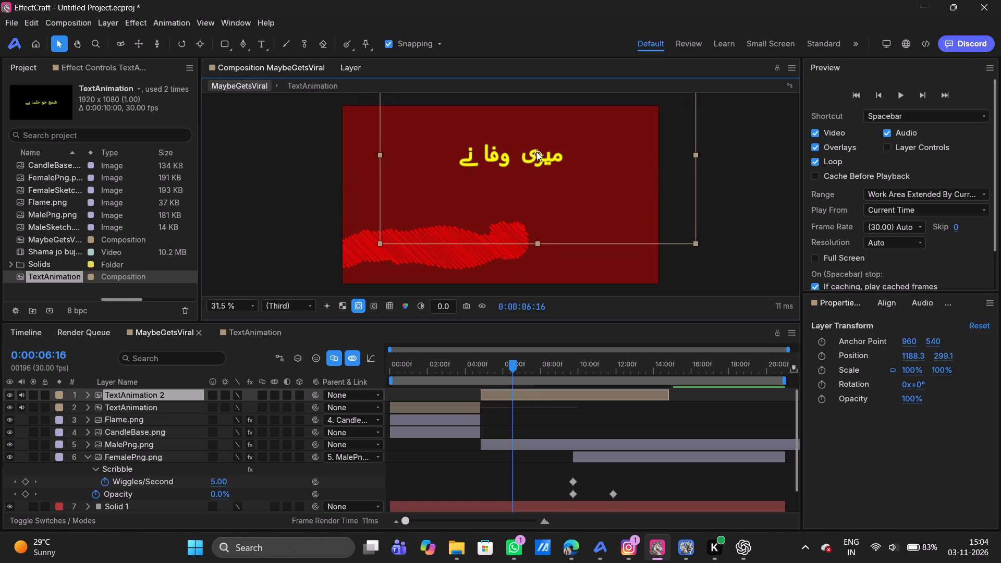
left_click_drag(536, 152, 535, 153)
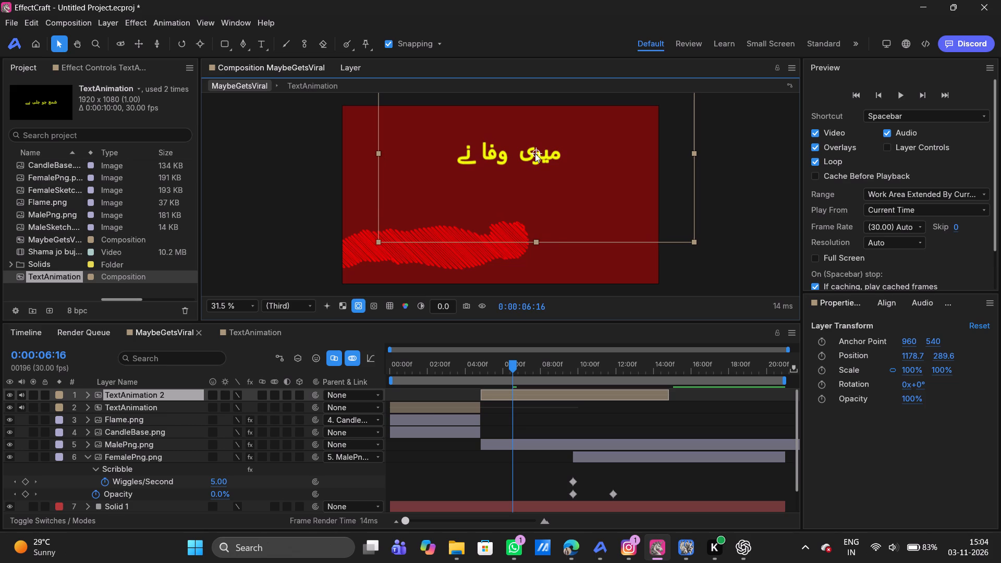
In the TextAnimation composition, change the text layer's font to Tw Cen MT Condensed.
left_click(416, 367)
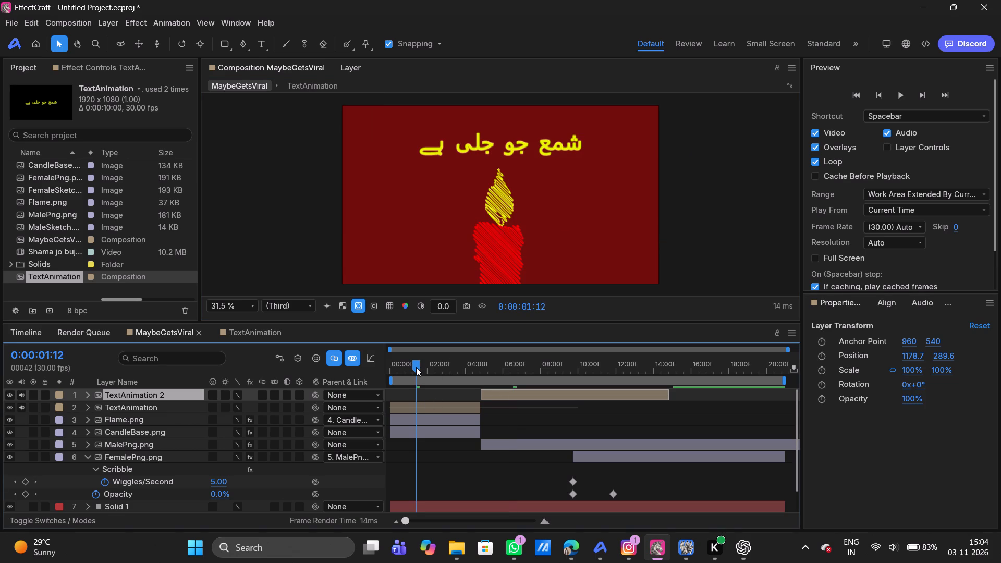
left_click_drag(416, 367, 490, 363)
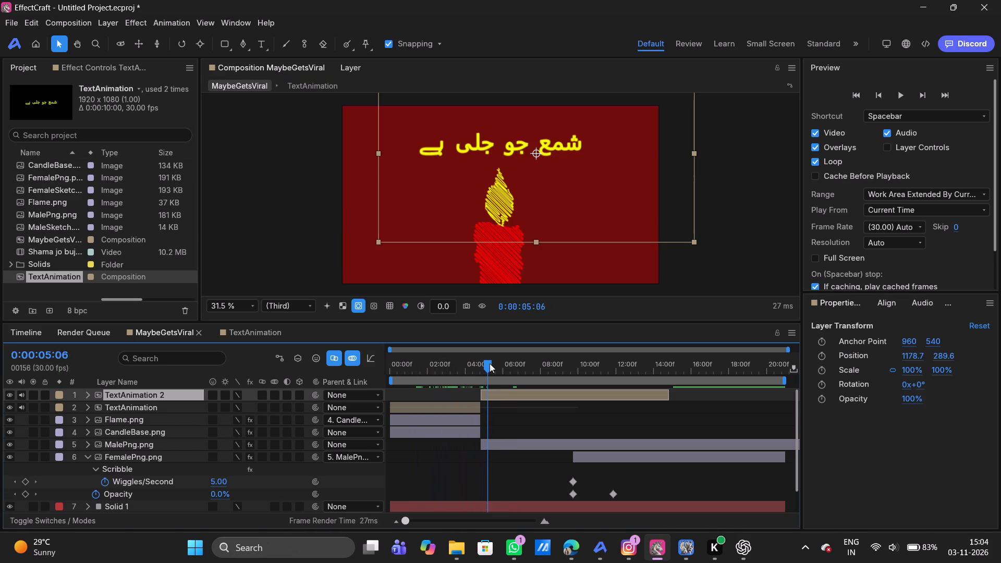
left_click_drag(490, 363, 506, 363)
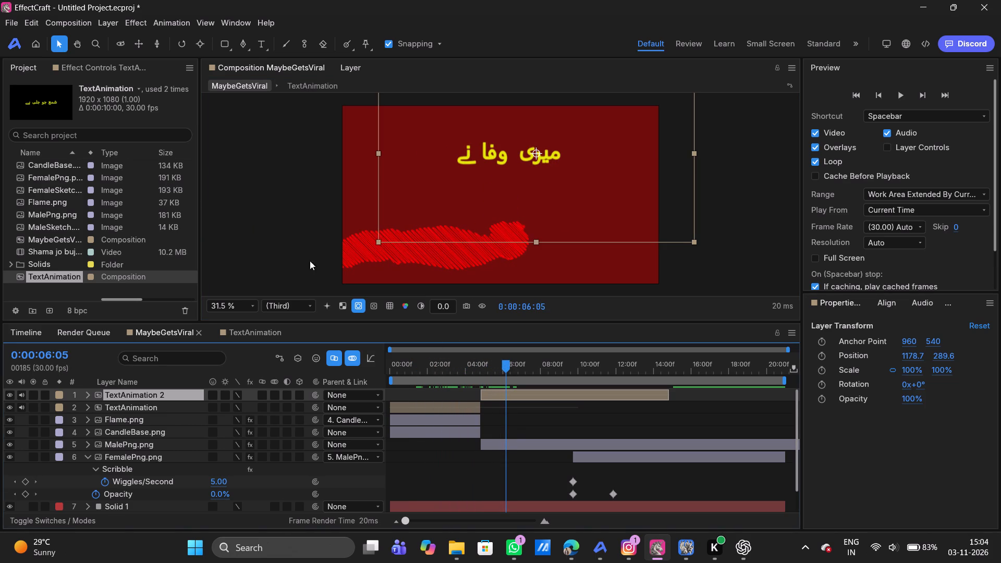
left_click(258, 333)
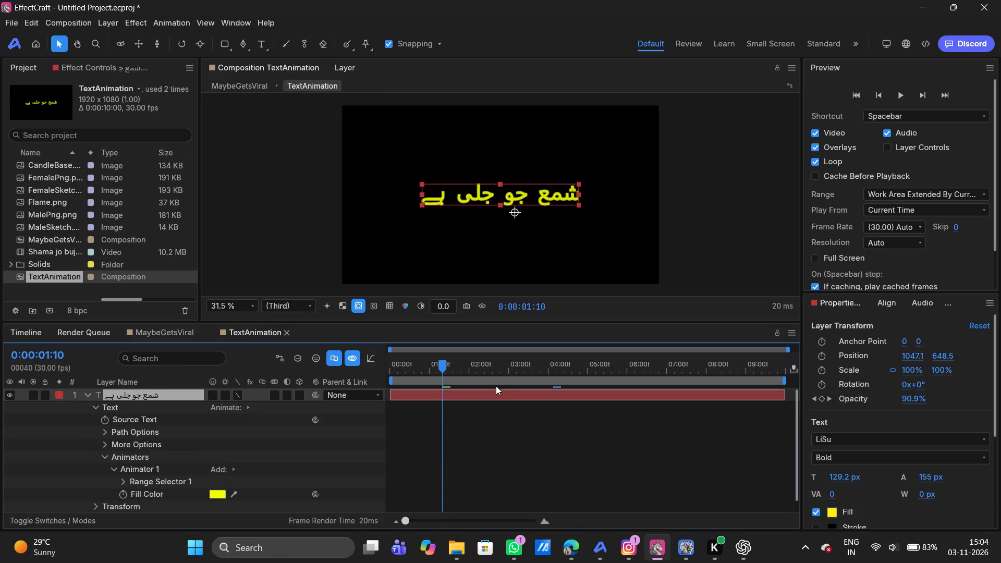
left_click(859, 442)
scroll(889, 309, "up", 10)
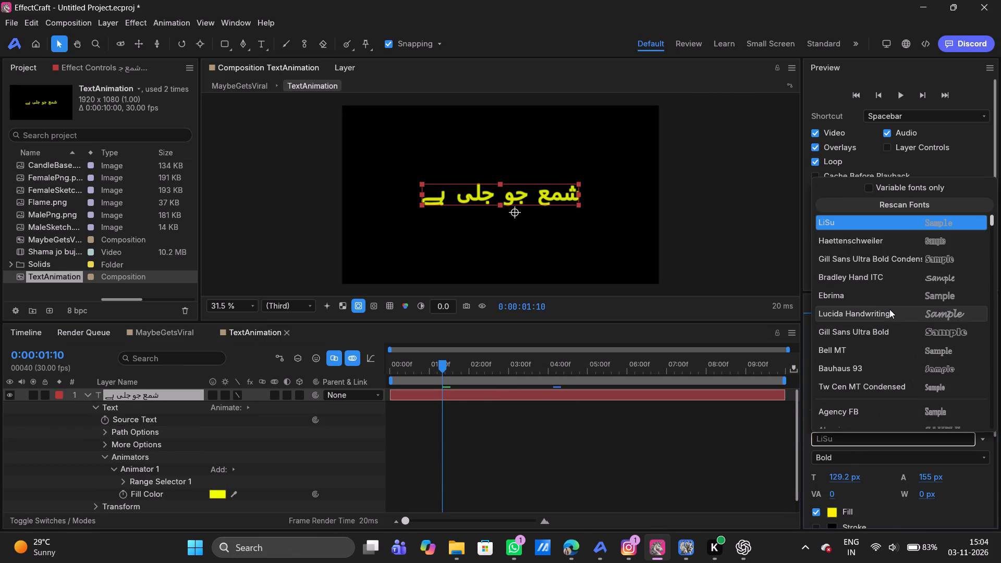
scroll(889, 309, "up", 20)
scroll(889, 309, "up", 20)
scroll(889, 309, "up", 3)
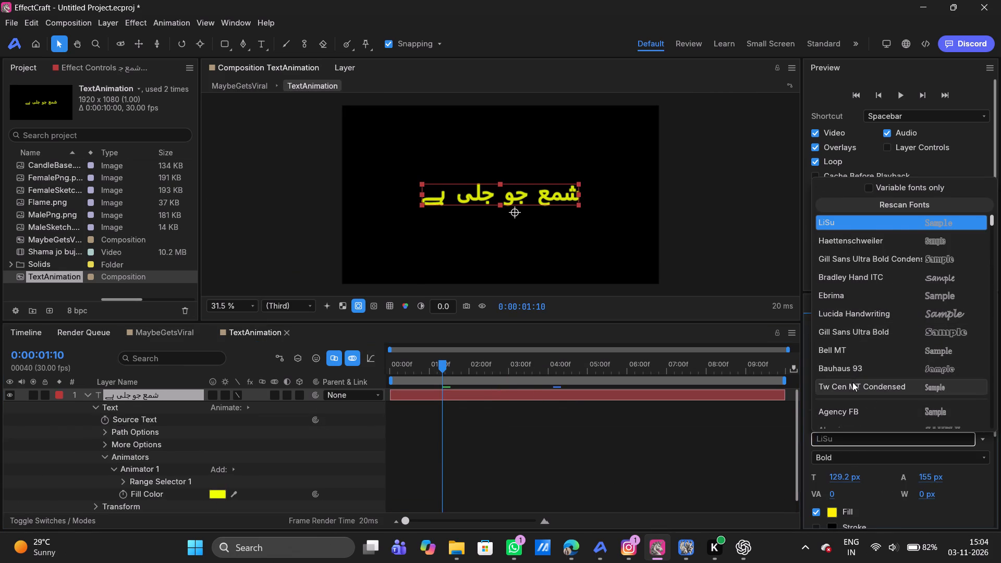
left_click(852, 382)
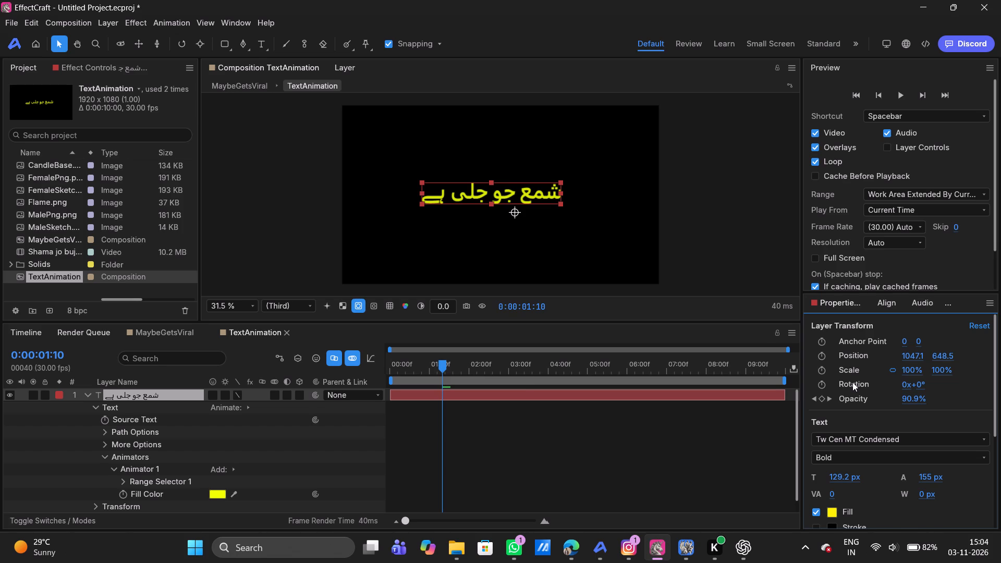
Centre the text layer horizontally and vertically in the TextAnimation composition.
left_click(839, 302)
left_click(883, 303)
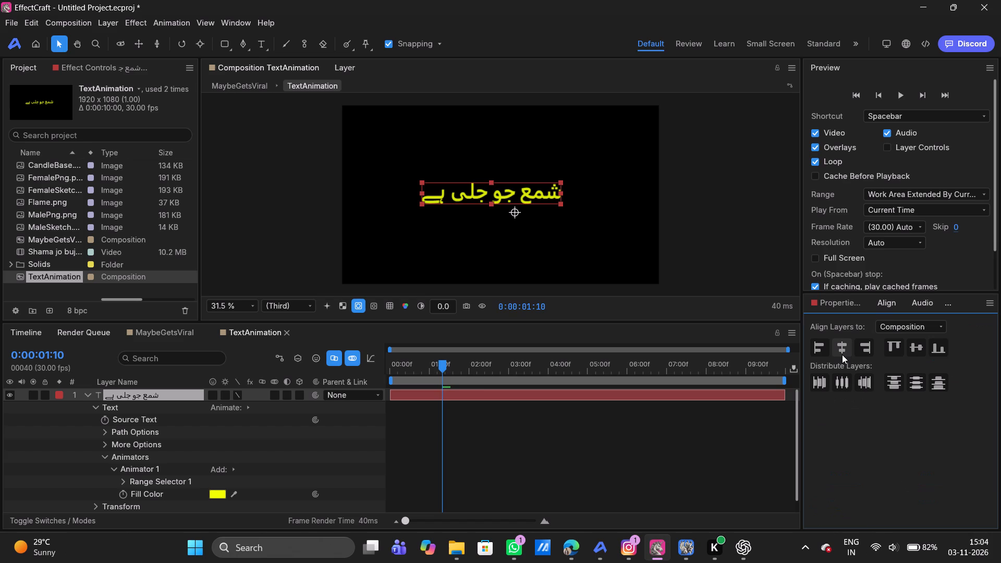
left_click(842, 354)
left_click(917, 347)
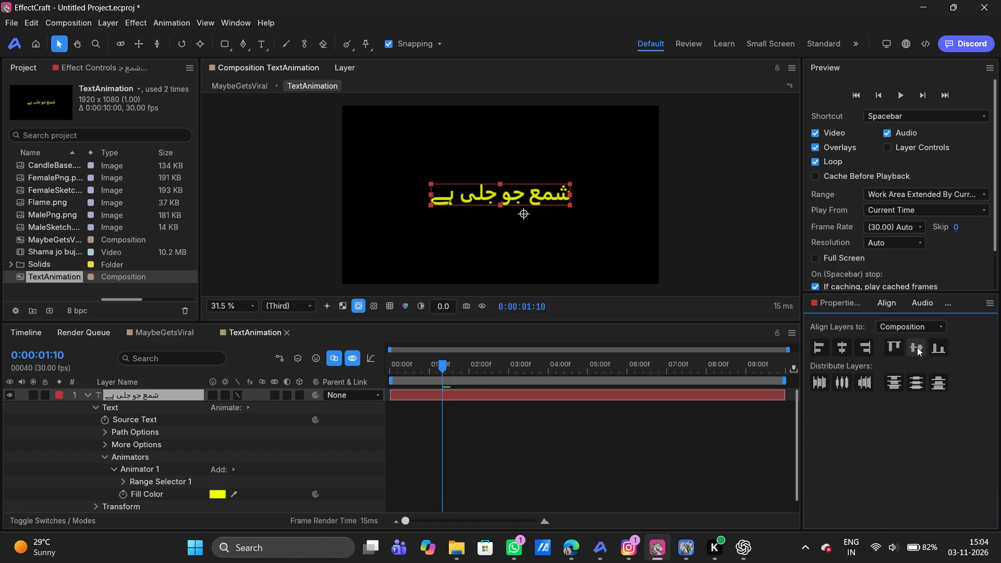
Return to MaybeGetsViral and preview the lyric change from the candle scene through the appearance of the female figure.
left_click(147, 332)
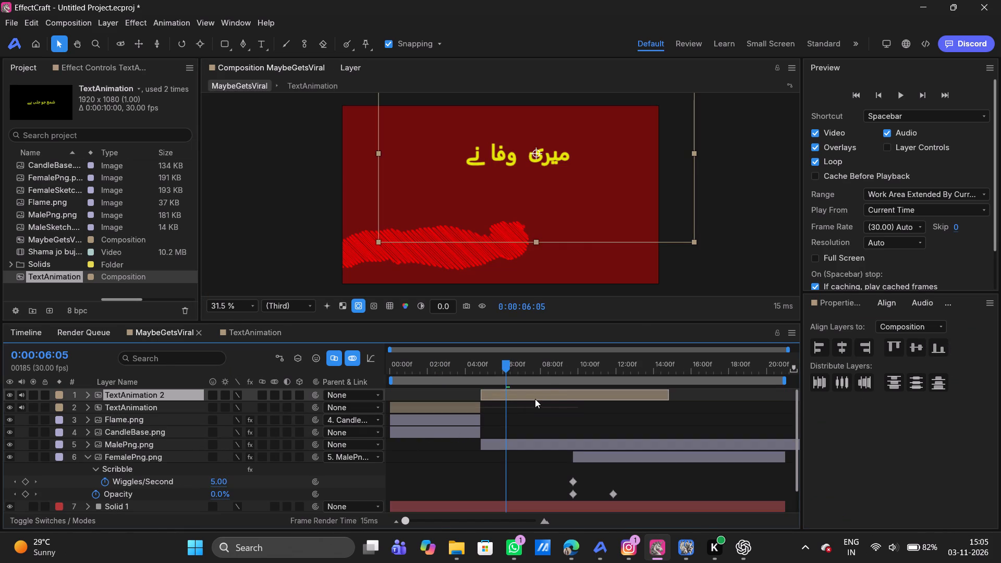
left_click(550, 391)
left_click_drag(505, 367, 473, 368)
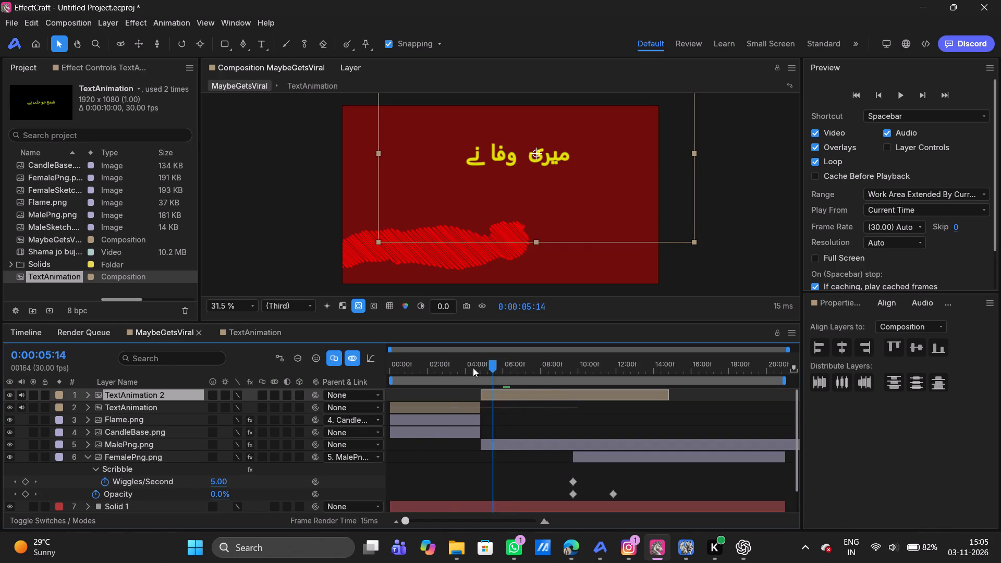
left_click_drag(473, 368, 480, 365)
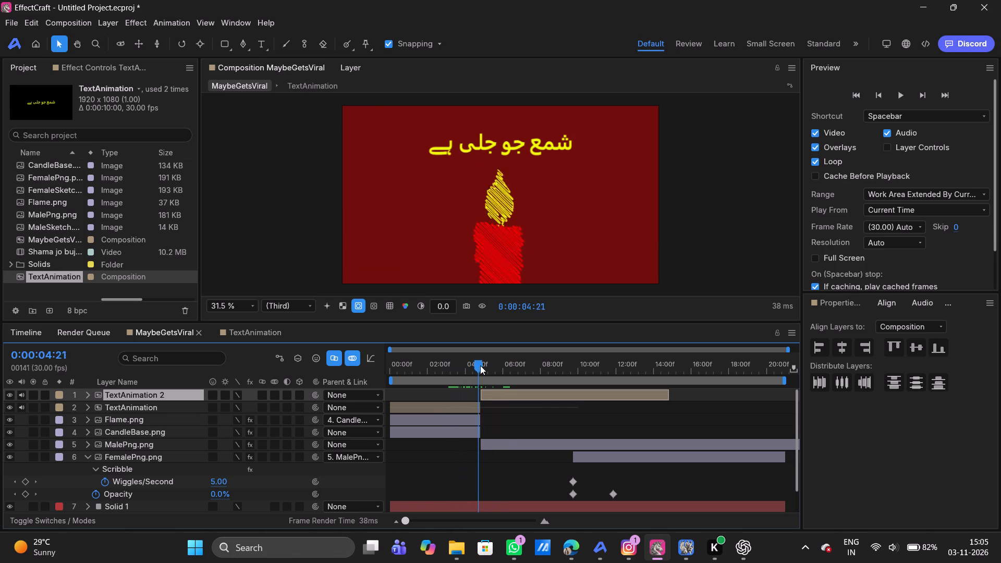
left_click_drag(480, 365, 497, 362)
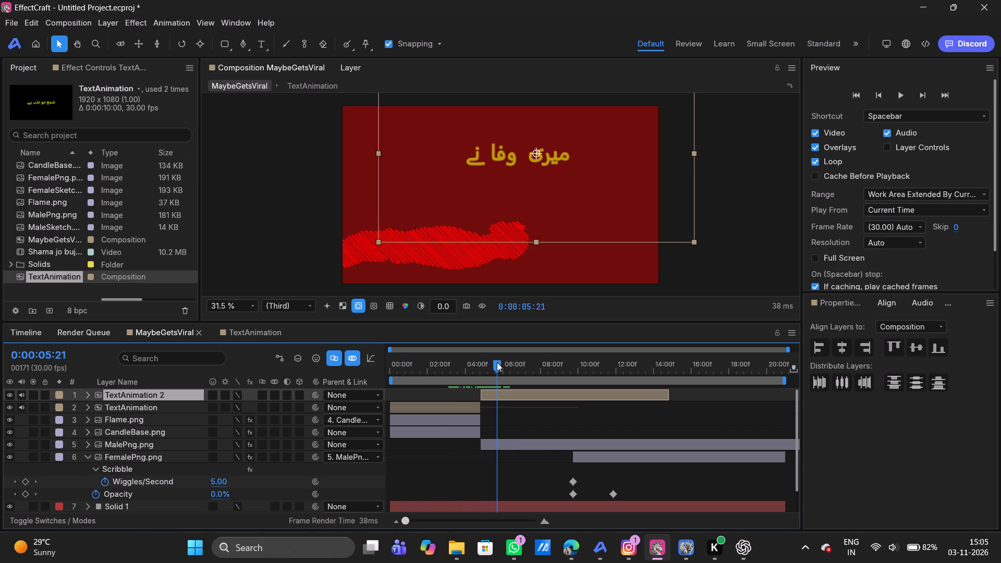
left_click_drag(497, 362, 508, 354)
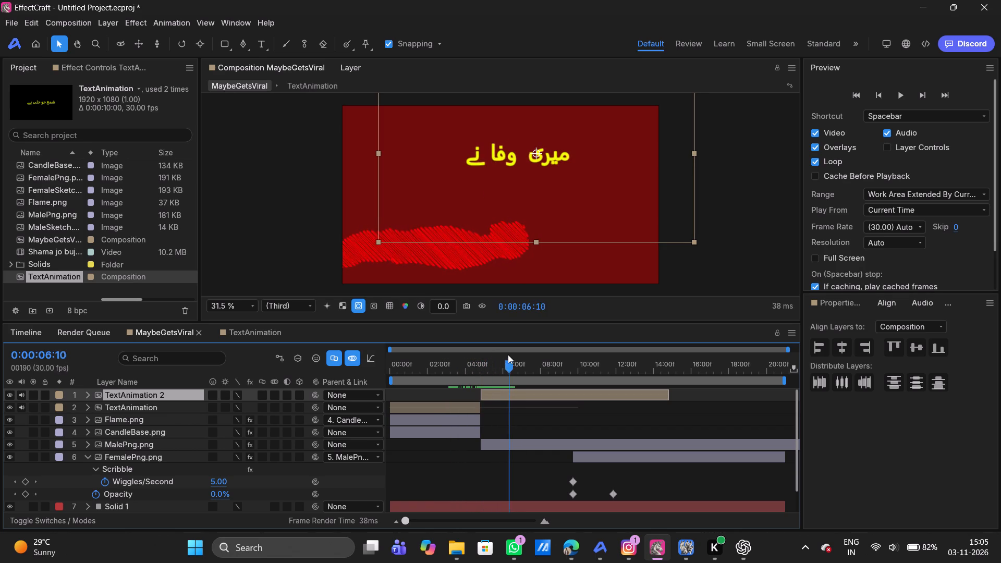
left_click_drag(508, 354, 535, 353)
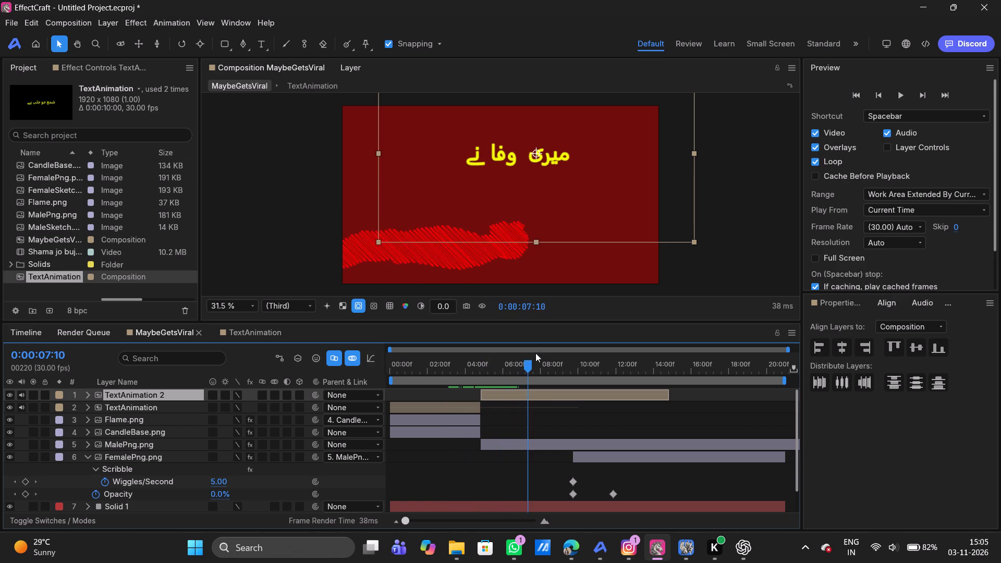
left_click_drag(535, 353, 442, 354)
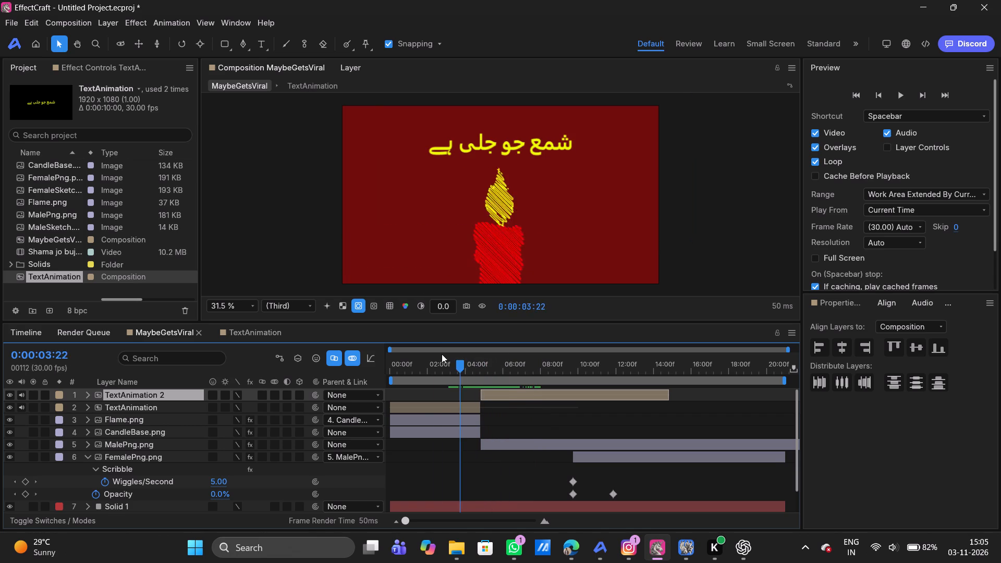
left_click_drag(442, 354, 448, 353)
key("space")
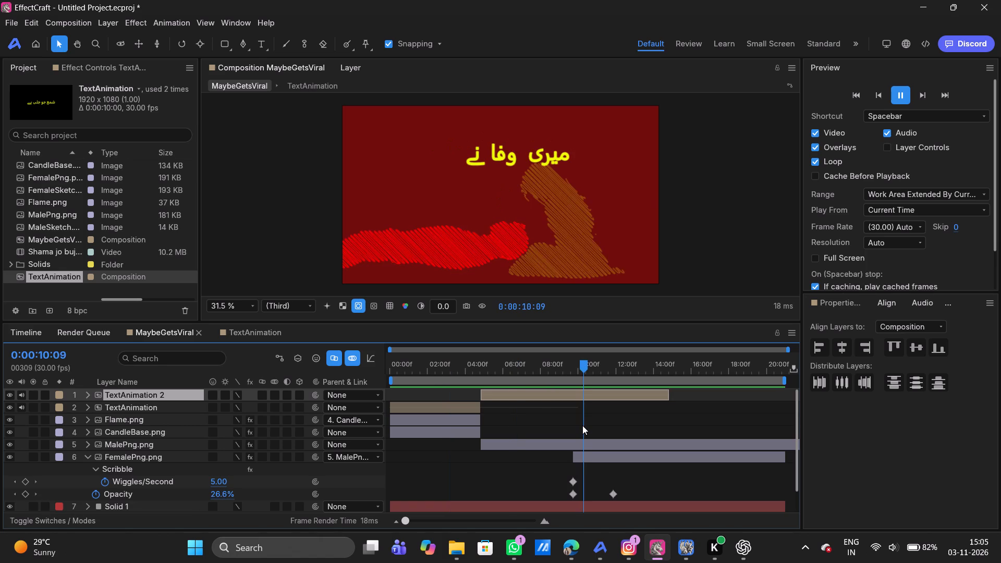
key("space")
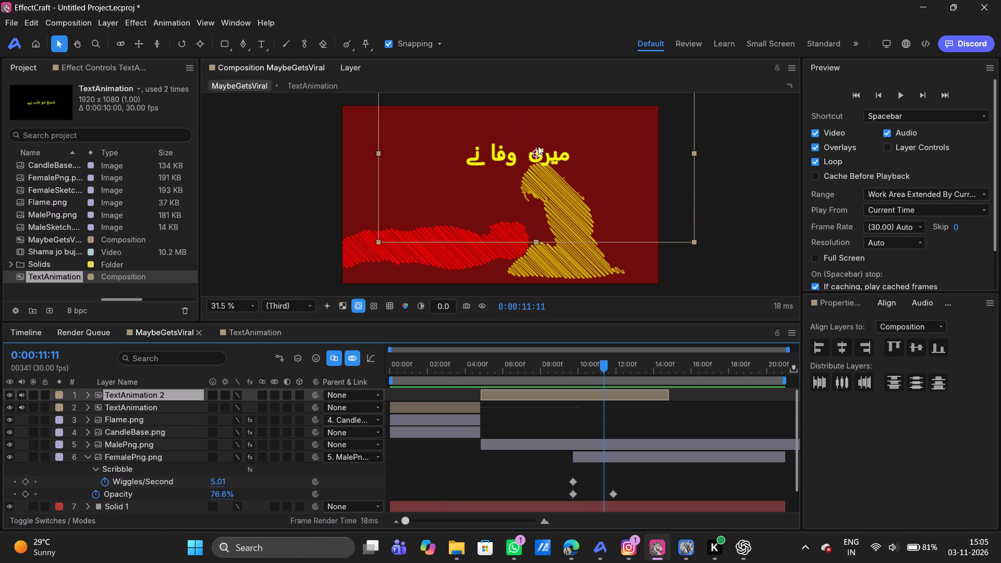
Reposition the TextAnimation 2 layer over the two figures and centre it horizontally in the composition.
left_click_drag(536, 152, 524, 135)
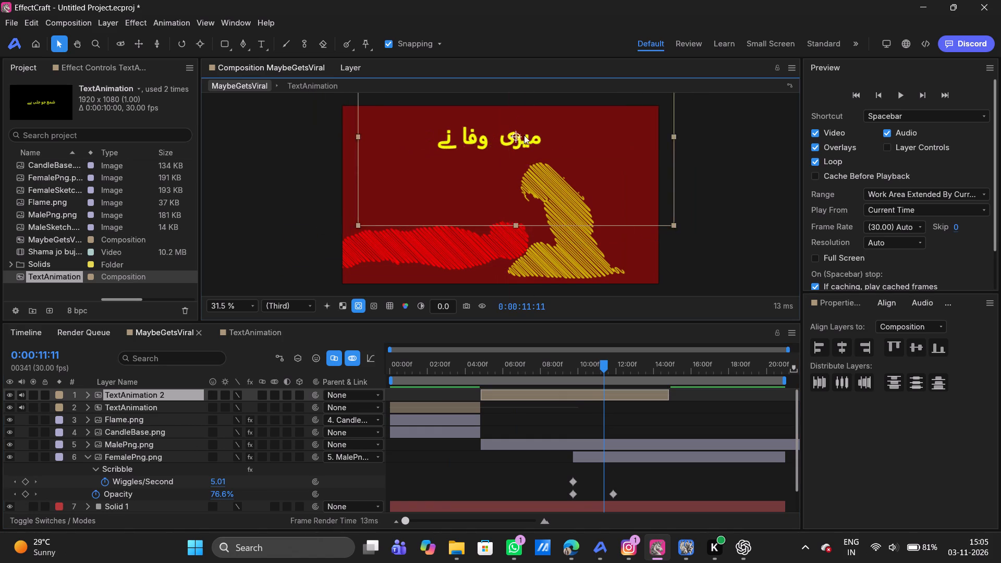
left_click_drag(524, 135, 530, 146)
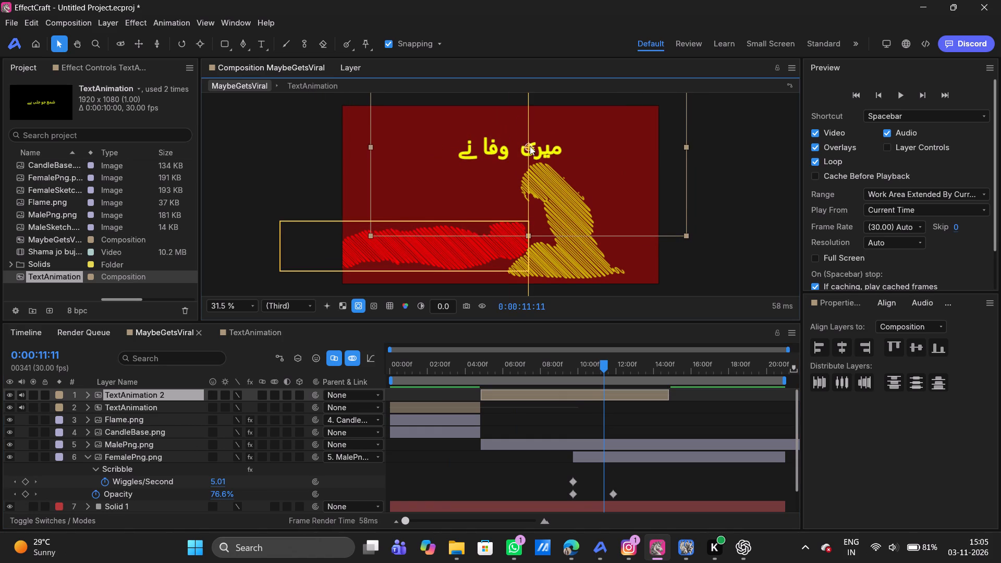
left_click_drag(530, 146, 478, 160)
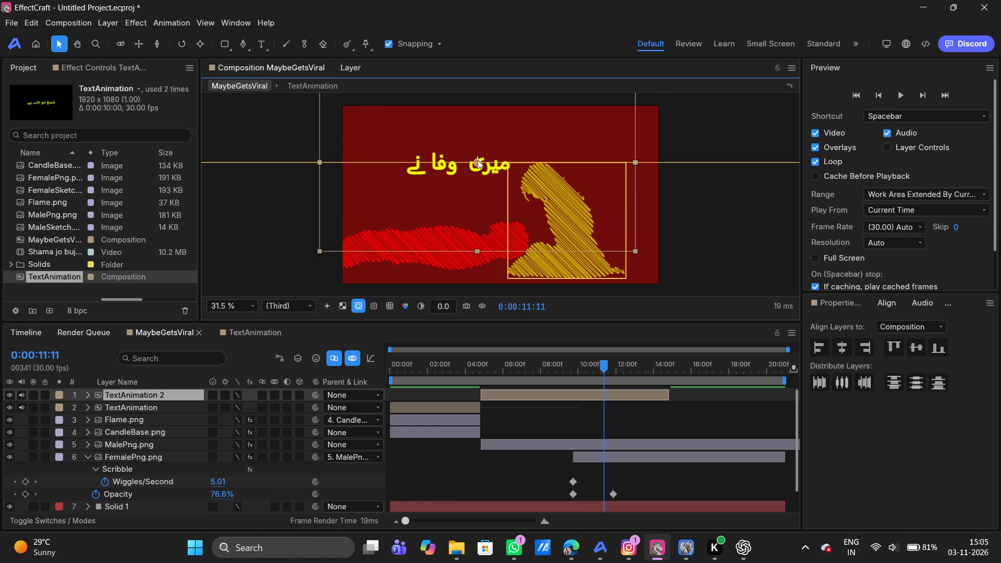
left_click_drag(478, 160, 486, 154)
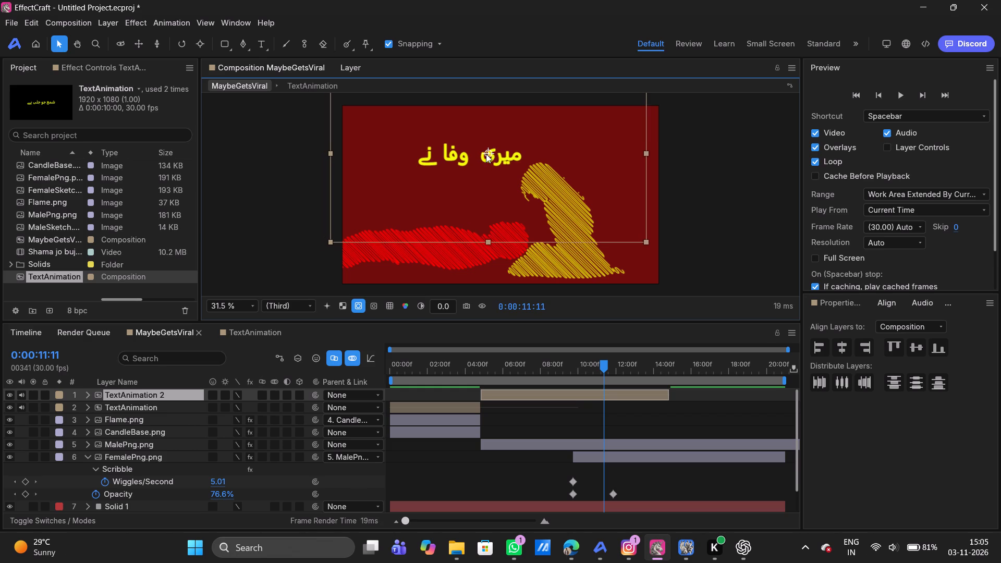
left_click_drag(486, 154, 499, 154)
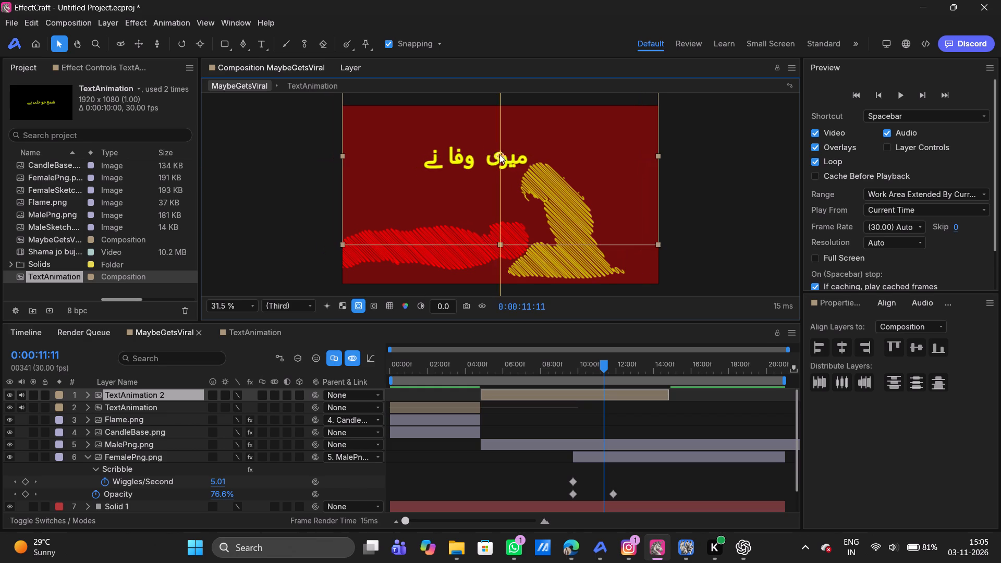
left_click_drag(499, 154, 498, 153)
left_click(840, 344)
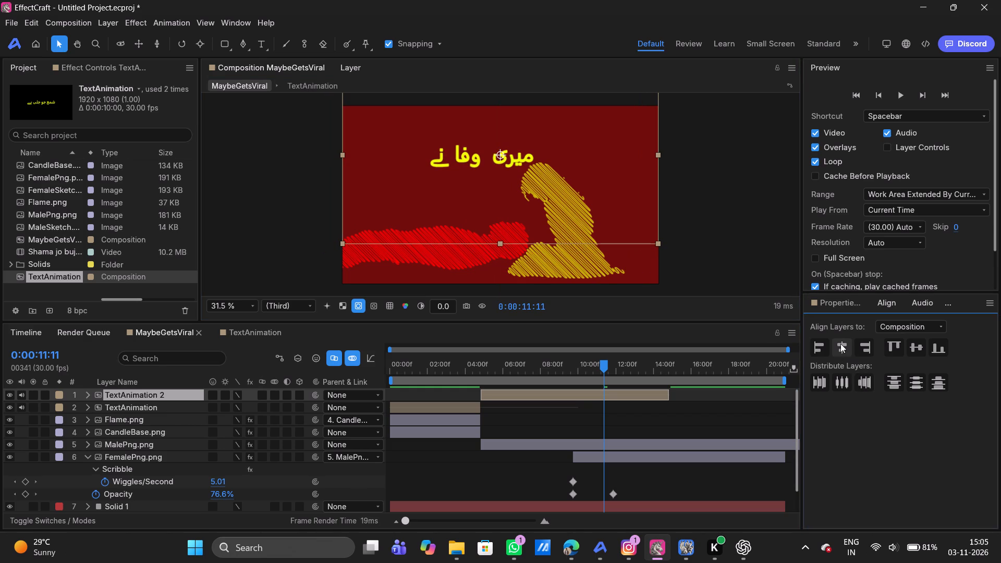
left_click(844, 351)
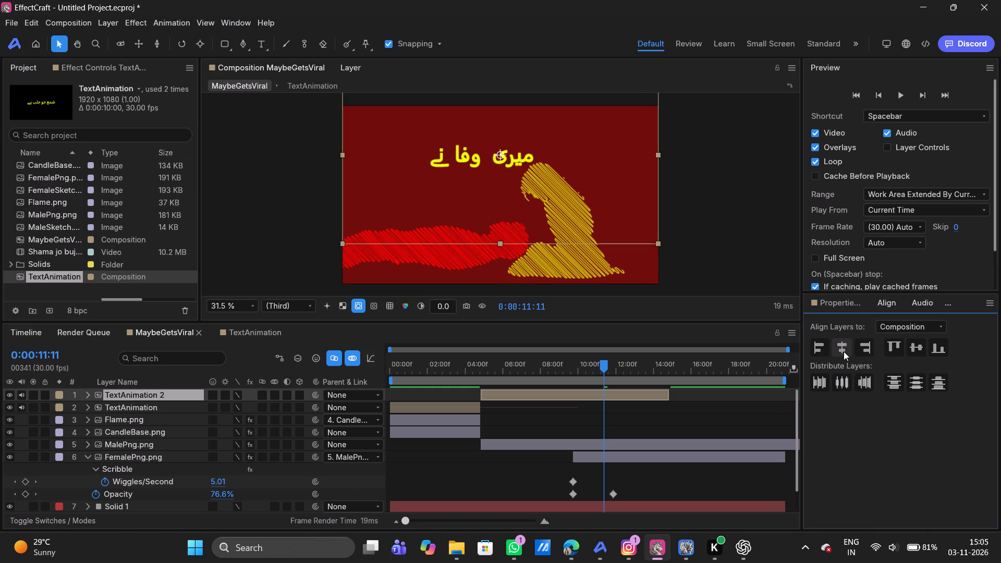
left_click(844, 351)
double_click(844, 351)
Move the TextAnimation 2 lyric slightly right of the composition's centre and up, placing it just above the female figure's head.
left_click_drag(502, 155, 514, 156)
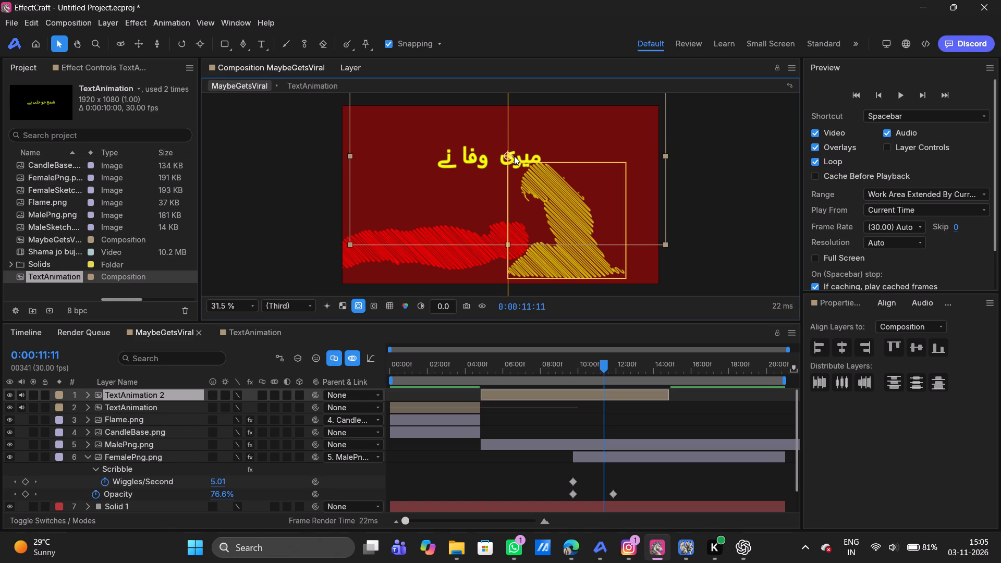
left_click_drag(514, 156, 515, 139)
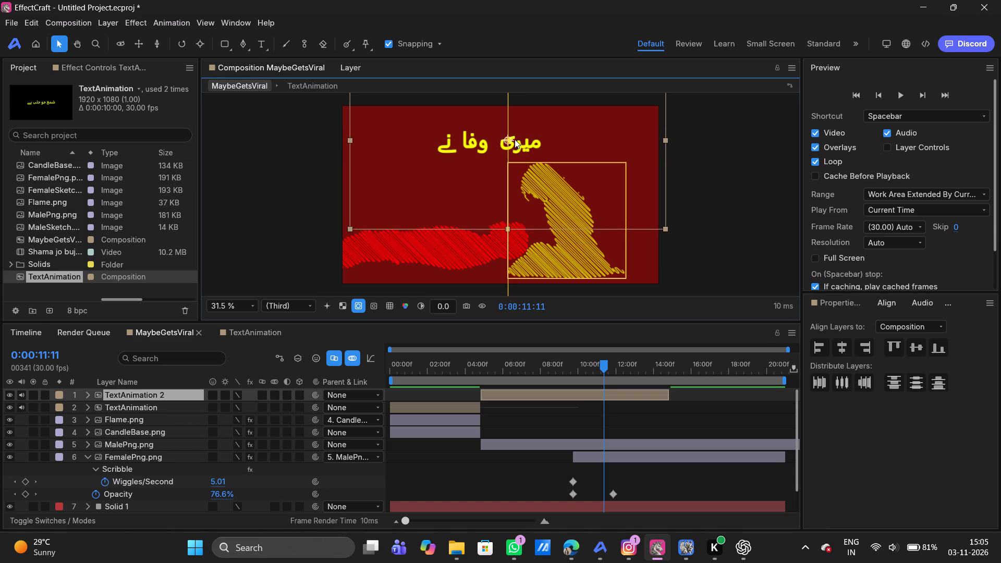
left_click_drag(515, 139, 510, 143)
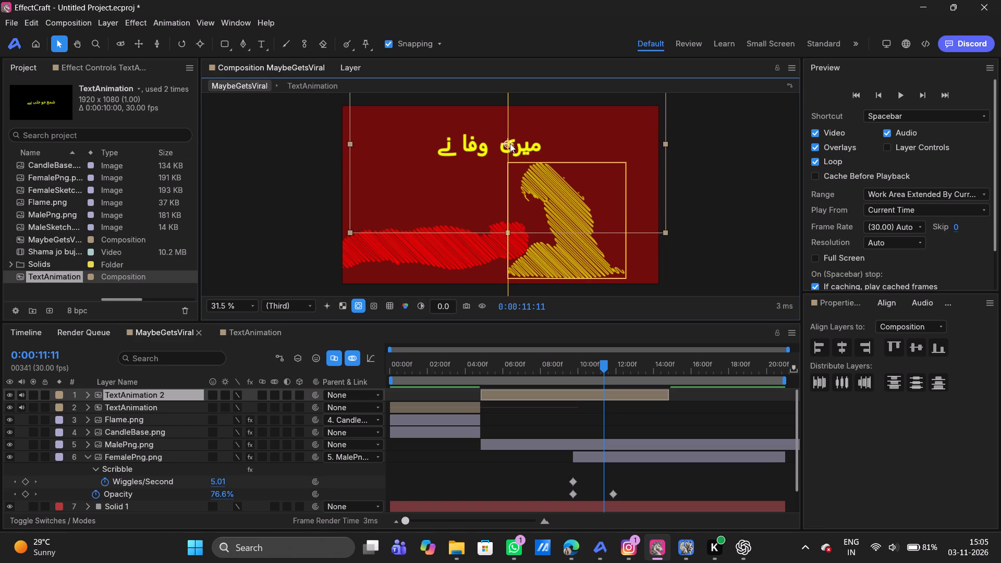
left_click_drag(510, 143, 509, 146)
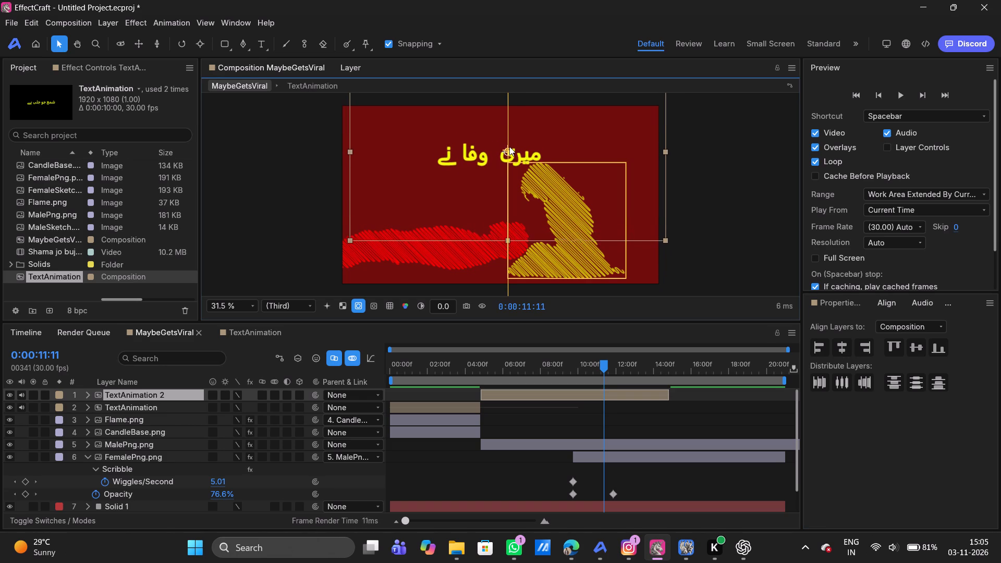
left_click_drag(509, 146, 509, 142)
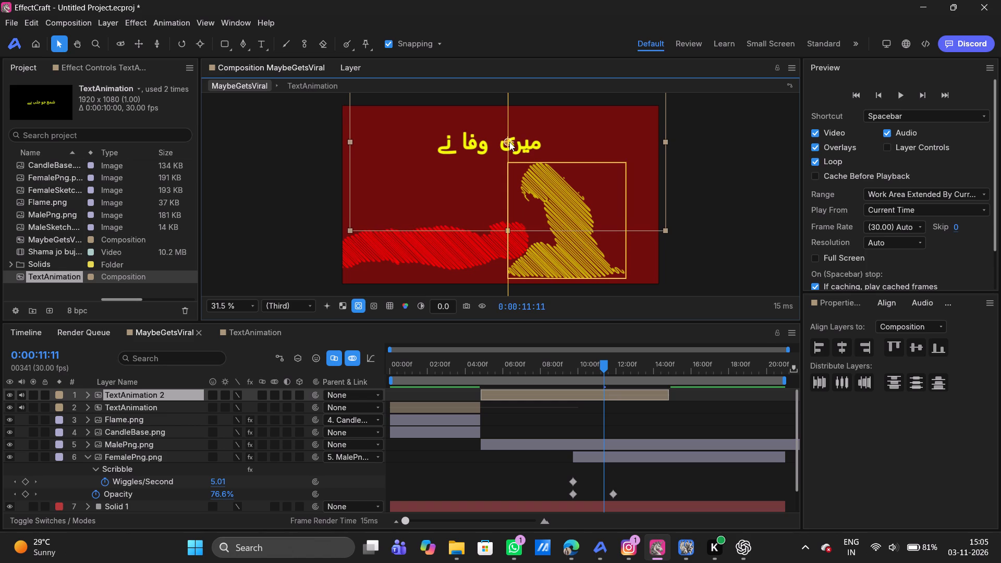
left_click_drag(509, 142, 509, 144)
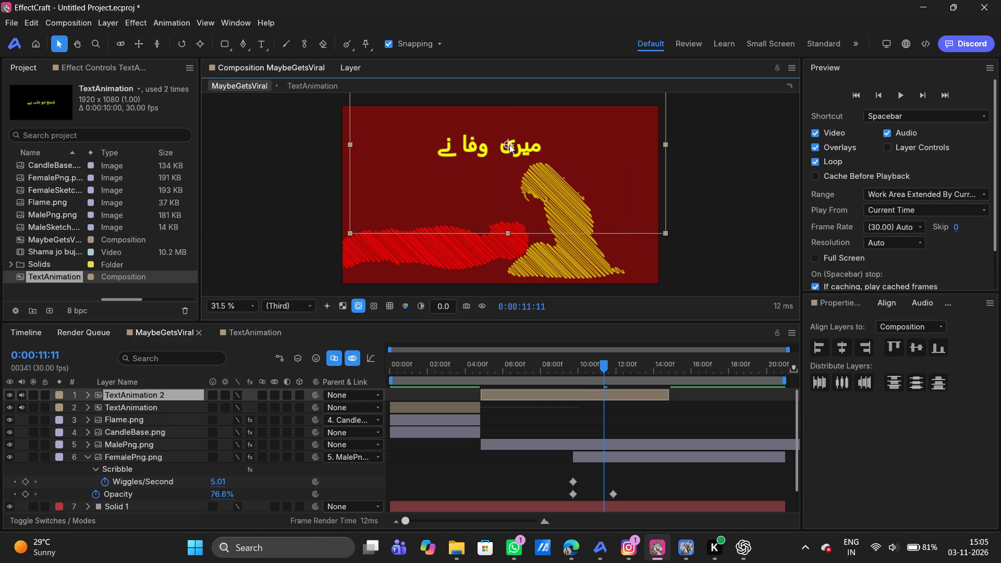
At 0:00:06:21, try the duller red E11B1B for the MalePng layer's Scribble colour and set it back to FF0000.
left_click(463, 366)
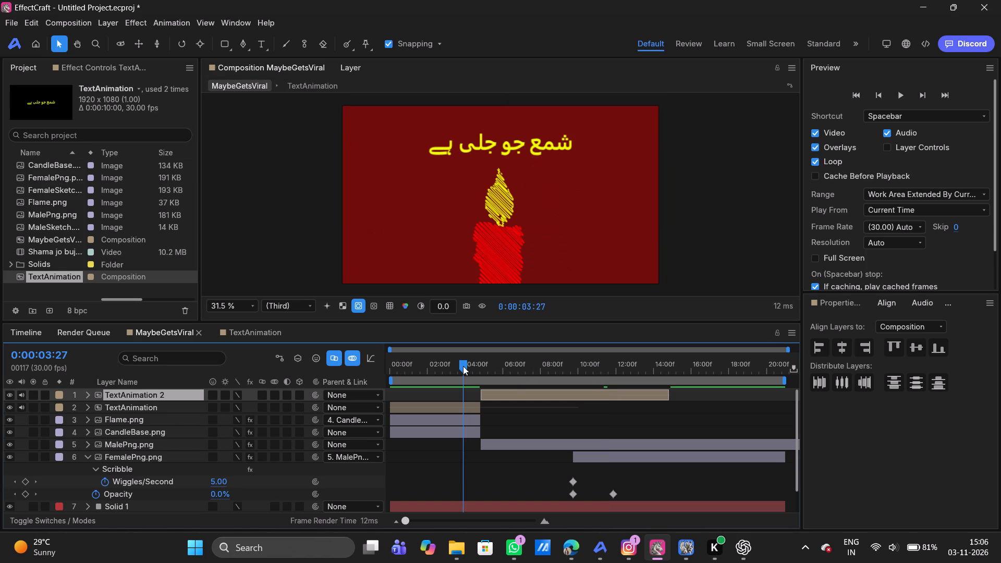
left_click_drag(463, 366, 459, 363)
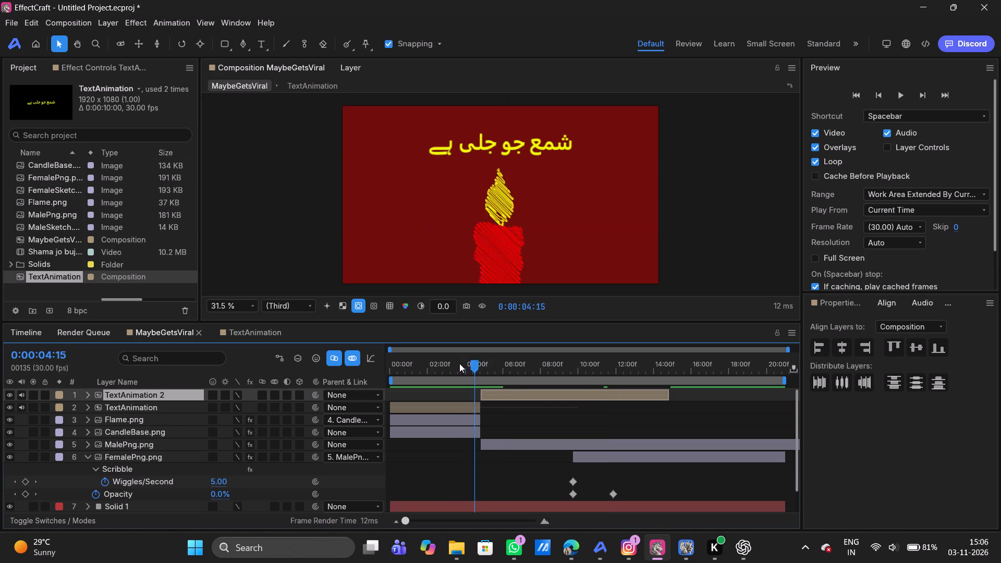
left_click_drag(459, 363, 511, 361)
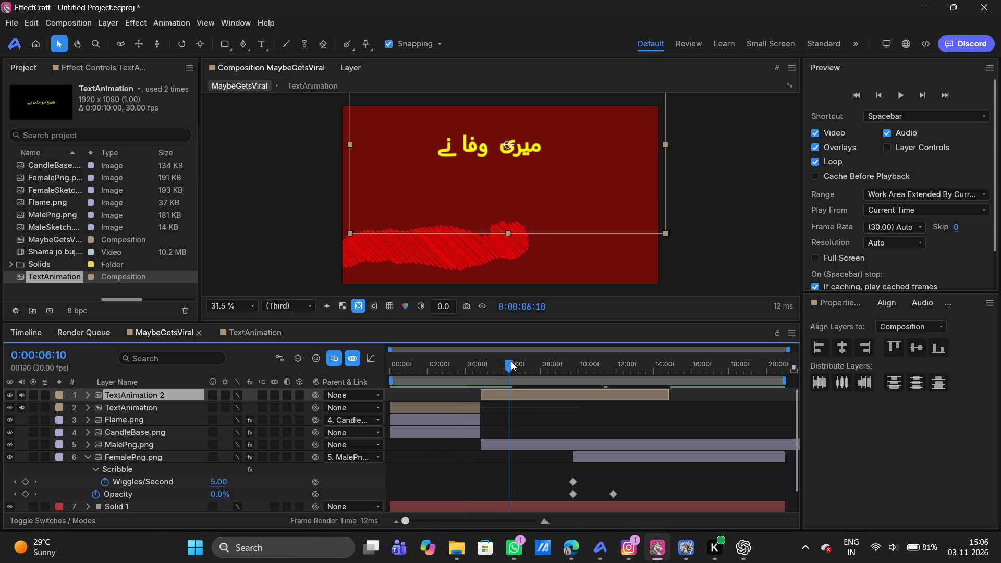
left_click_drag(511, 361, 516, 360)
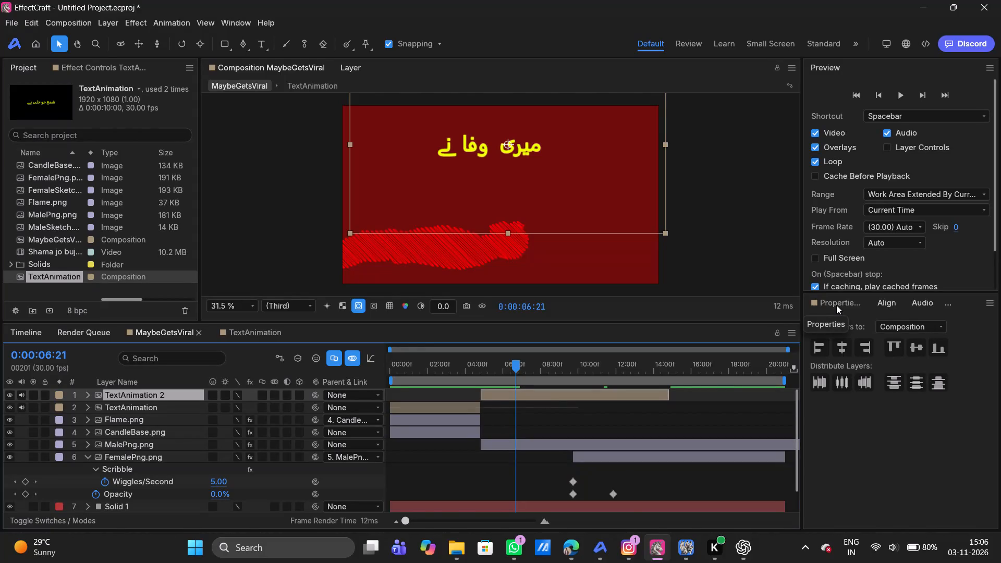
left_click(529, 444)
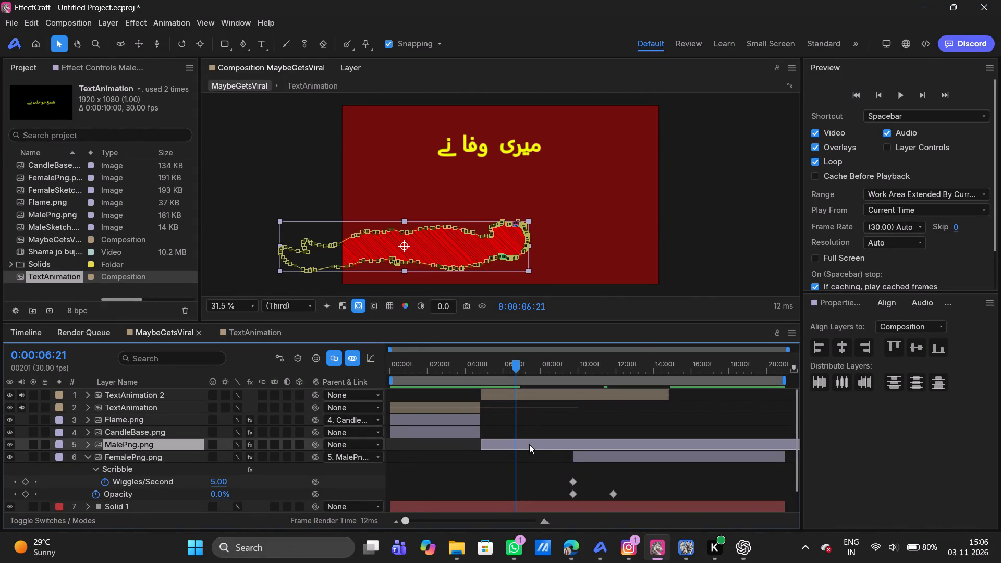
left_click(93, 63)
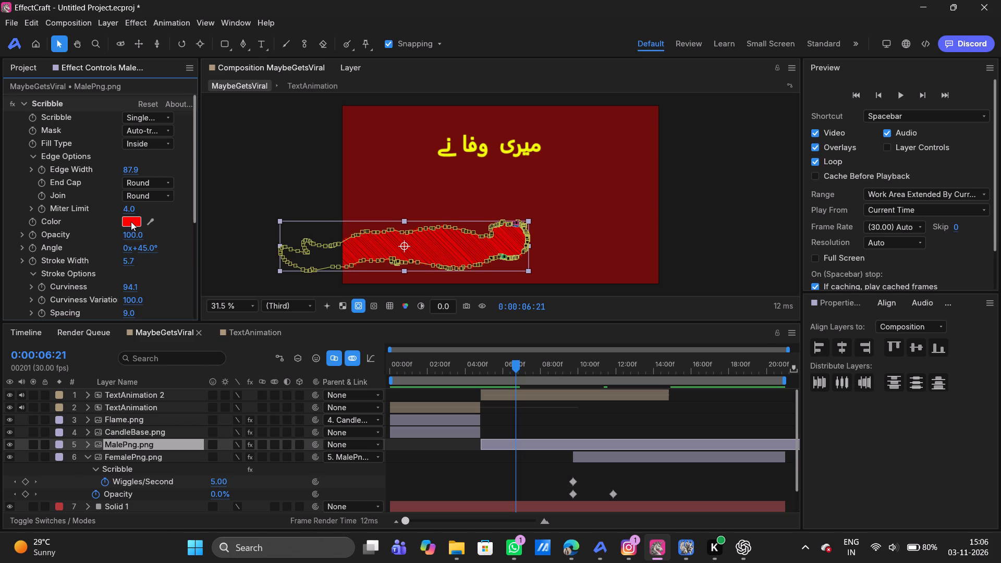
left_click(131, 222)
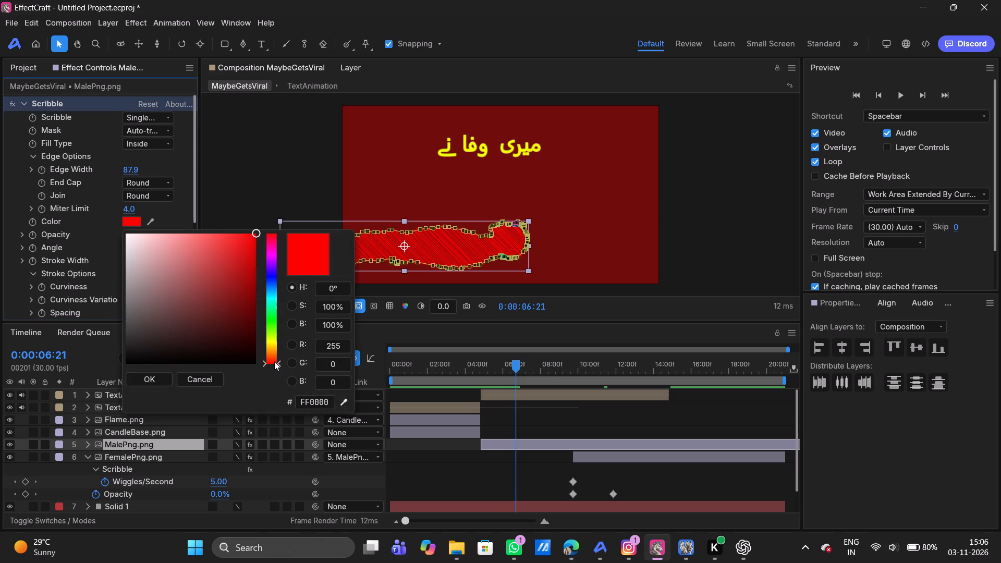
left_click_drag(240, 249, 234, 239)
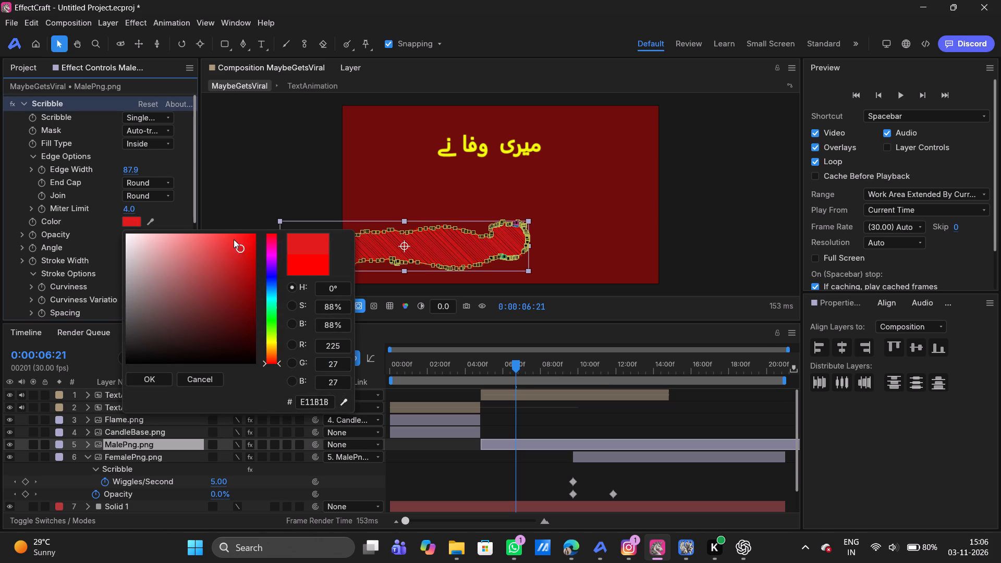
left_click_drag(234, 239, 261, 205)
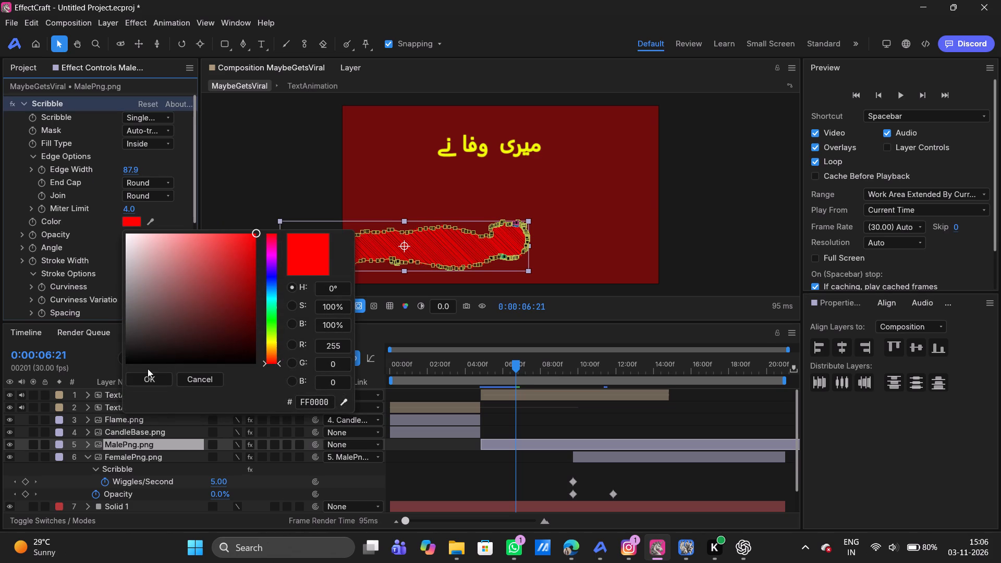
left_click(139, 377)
Expand the Transform properties of the Solid 1 background layer to examine what can be adjusted.
scroll(107, 447, "down", 2)
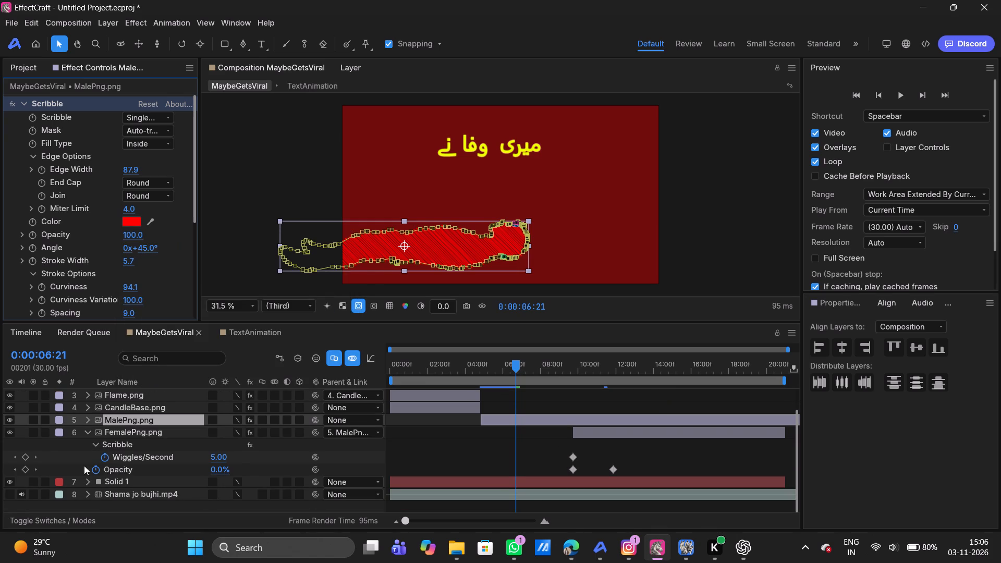
left_click(131, 493)
left_click(121, 482)
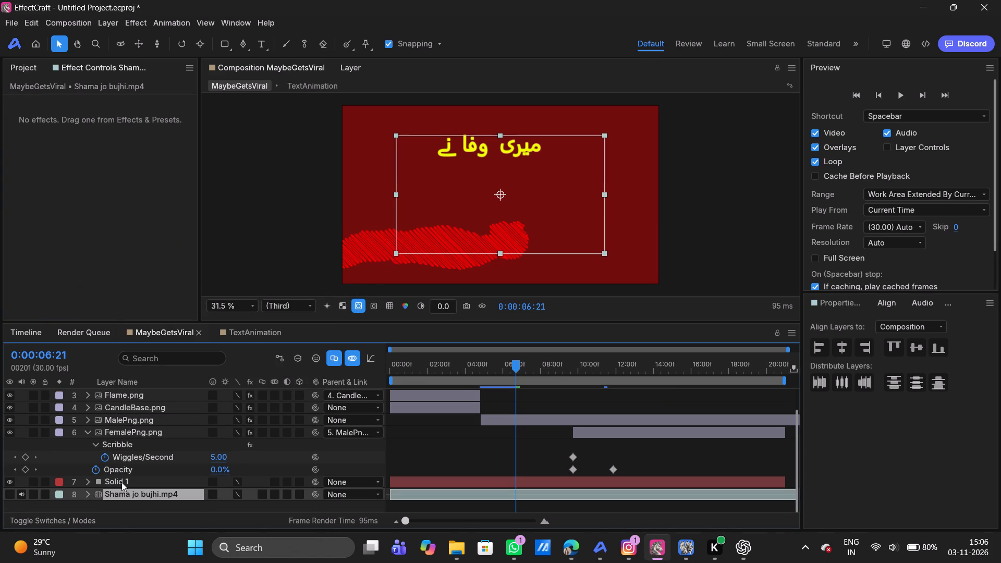
left_click(90, 482)
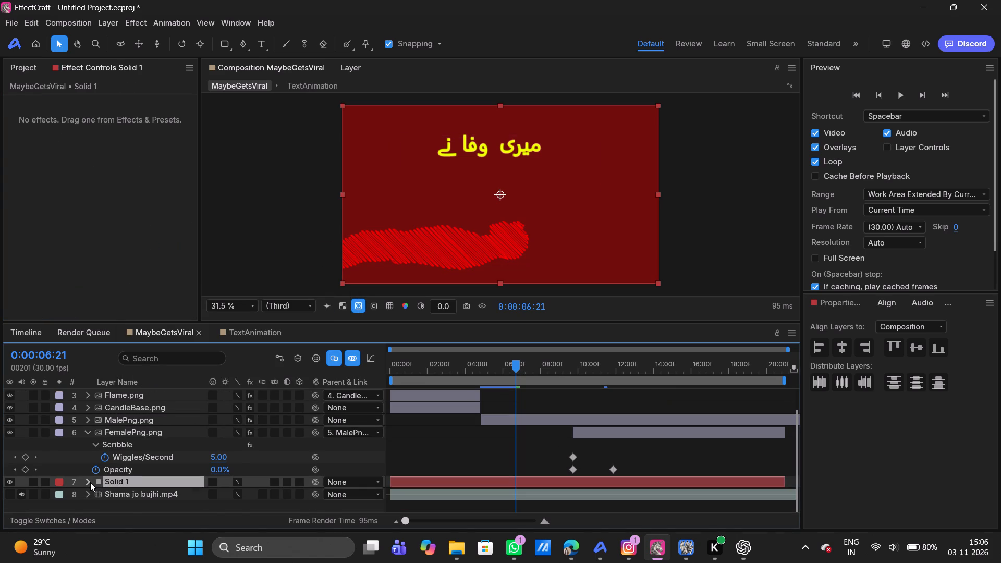
scroll(90, 482, "down", 1)
left_click(94, 482)
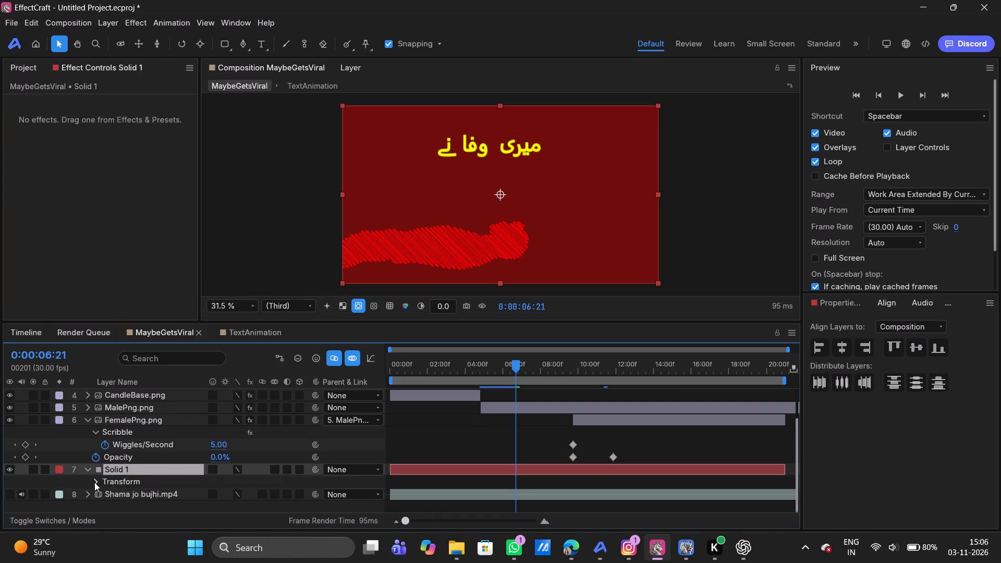
scroll(94, 482, "down", 1)
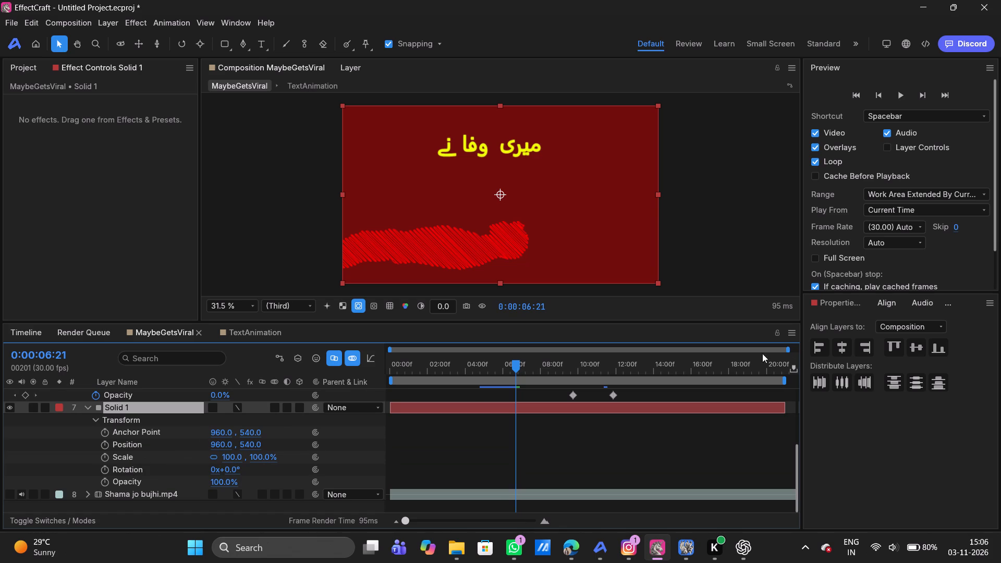
Search the effects for "color" and apply the Change Color effect to the Solid 1 layer.
left_click(945, 306)
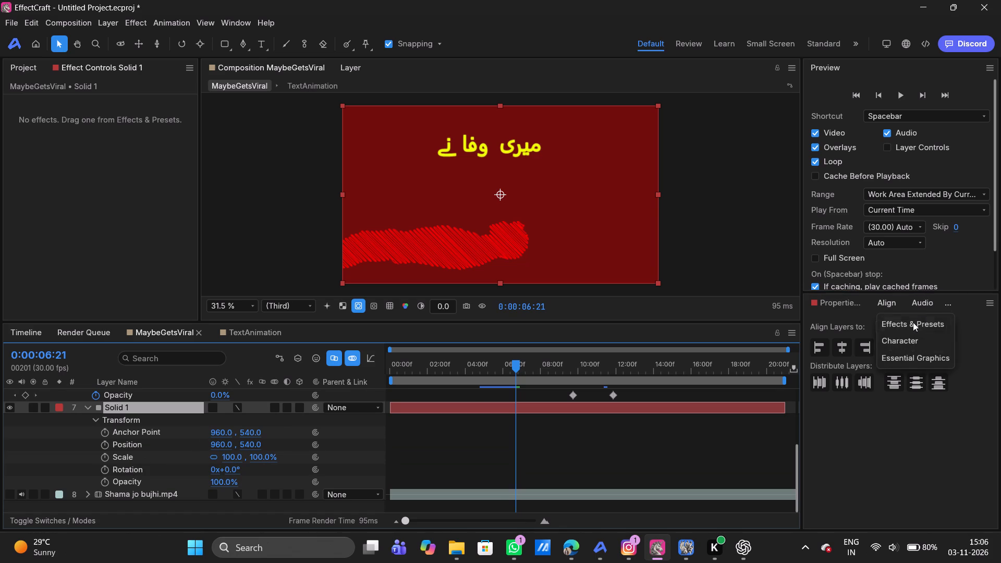
left_click(912, 323)
left_click(876, 327)
key("BackSpace")
key("BackSpace")
key("BackSpace")
key("BackSpace")
key("BackSpace")
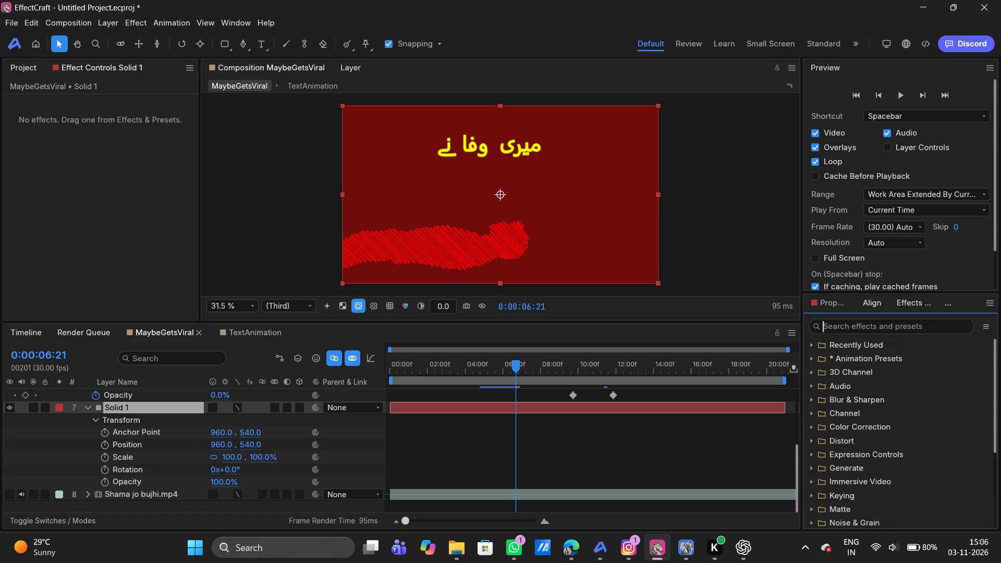
type("color")
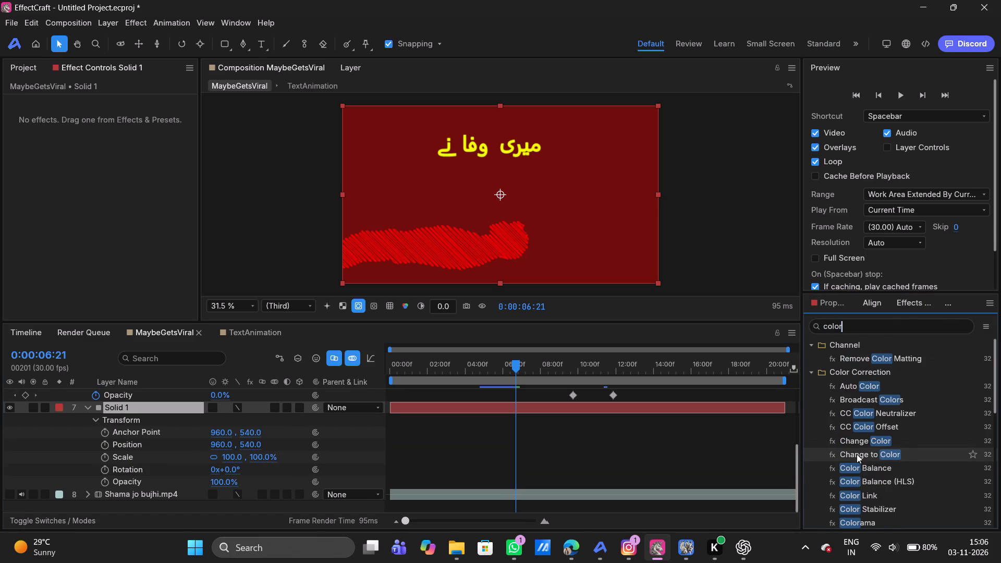
scroll(857, 454, "down", 1)
left_click_drag(880, 383, 395, 405)
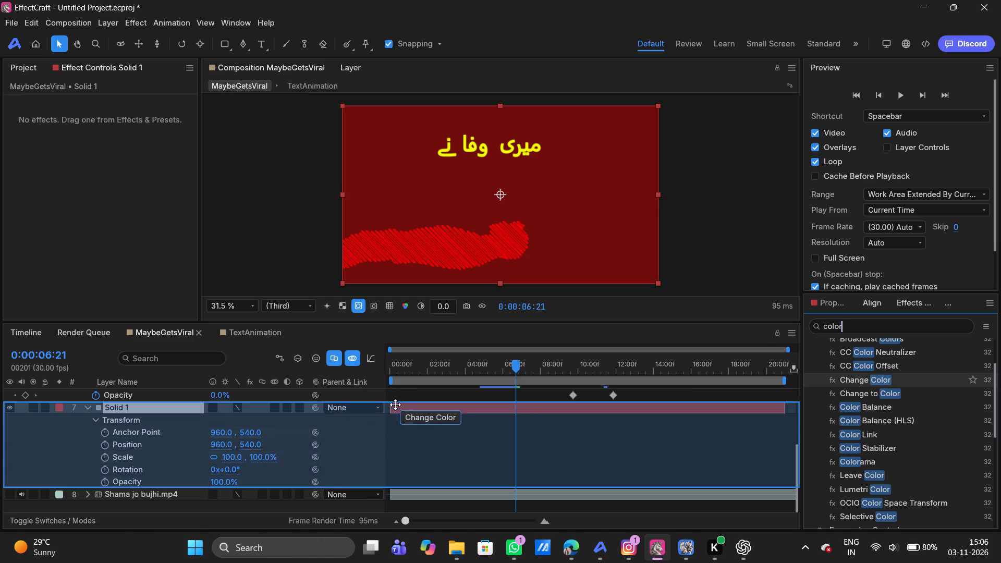
left_click_drag(395, 405, 396, 405)
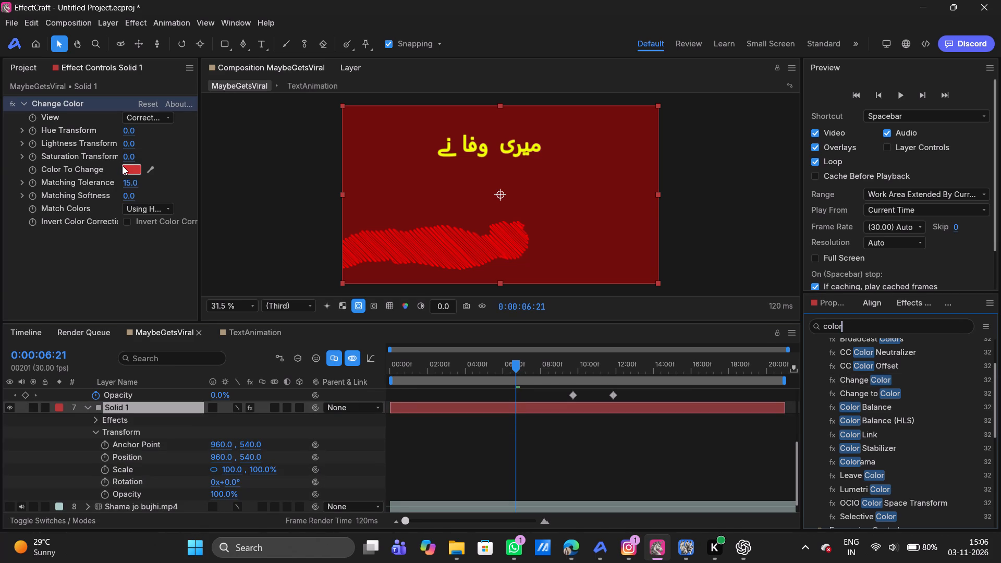
Set the Change Color effect's Color To Change on the Solid 1 layer to a dark red close to 5E0808.
left_click(130, 168)
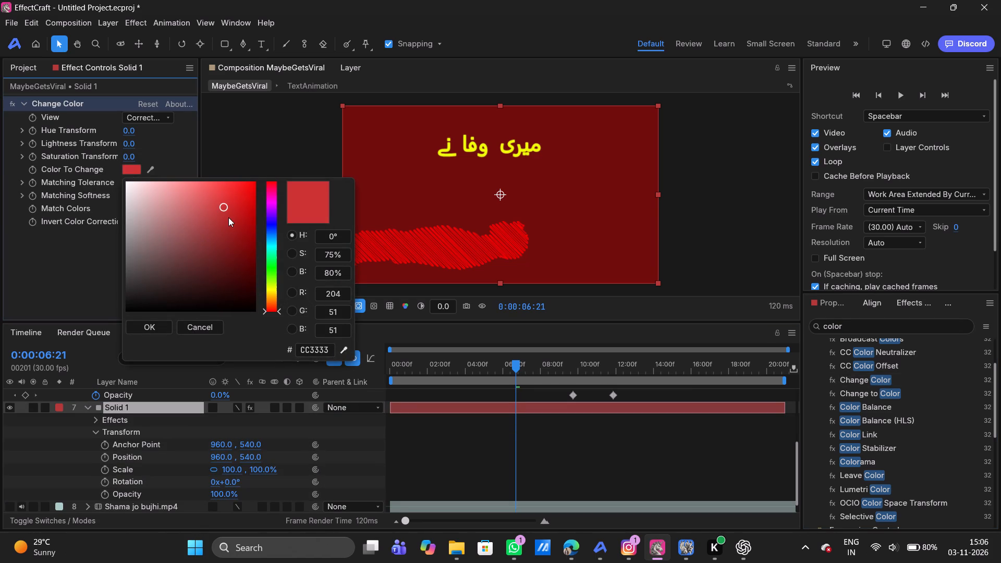
left_click_drag(228, 217, 230, 278)
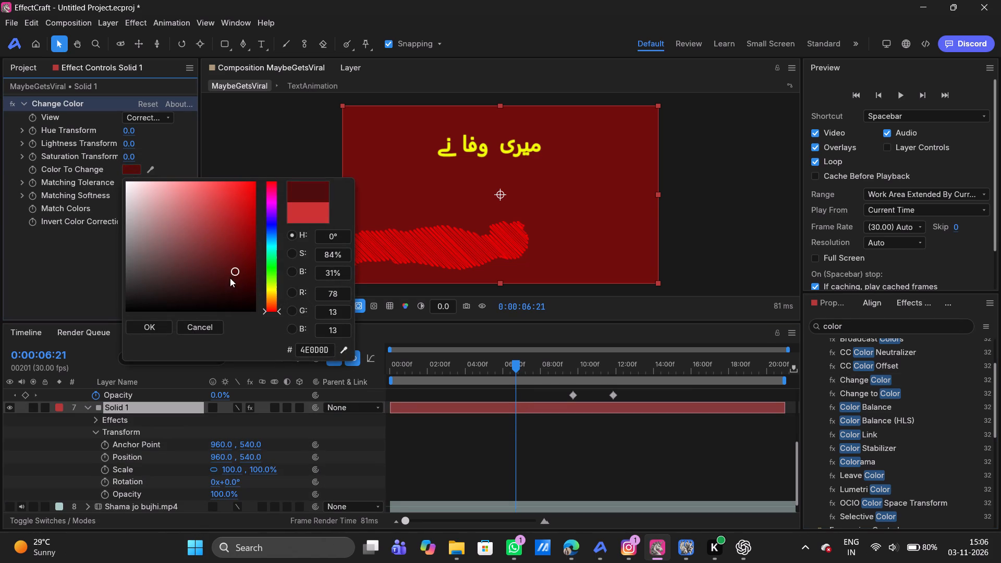
left_click_drag(230, 278, 237, 270)
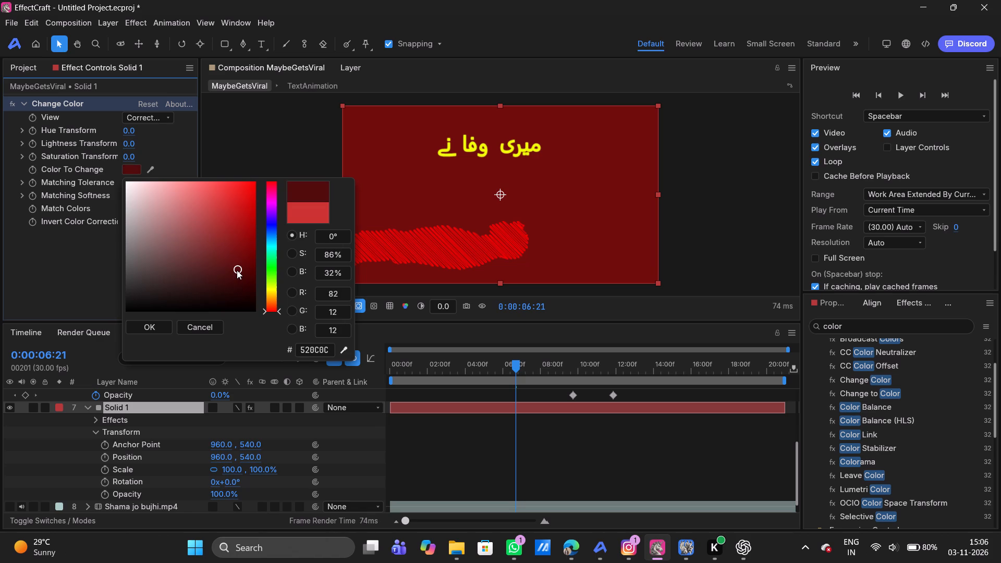
left_click_drag(237, 270, 246, 263)
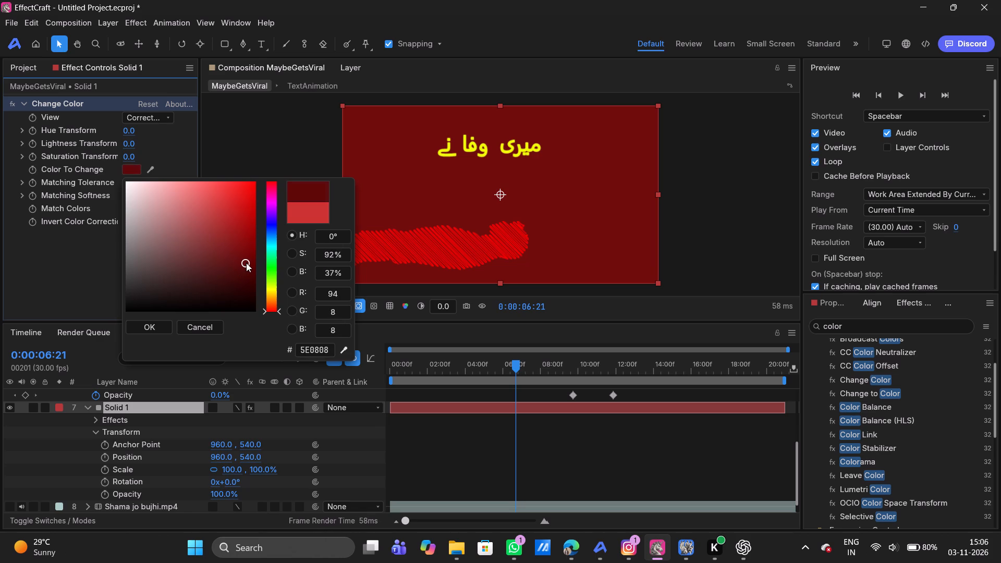
left_click_drag(246, 263, 243, 261)
left_click(153, 331)
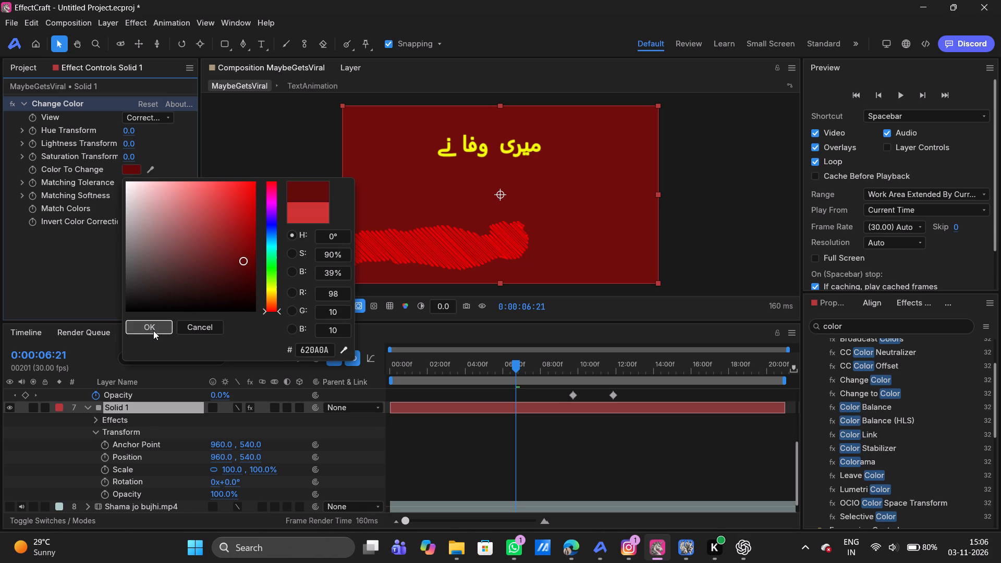
Recolour the Solid 1 background to a near-black violet using Change Color: Hue Transform -97.9, Lightness Transform -84.0 and Saturation Transform 28.0.
left_click(96, 421)
left_click(107, 429)
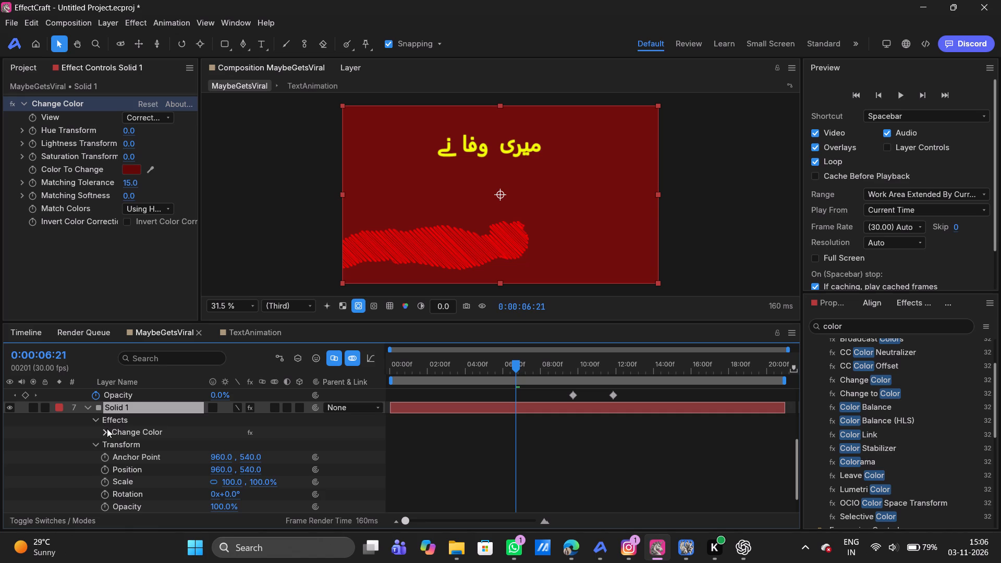
scroll(145, 451, "down", 1)
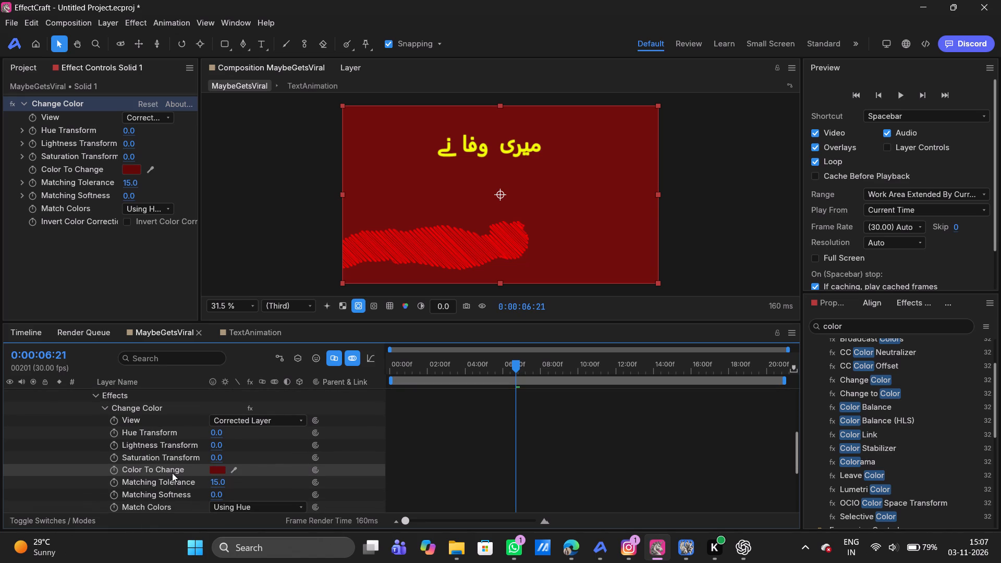
left_click(155, 471)
left_click_drag(218, 432, 305, 432)
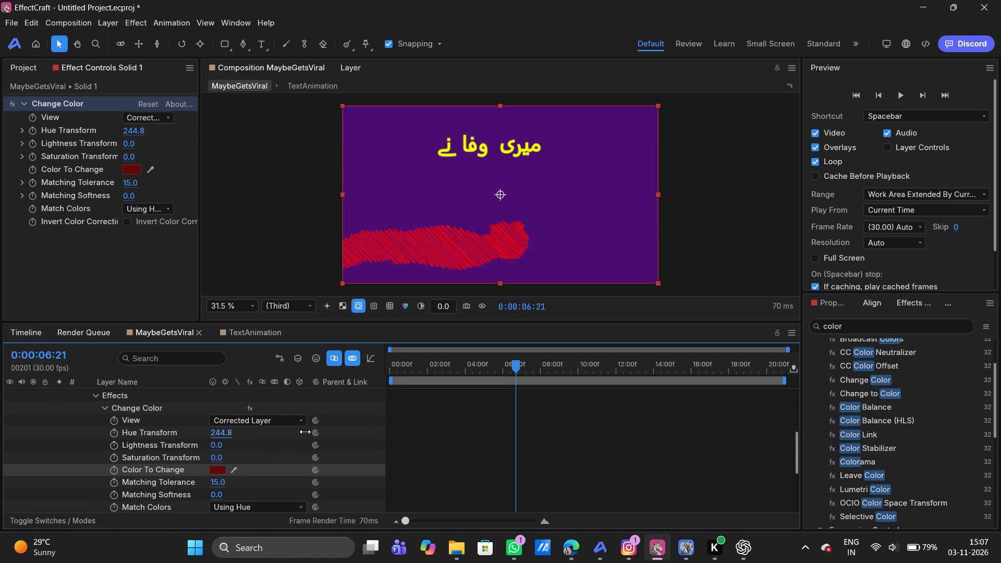
left_click_drag(305, 432, 167, 431)
left_click_drag(213, 443, 312, 438)
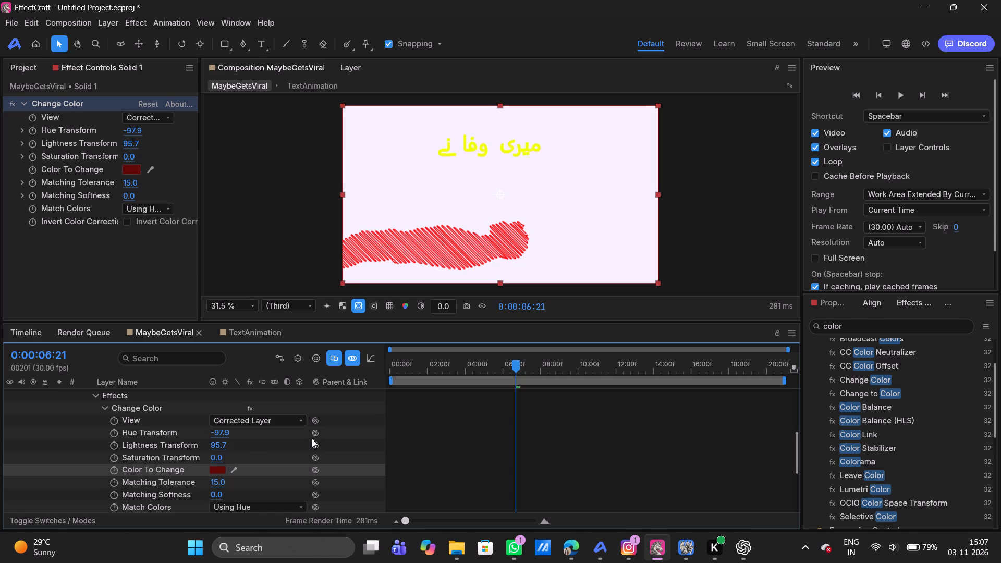
left_click_drag(215, 457, 233, 444)
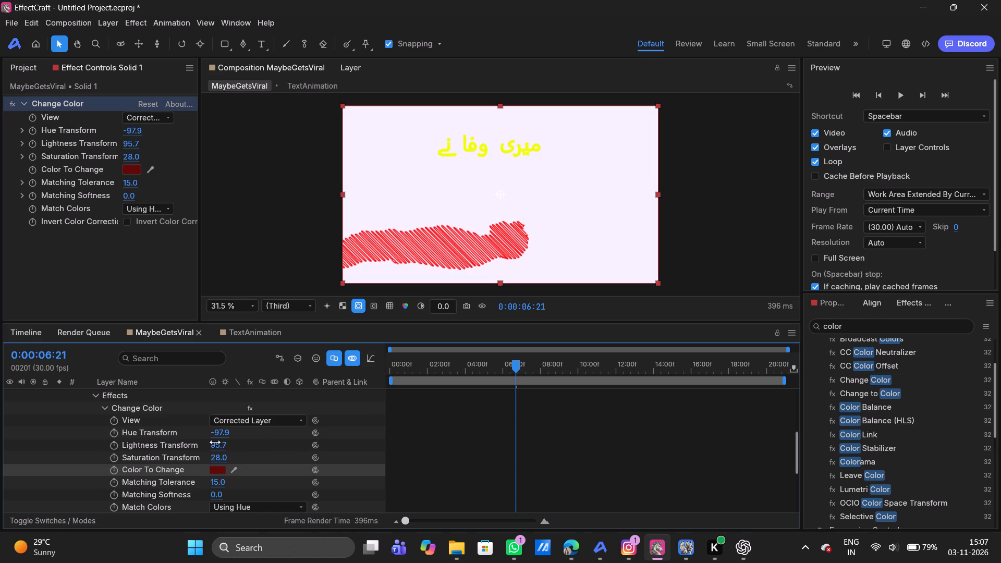
left_click_drag(213, 442, 34, 448)
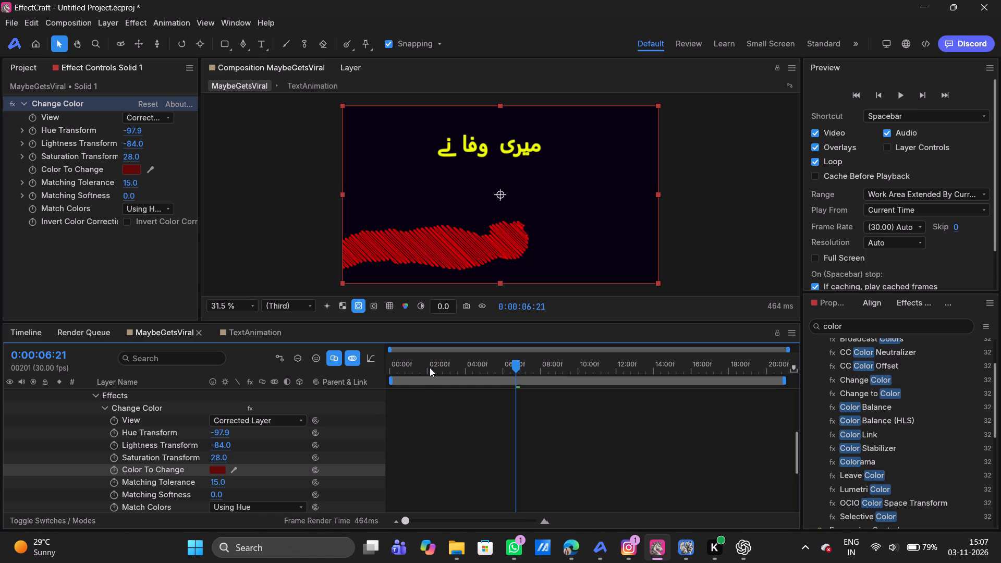
Play the composition from its start to review the candle and lyric against the recoloured background.
left_click_drag(430, 368, 403, 362)
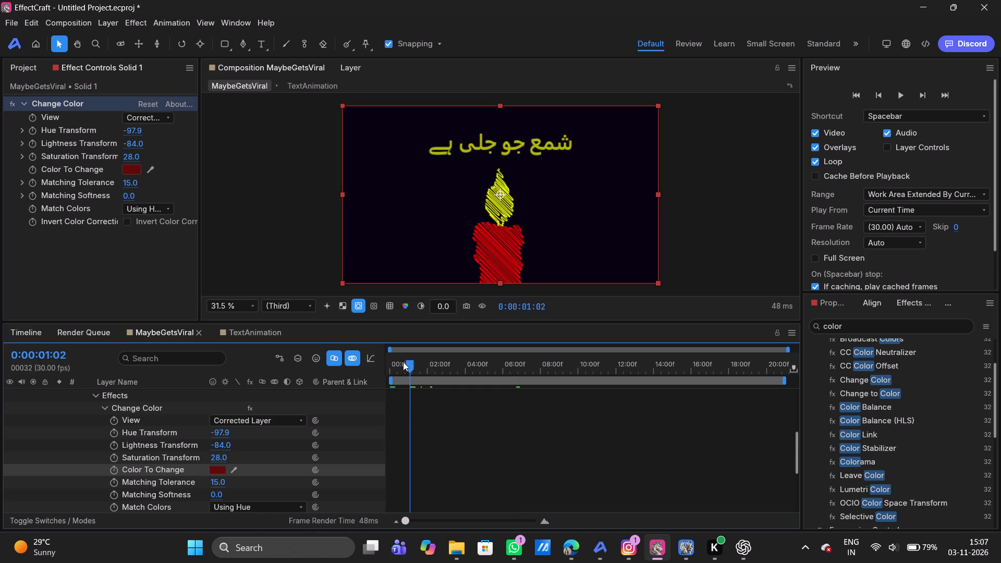
left_click_drag(403, 362, 365, 362)
key("space")
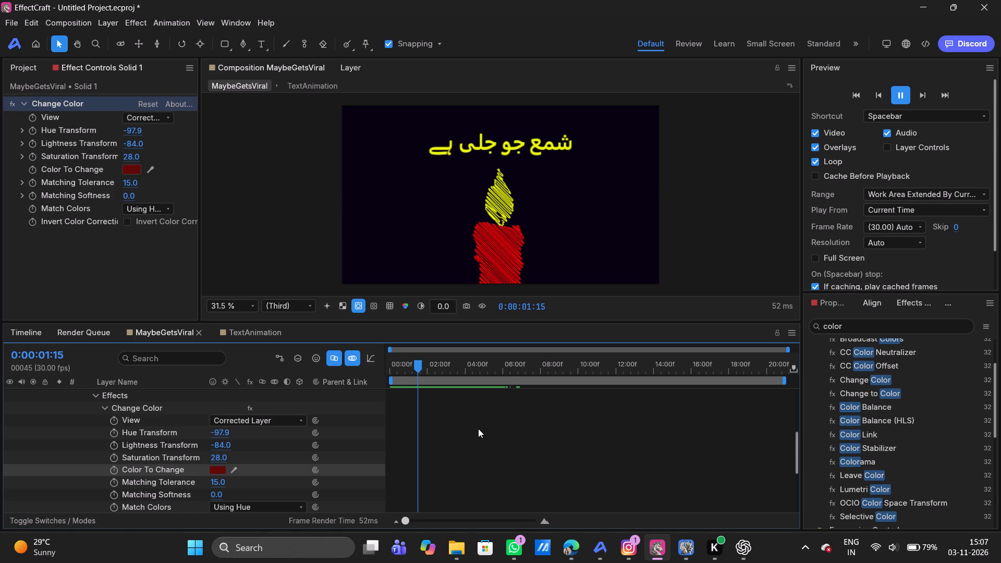
key("space")
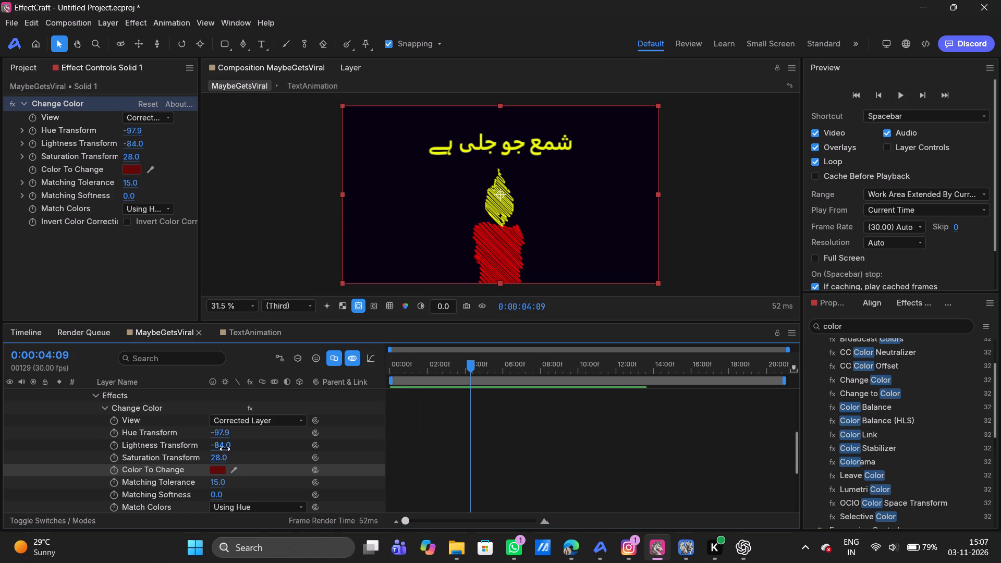
Try lighter and darker backgrounds at 0:00:04:09 and set Solid 1's Lightness Transform to -79.7.
left_click_drag(225, 449, 246, 445)
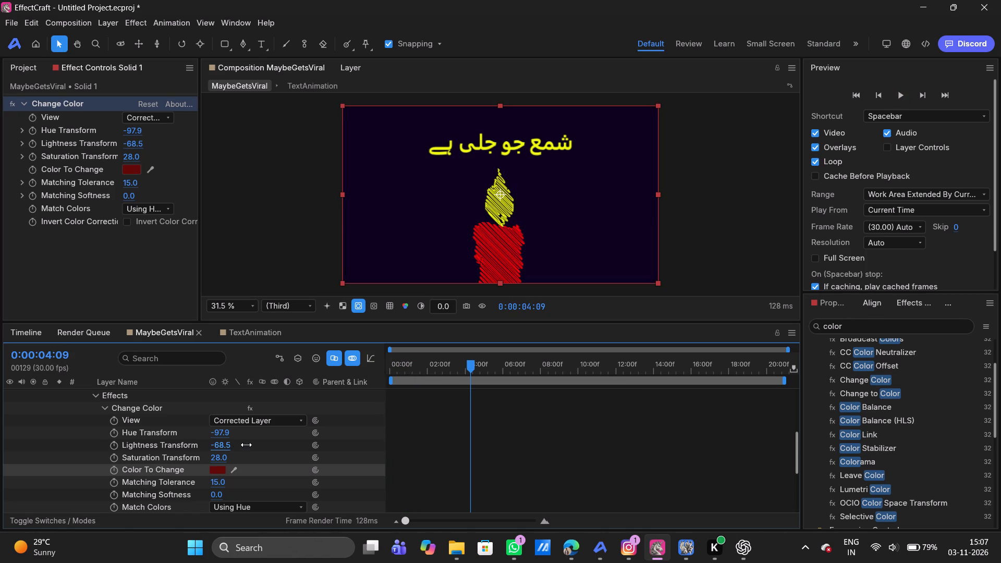
left_click_drag(246, 445, 289, 437)
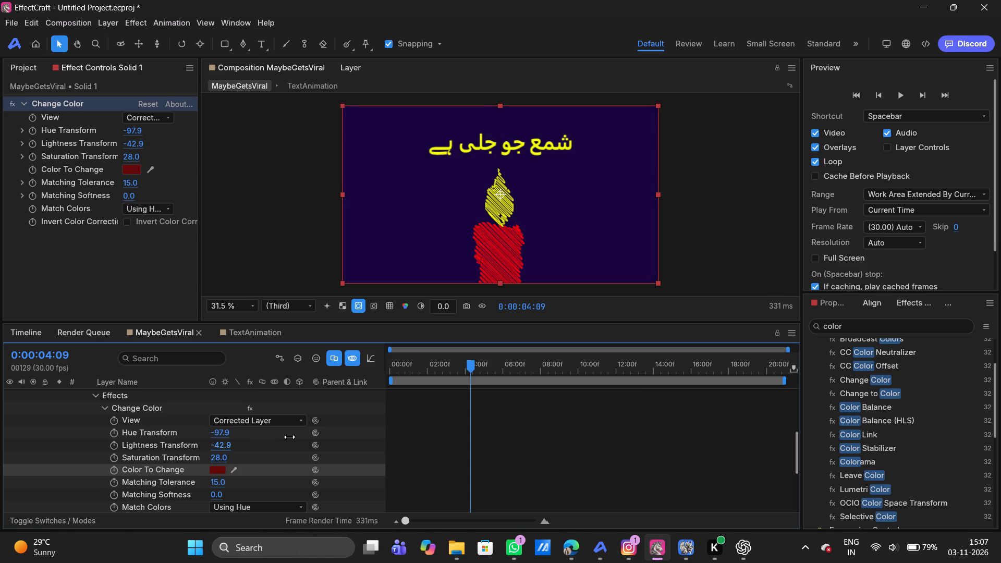
left_click_drag(289, 437, 251, 443)
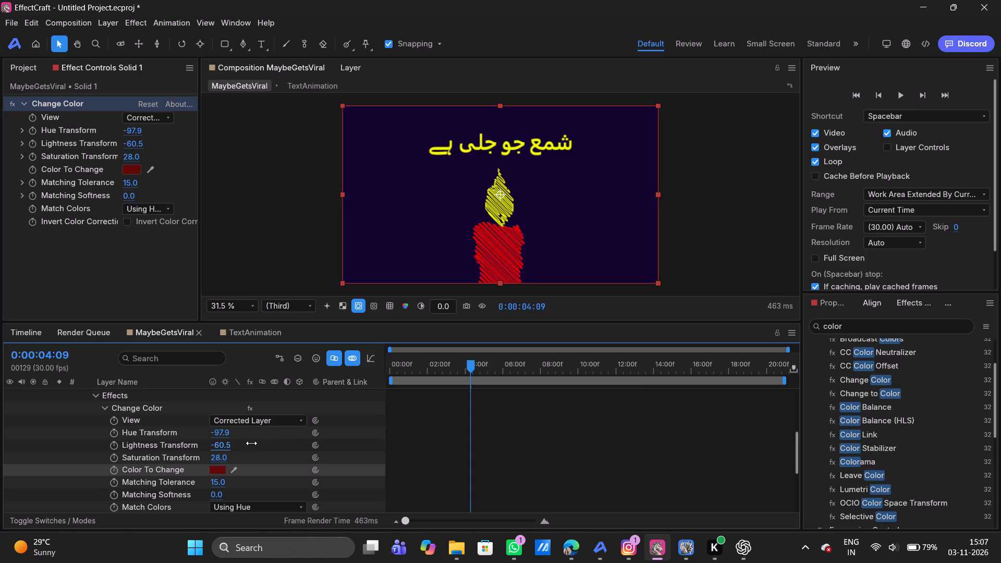
left_click_drag(251, 443, 222, 444)
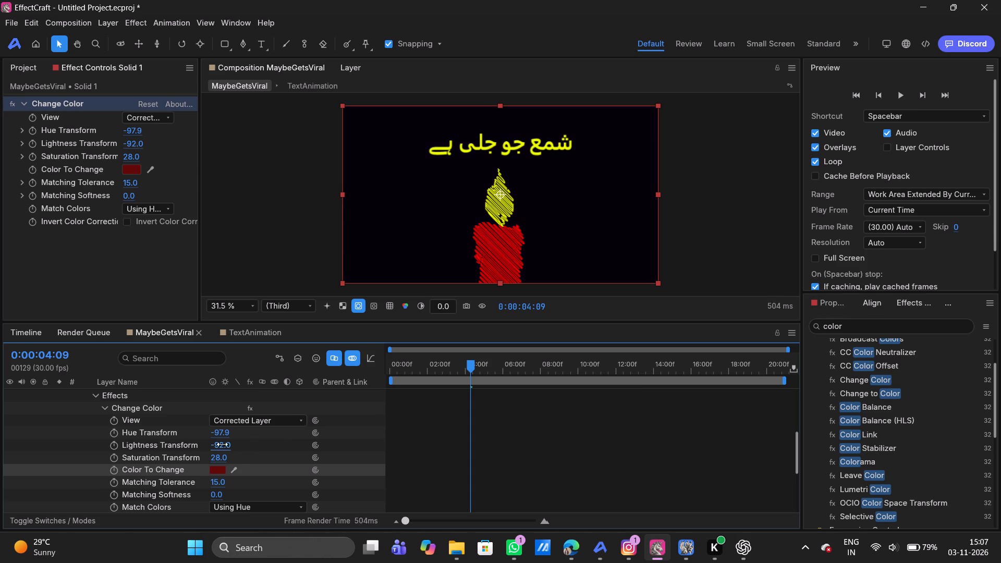
left_click_drag(222, 444, 229, 441)
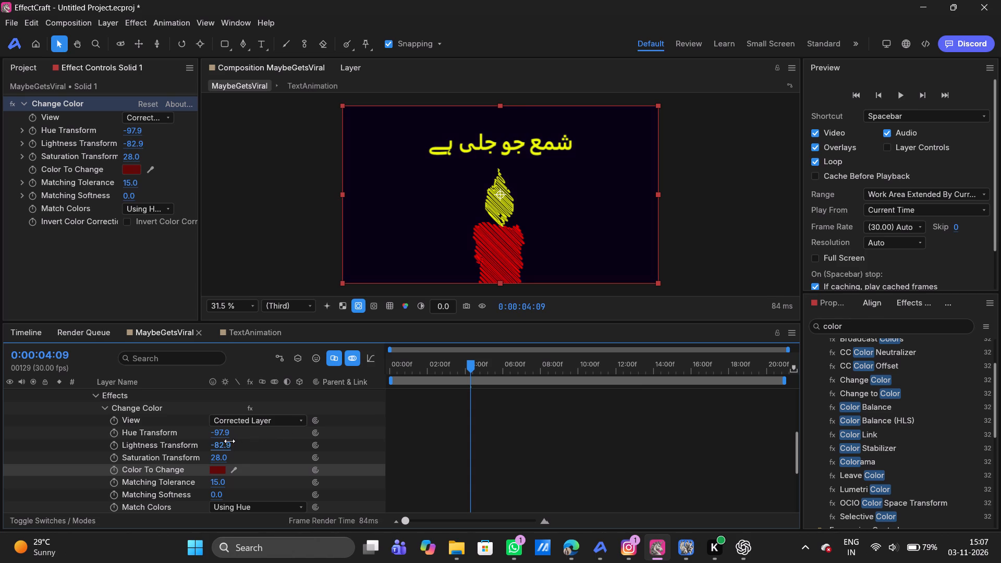
left_click_drag(229, 441, 233, 440)
Try purple, teal, green and olive background hues, and set Solid 1's Hue Transform to -3.8 for a very dark red.
left_click_drag(219, 434, 209, 434)
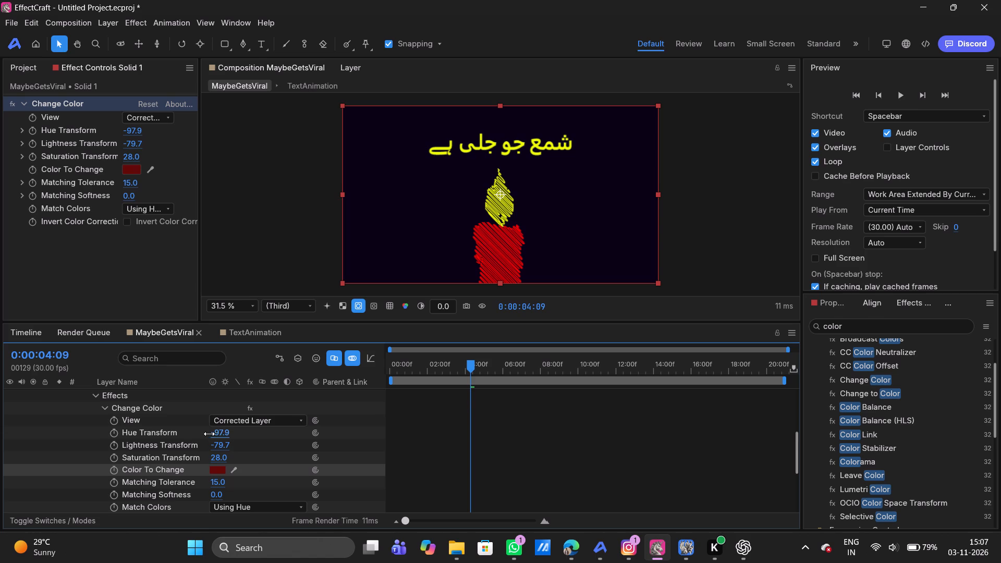
left_click_drag(209, 434, 252, 427)
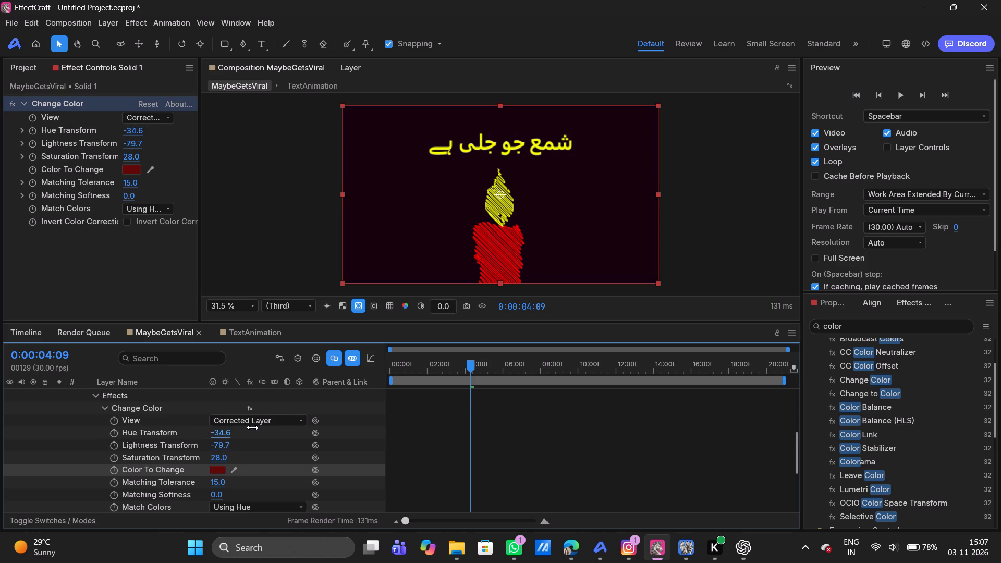
left_click_drag(252, 427, 243, 426)
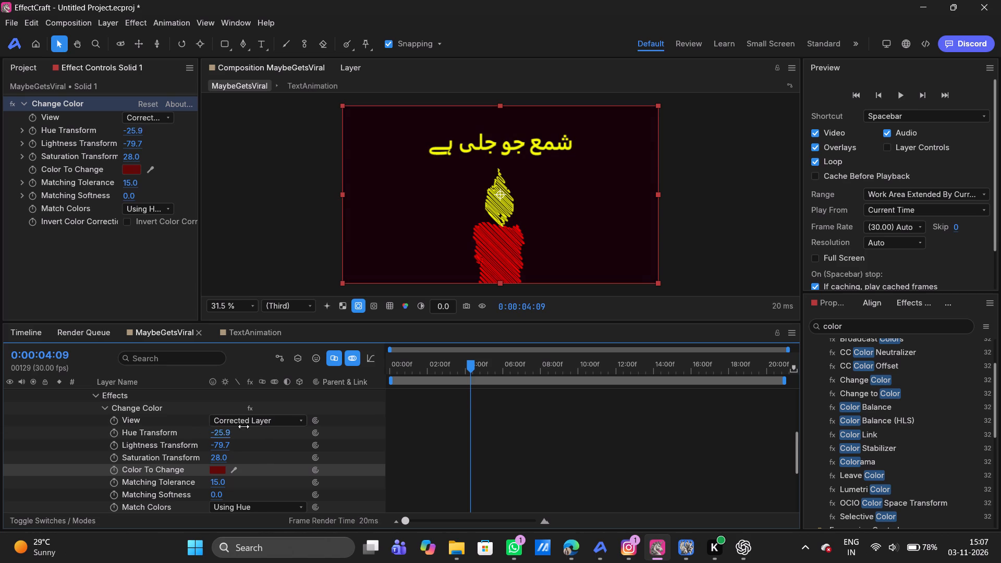
left_click_drag(243, 426, 175, 429)
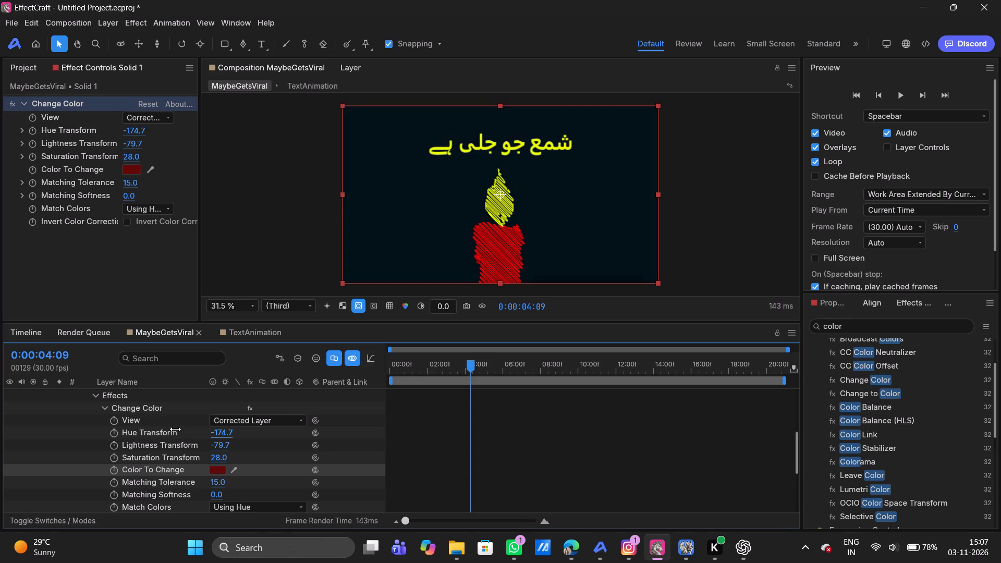
left_click_drag(175, 429, 164, 428)
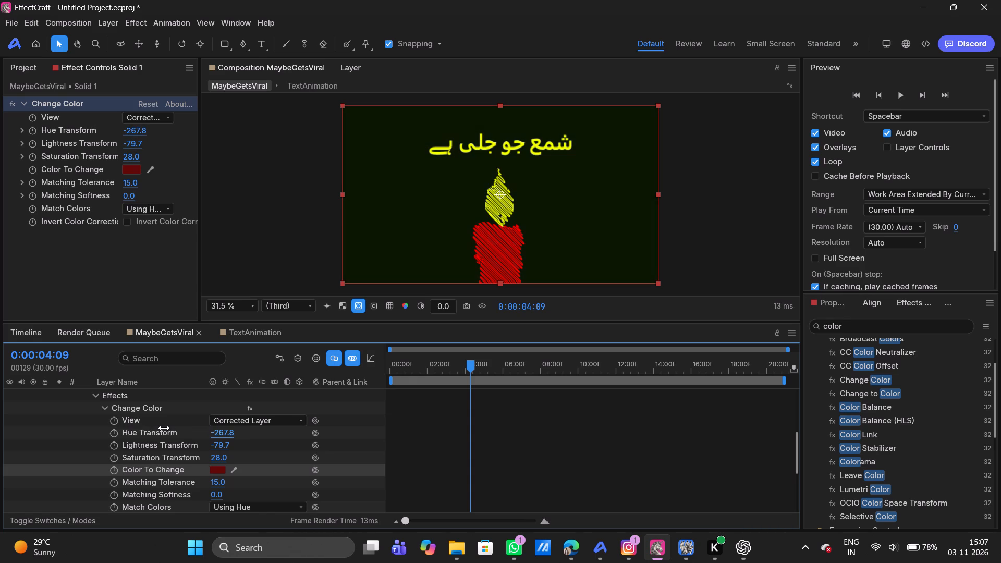
left_click_drag(164, 428, 261, 422)
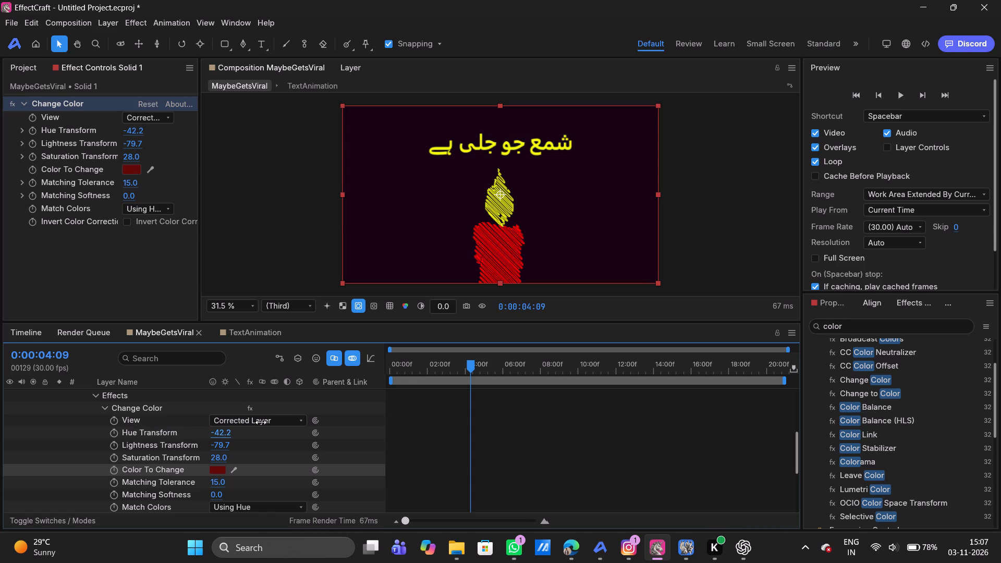
left_click_drag(261, 422, 350, 418)
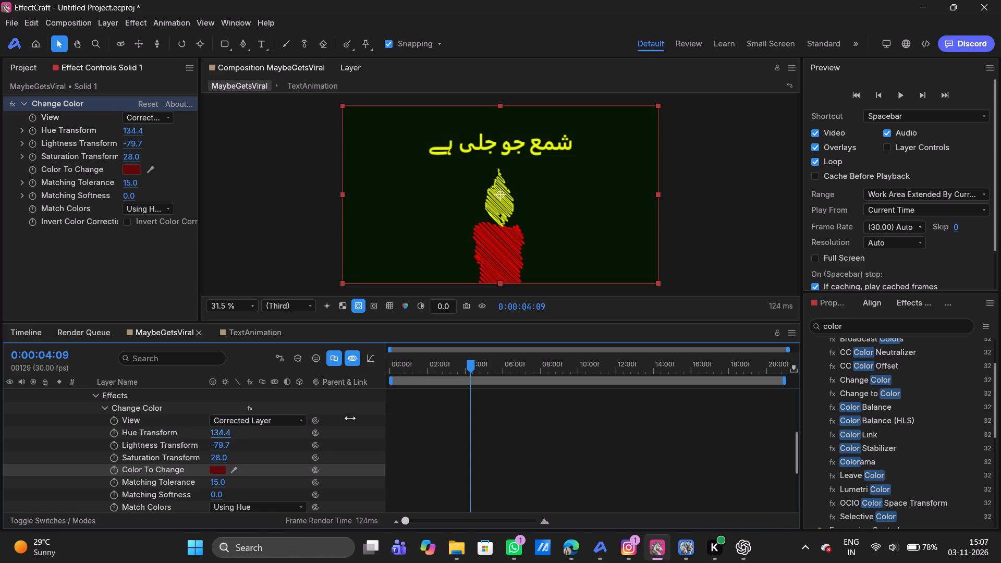
left_click_drag(350, 418, 296, 420)
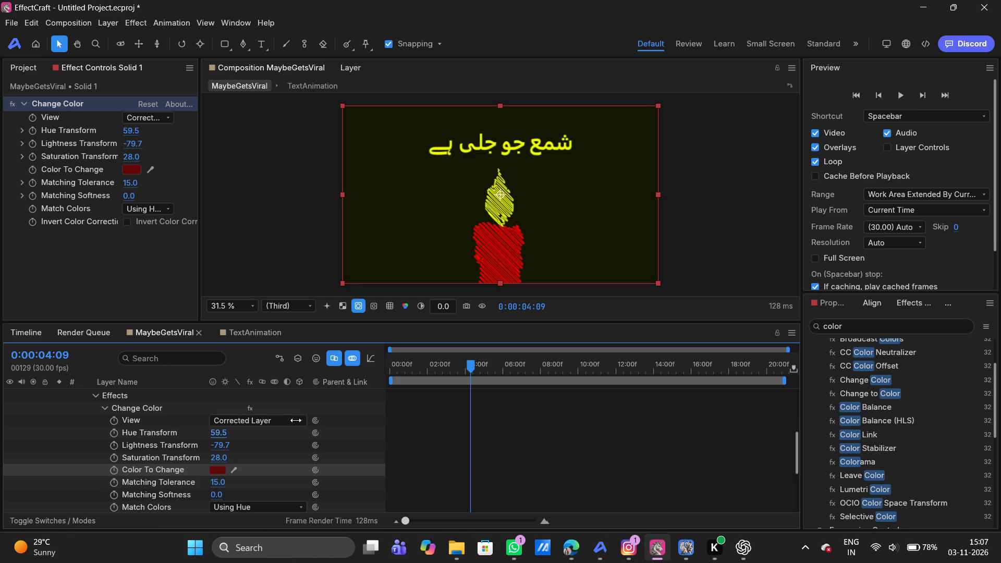
left_click_drag(296, 420, 255, 422)
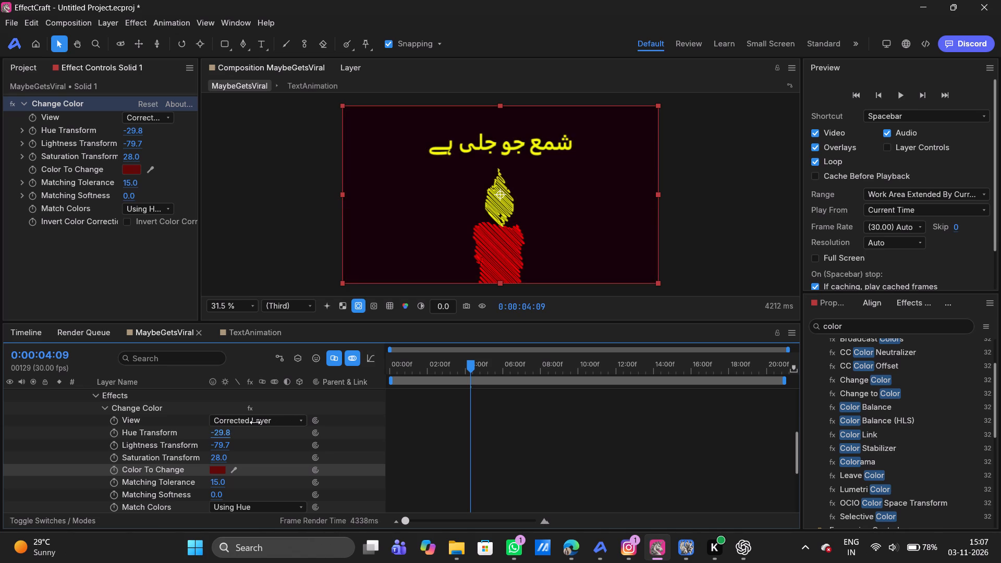
left_click_drag(255, 422, 264, 420)
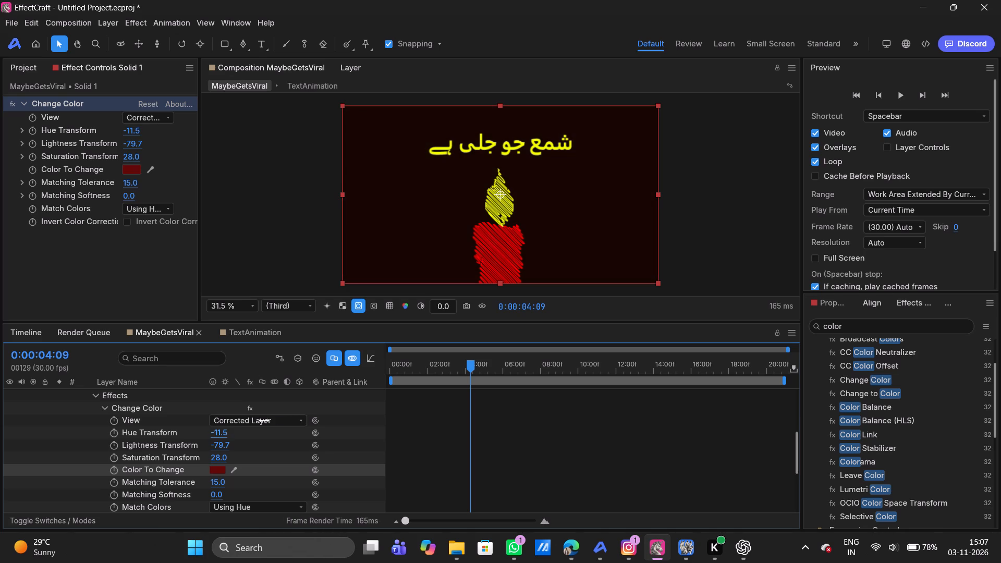
left_click_drag(264, 420, 259, 422)
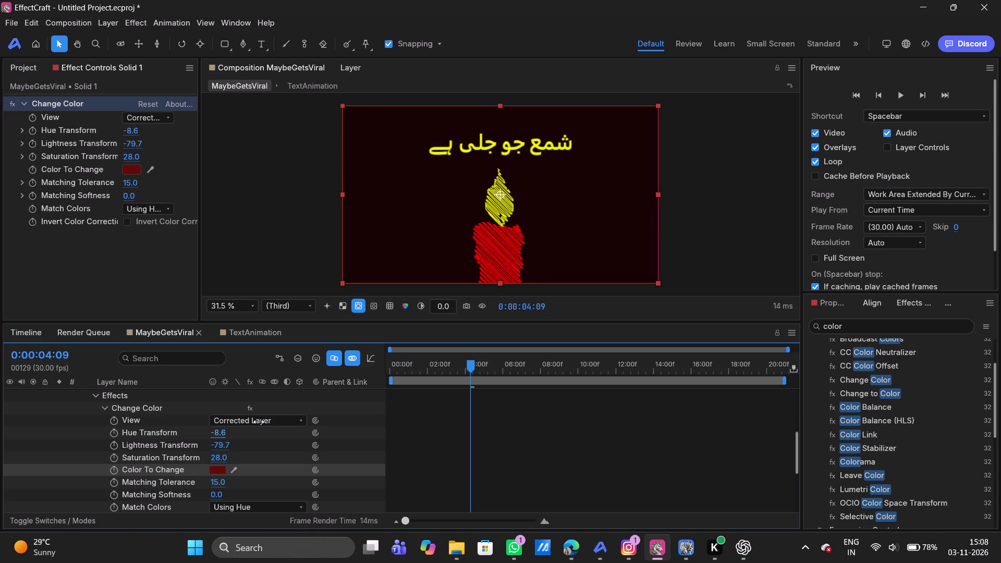
left_click_drag(259, 422, 269, 417)
left_click_drag(269, 417, 266, 417)
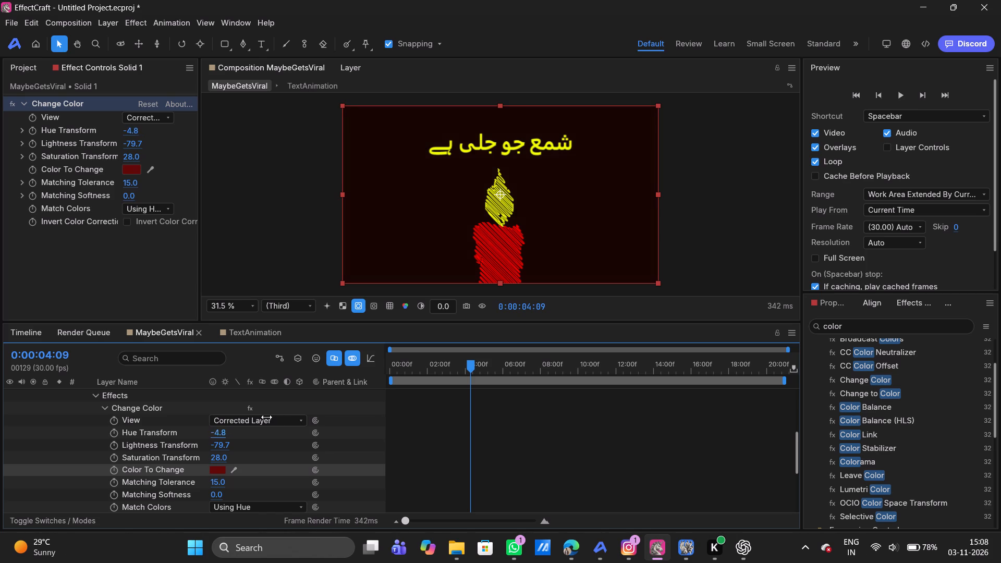
left_click_drag(266, 417, 269, 417)
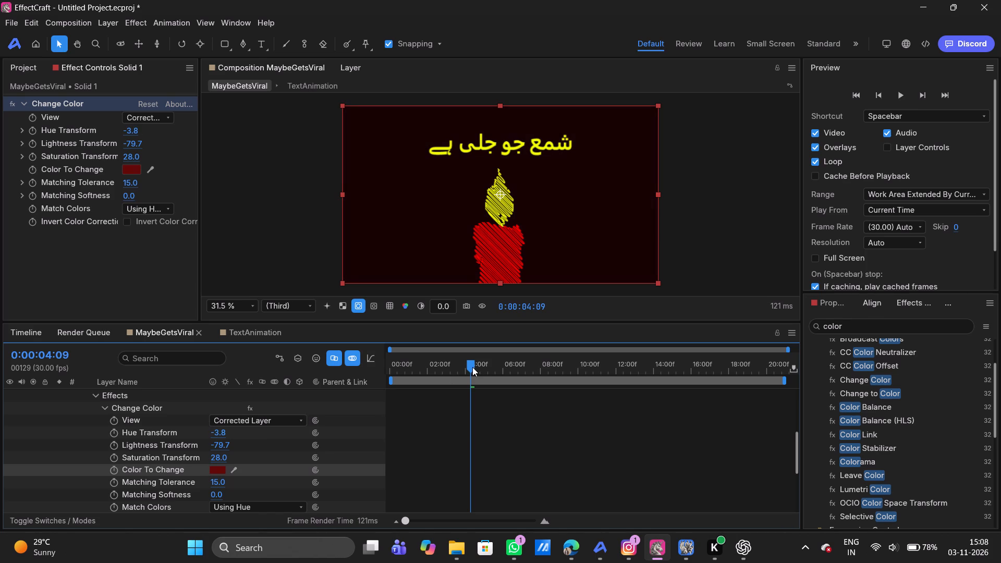
Scrub through the composition from the candle scene to the male and female scenes to review them against the dark red background.
left_click_drag(474, 366, 516, 366)
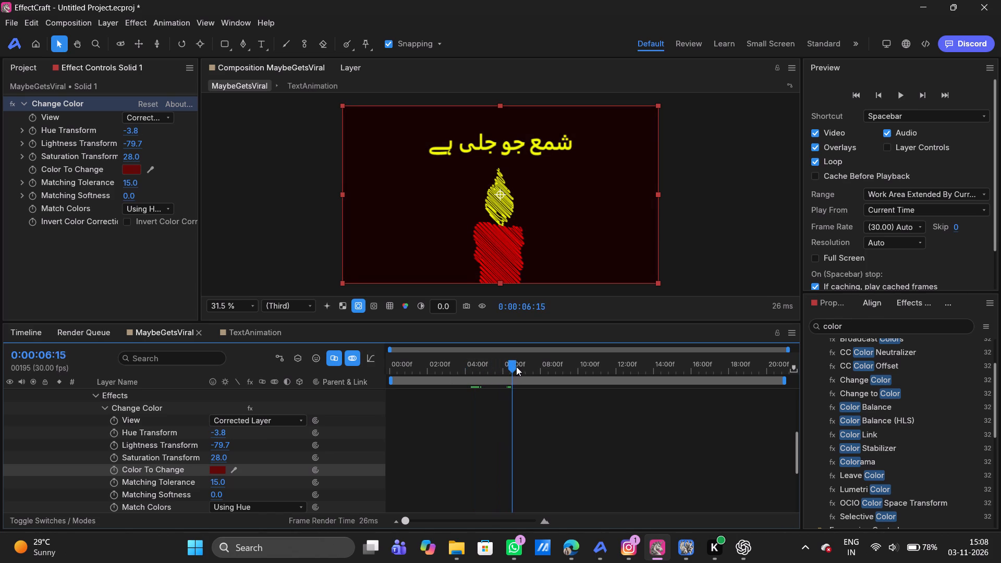
left_click_drag(516, 366, 539, 365)
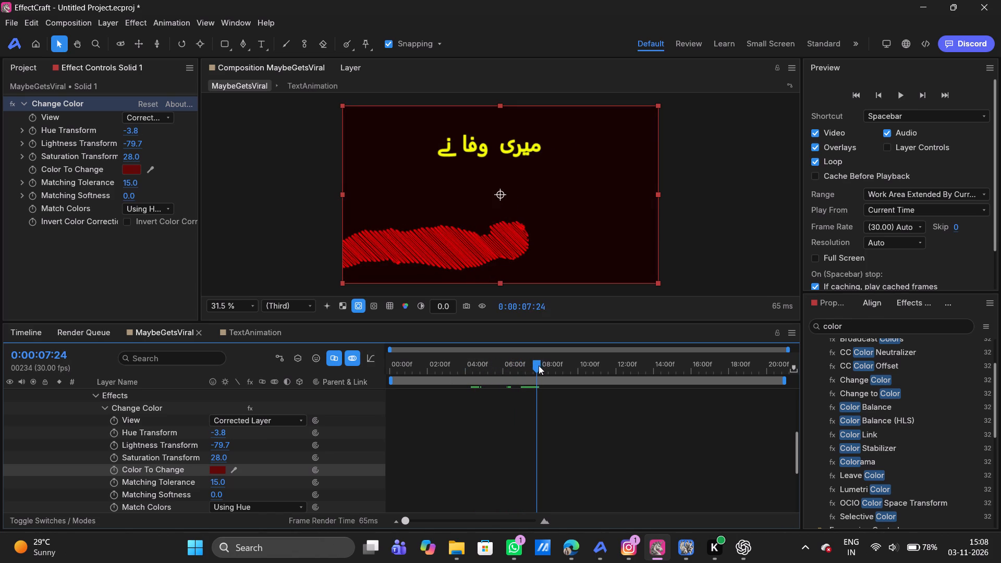
left_click_drag(539, 365, 568, 363)
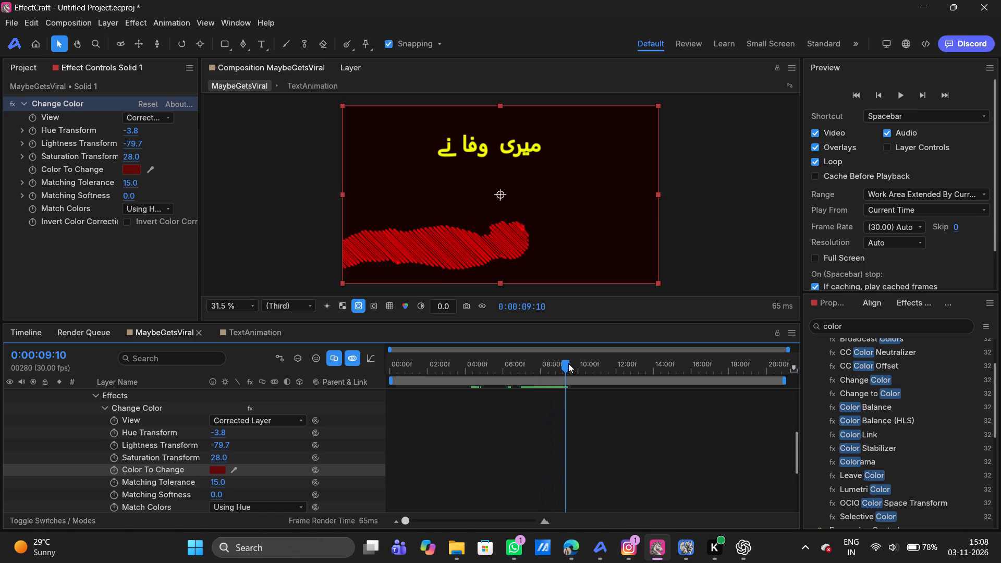
left_click_drag(568, 363, 590, 364)
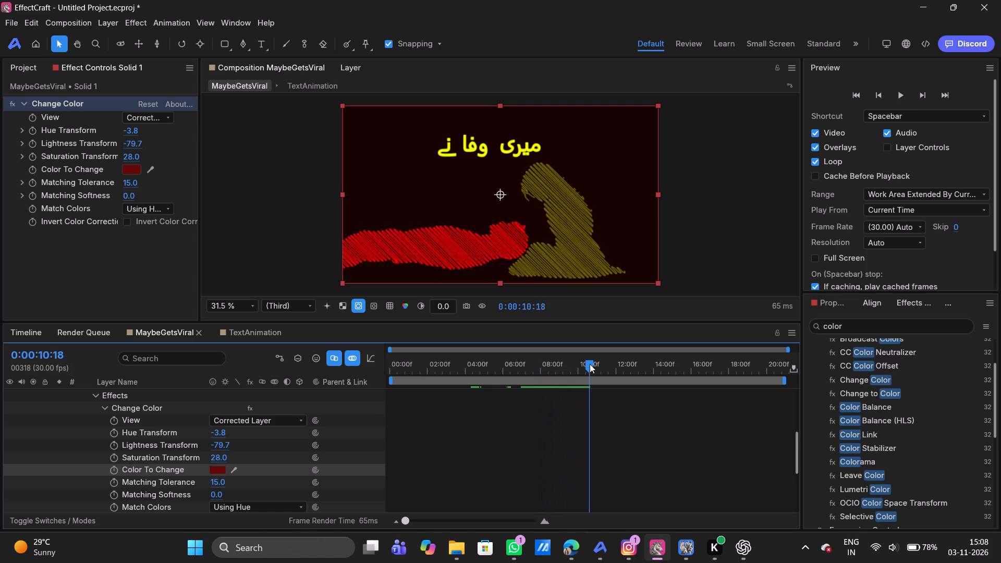
left_click_drag(590, 364, 615, 361)
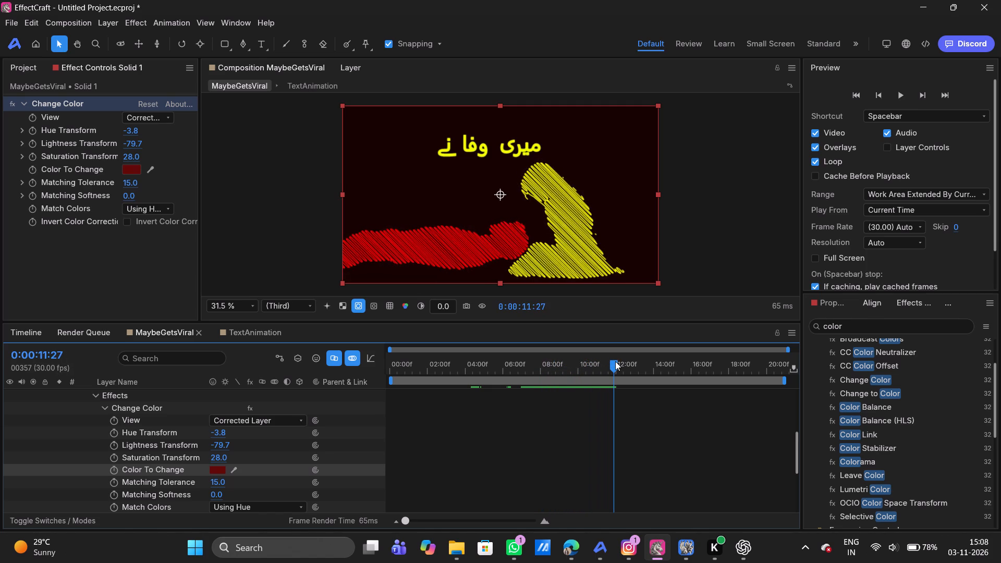
left_click_drag(615, 361, 641, 361)
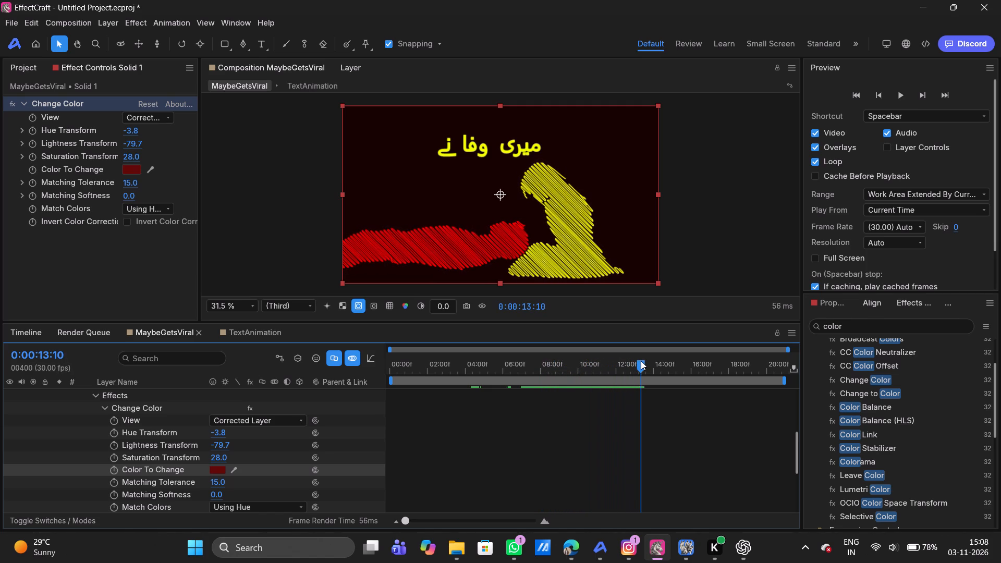
left_click_drag(641, 361, 467, 365)
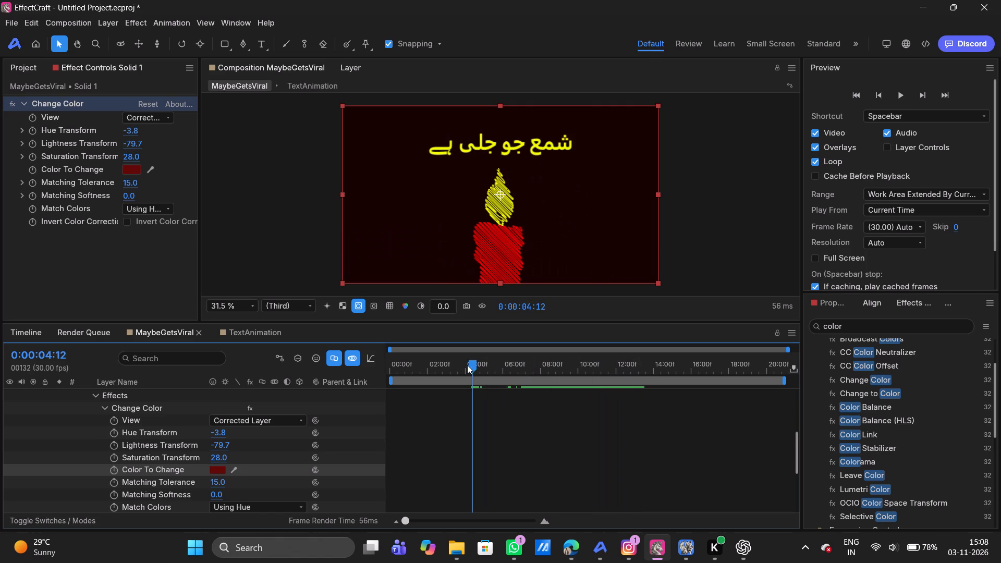
left_click_drag(467, 365, 380, 368)
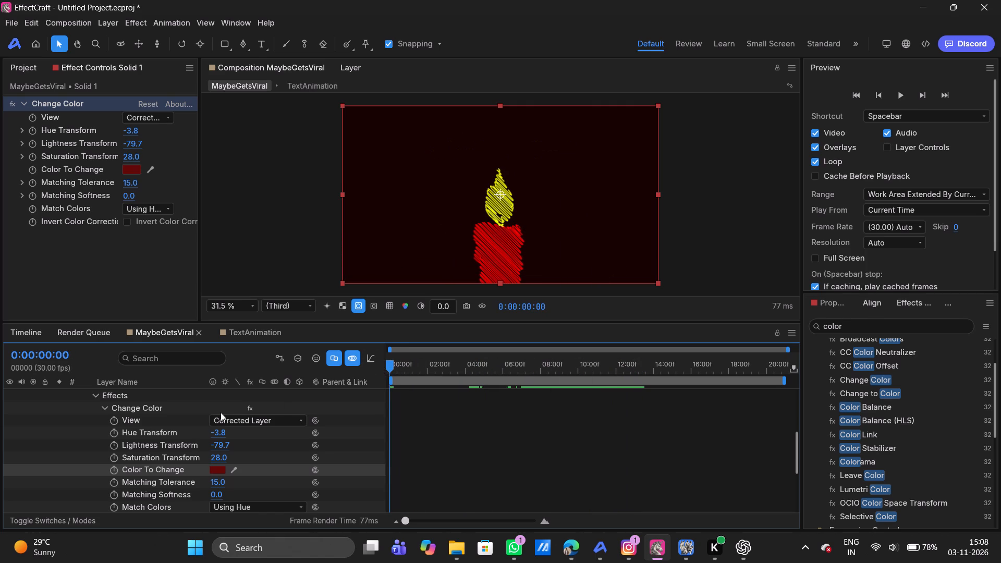
Collapse the expanded properties of the Solid 1 and FemalePng.png layers in the timeline.
scroll(221, 412, "up", 2)
scroll(103, 459, "down", 1)
scroll(87, 462, "up", 1)
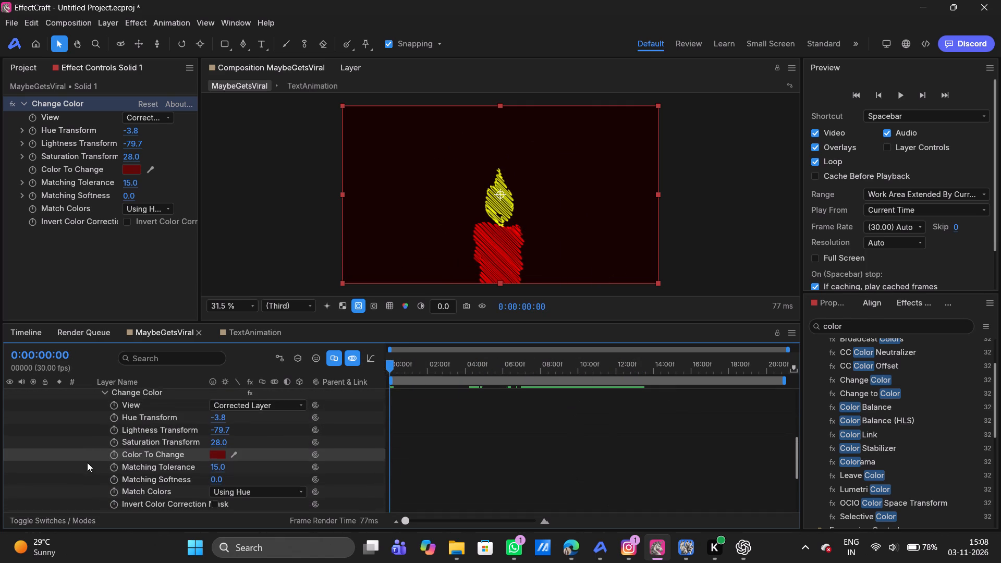
scroll(99, 403, "up", 1)
left_click(107, 414)
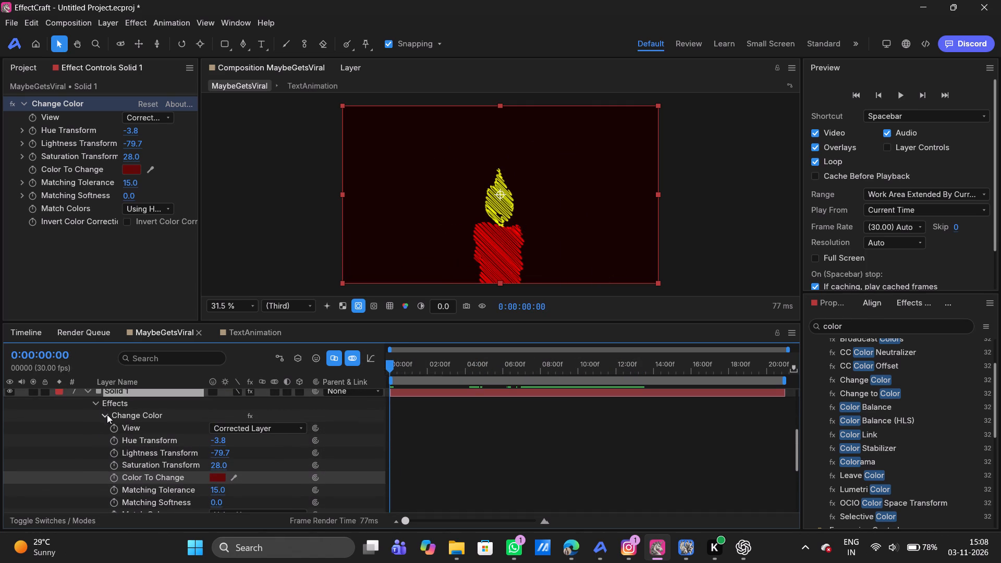
scroll(107, 414, "up", 1)
left_click(88, 436)
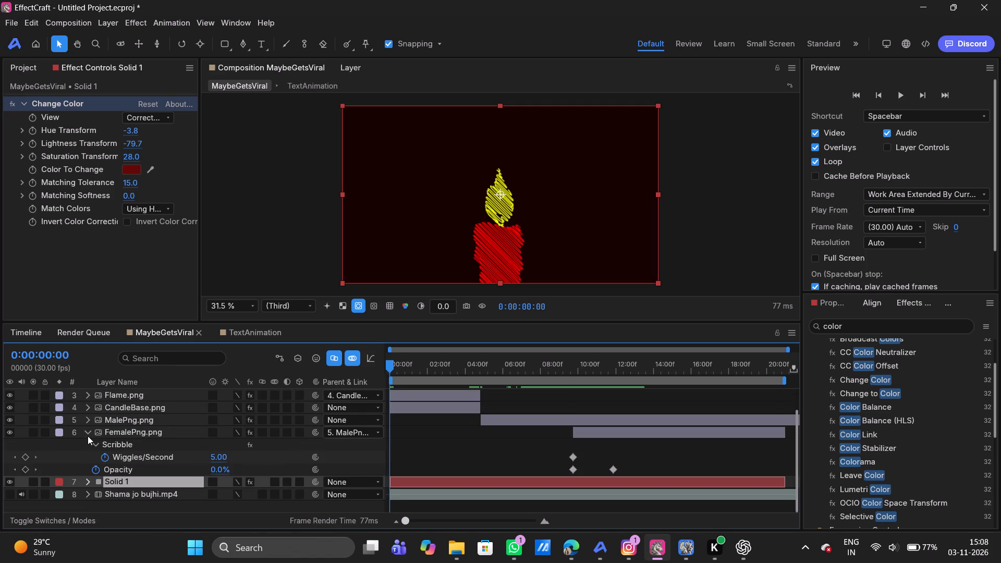
left_click(88, 435)
Import the texture image download.jpg from the Movies folder and place it in MaybeGetsViral directly above Solid 1.
left_click(20, 64)
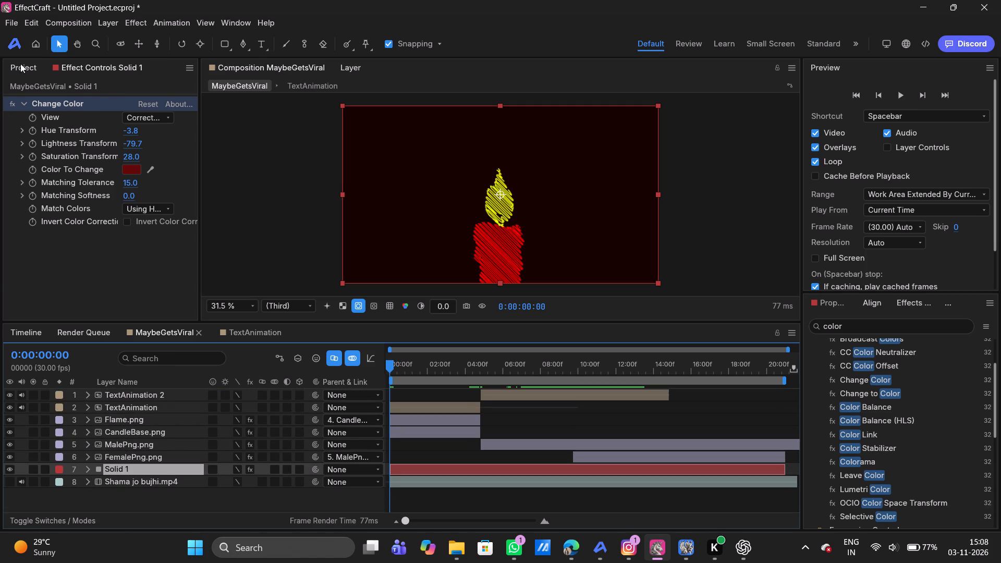
left_click(57, 282)
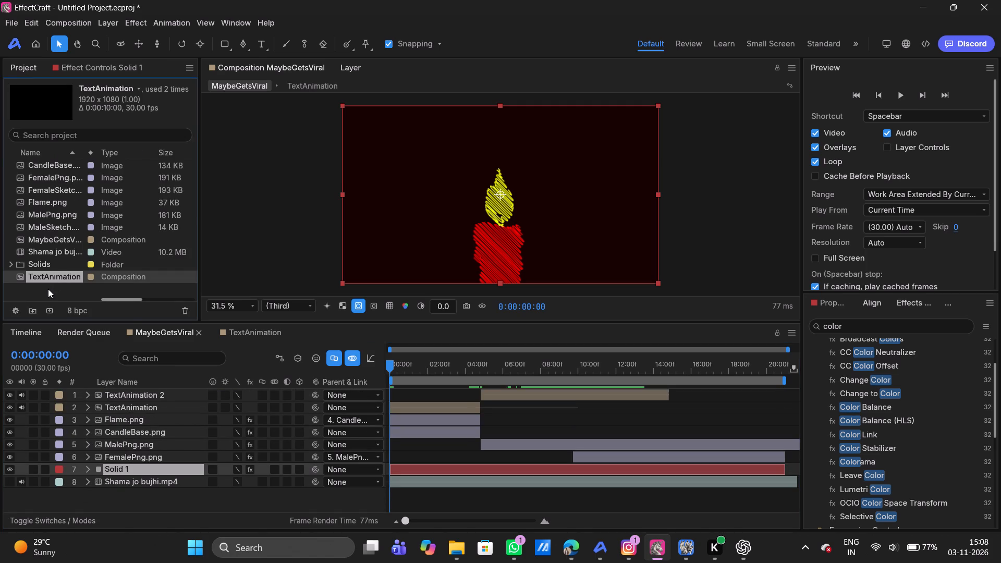
left_click(48, 289)
right_click(48, 289)
left_click(80, 335)
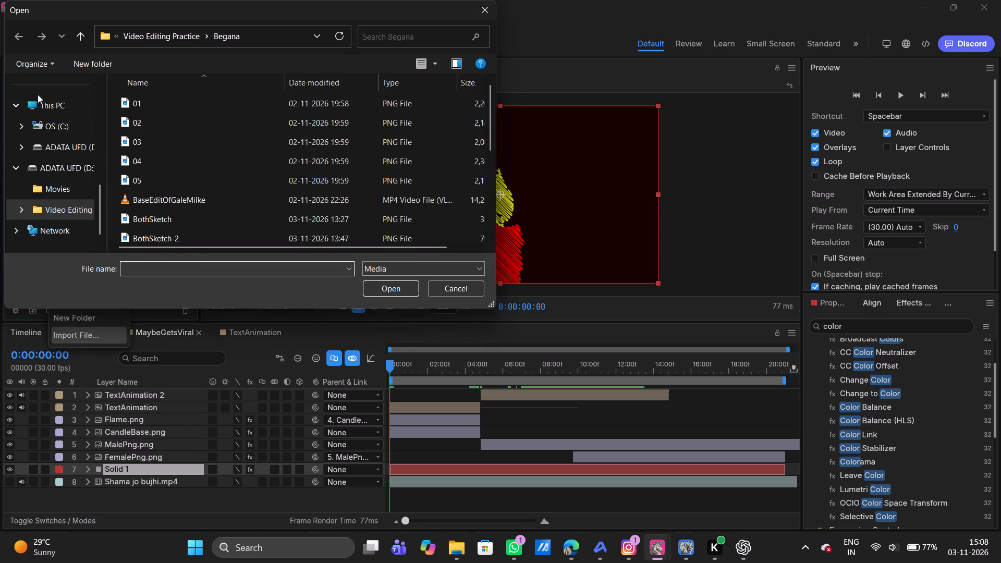
left_click(53, 206)
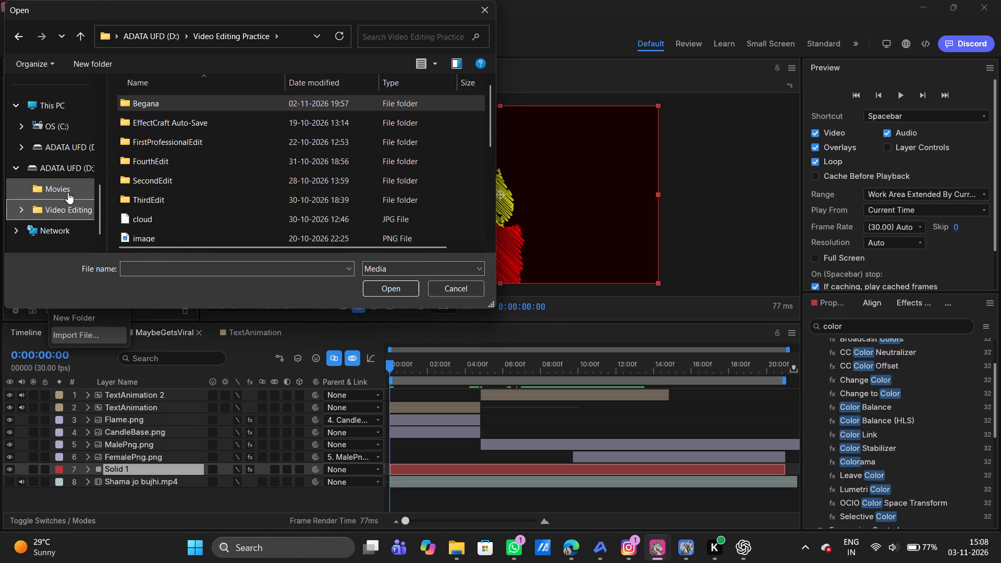
double_click(68, 192)
left_click(156, 142)
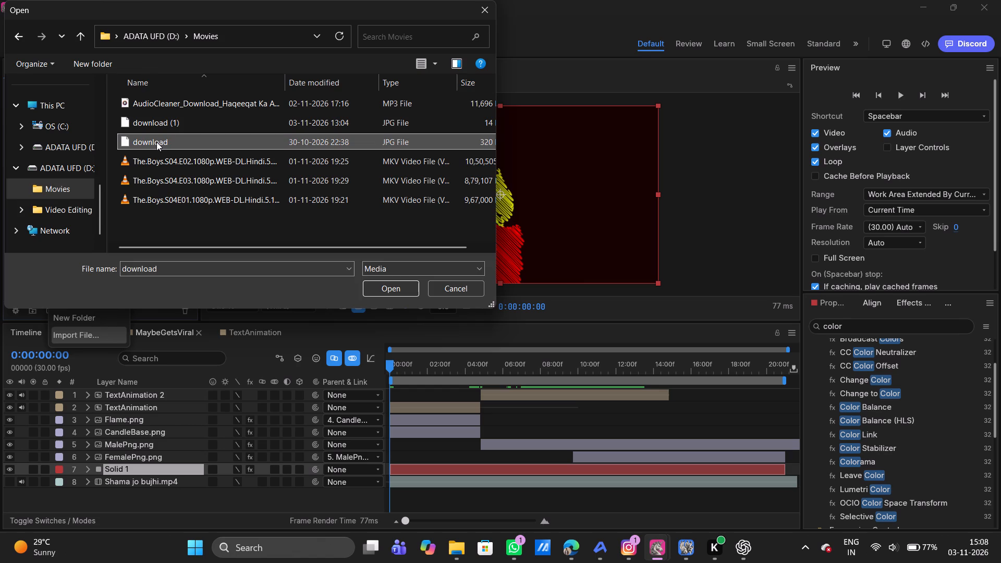
key("Return")
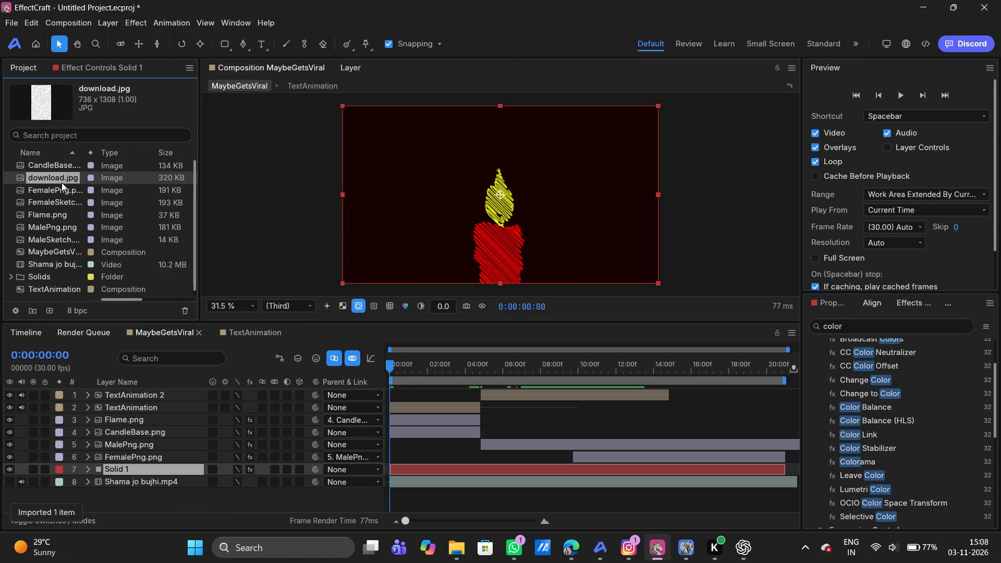
left_click_drag(54, 180, 135, 467)
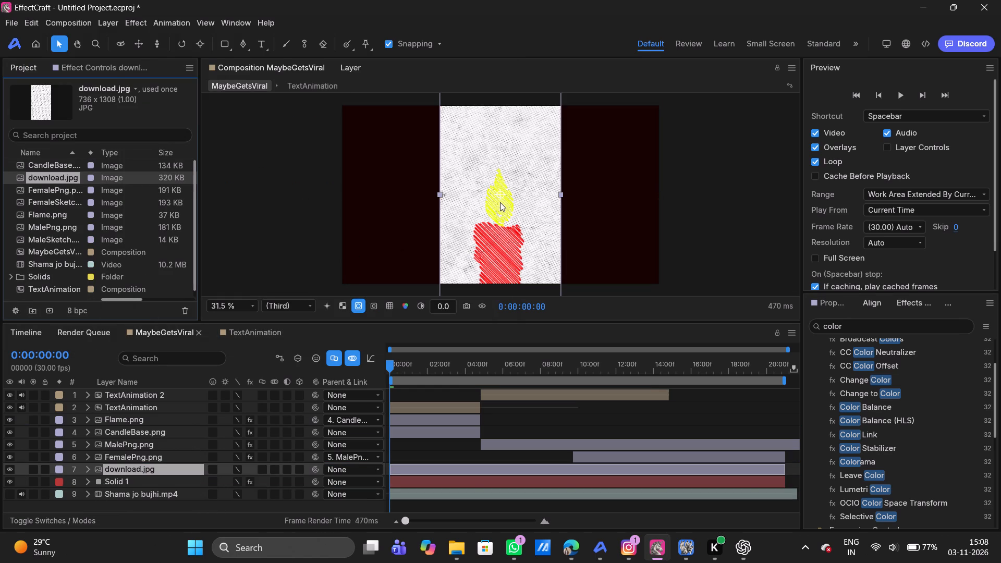
Rotate the download.jpg layer 90° and scale it to 151.2% so the texture covers the whole frame.
left_click(820, 301)
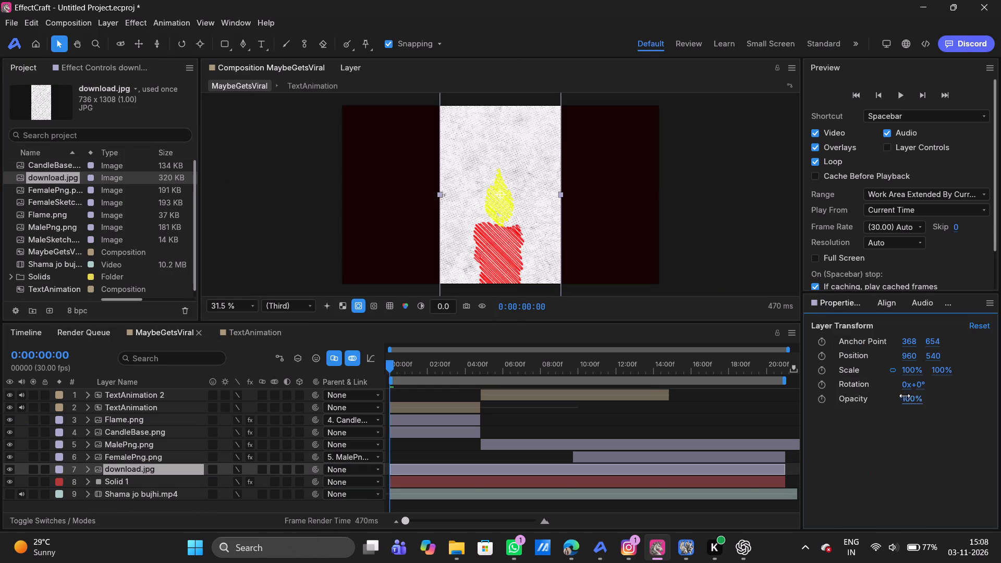
double_click(919, 385)
key("BackSpace")
type("90")
key("Return")
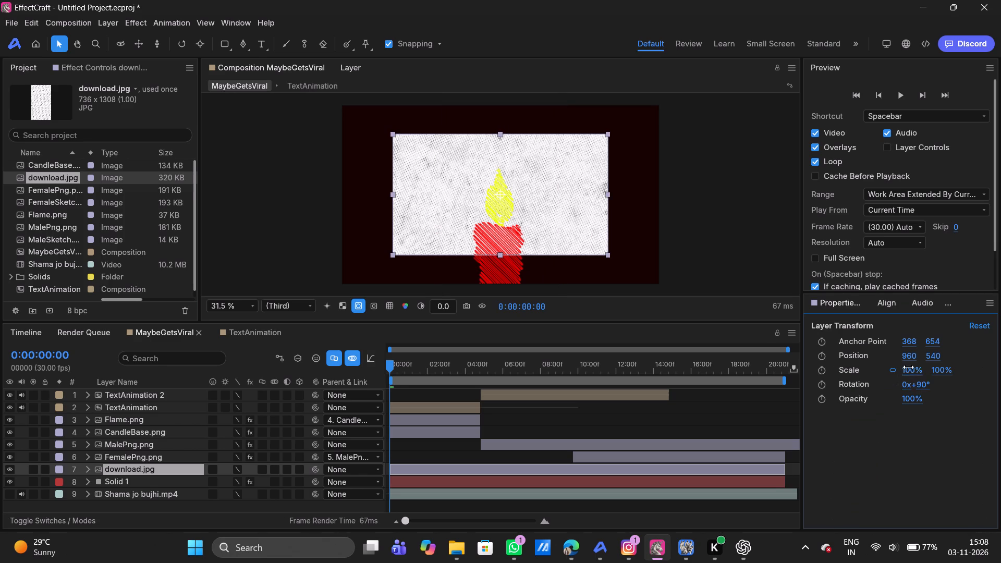
left_click_drag(909, 368, 948, 374)
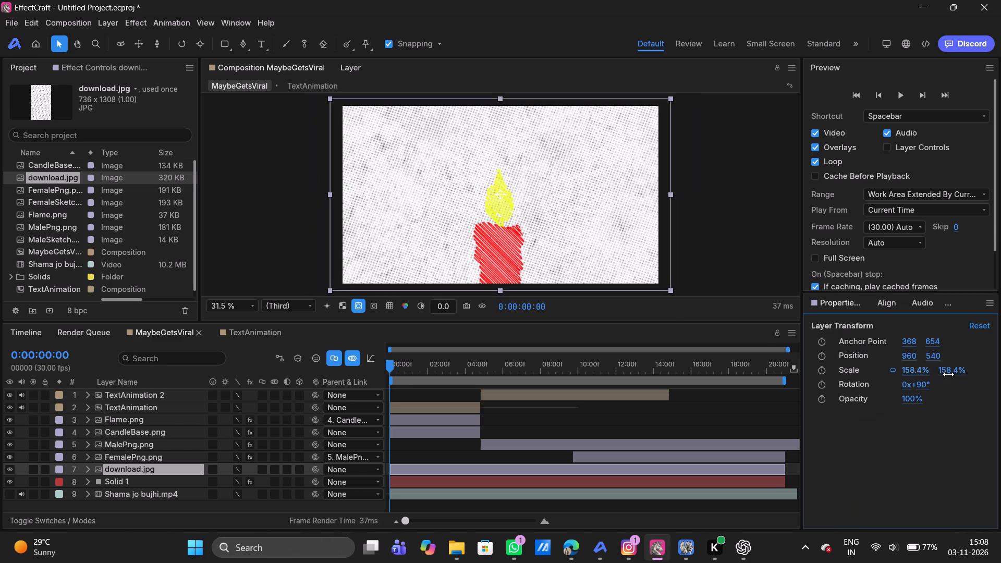
left_click_drag(948, 374, 946, 375)
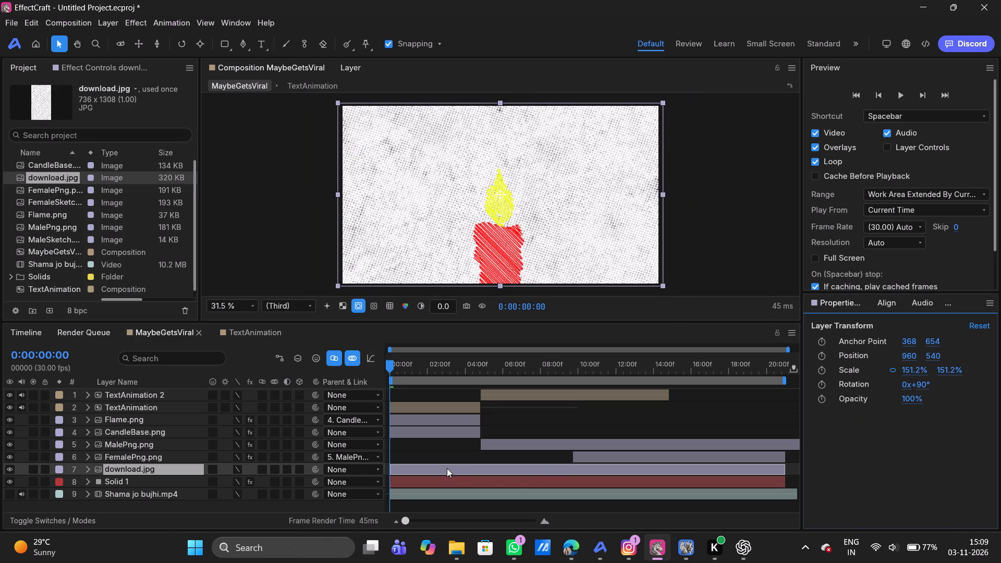
Set the download.jpg layer's blending mode to Overlay and check the texture over the first two seconds.
right_click(445, 469)
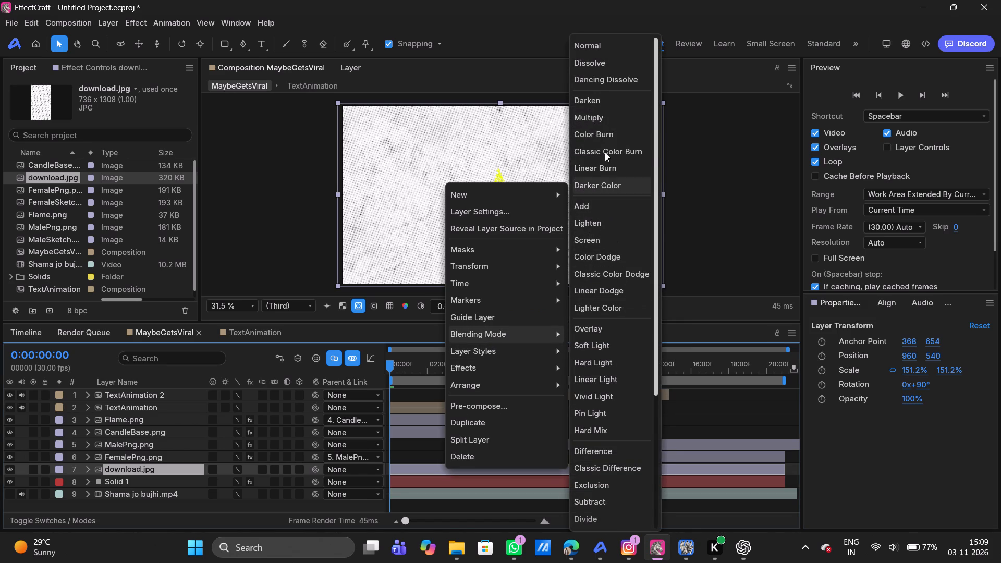
left_click(599, 331)
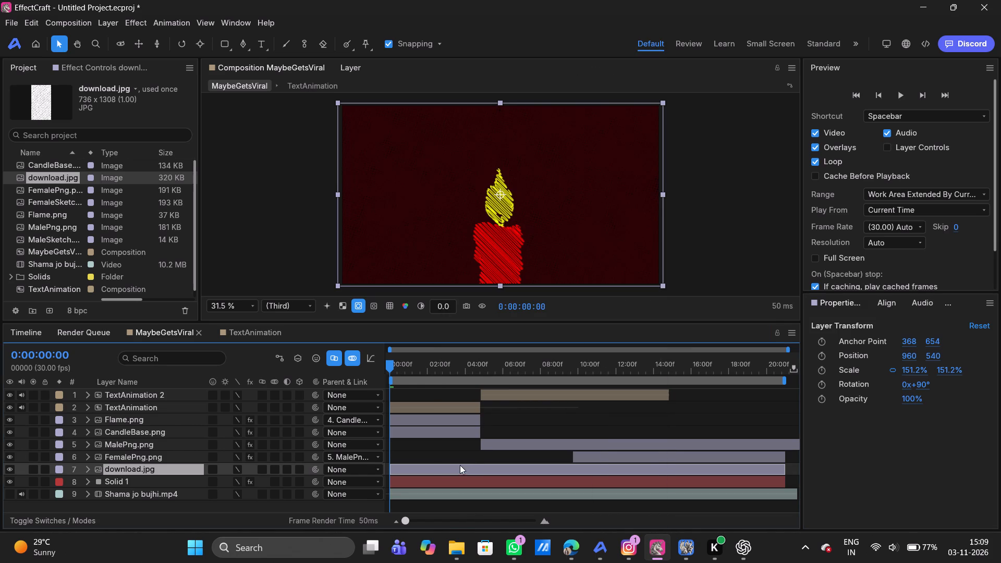
left_click_drag(391, 365, 410, 364)
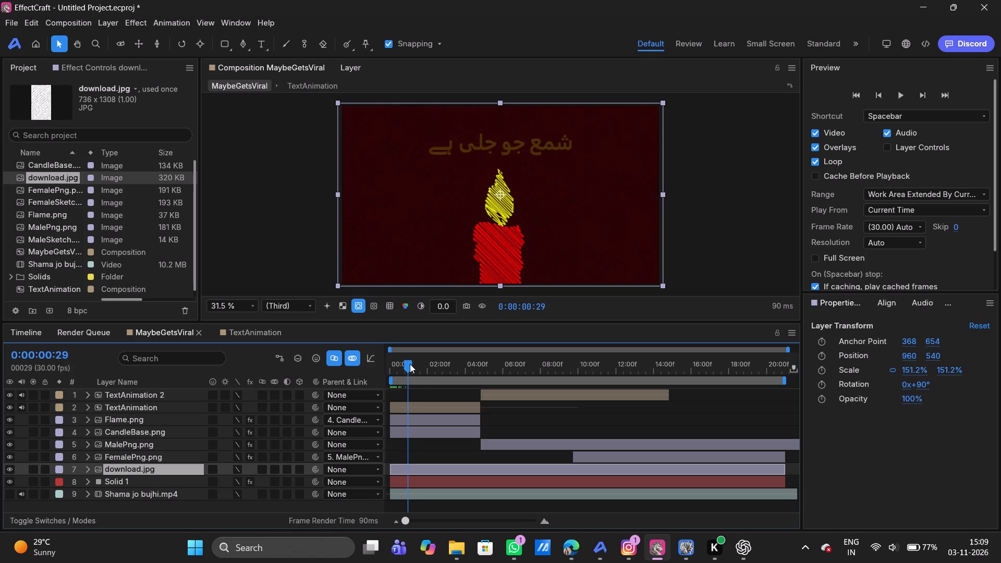
left_click_drag(410, 364, 426, 363)
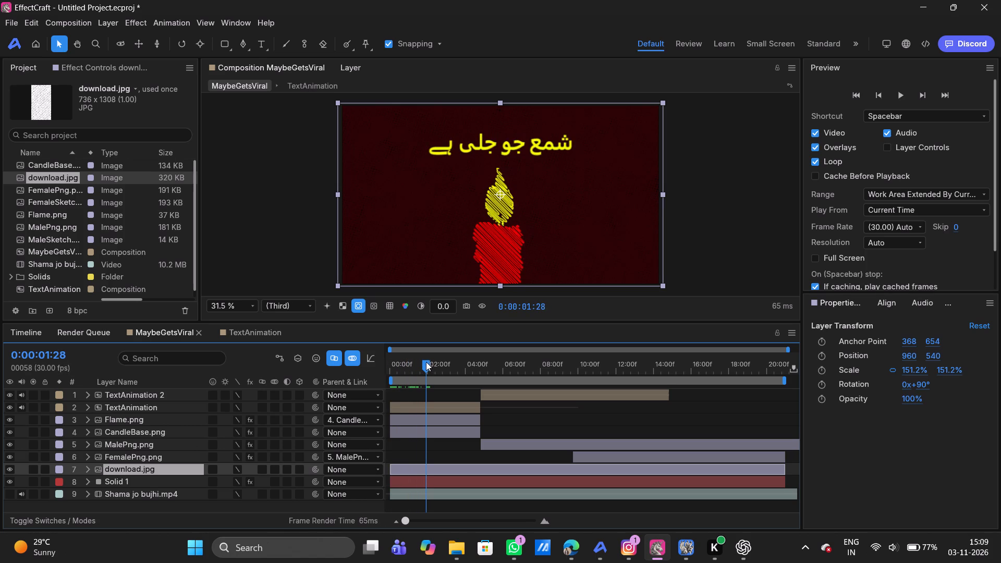
left_click_drag(426, 362, 385, 366)
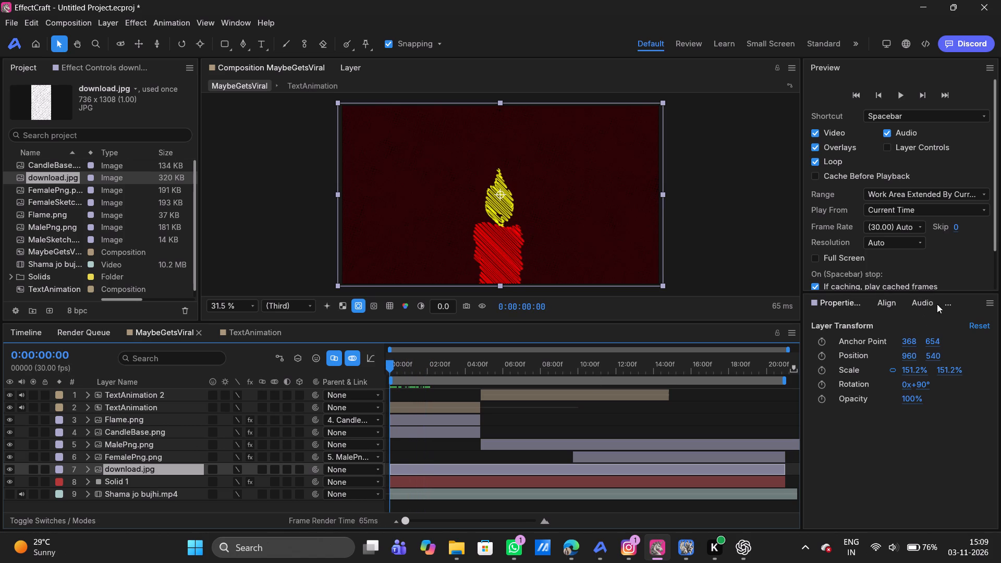
Find the Curves effect by searching for "cur" and apply it to the download.jpg layer.
left_click(948, 301)
left_click(908, 324)
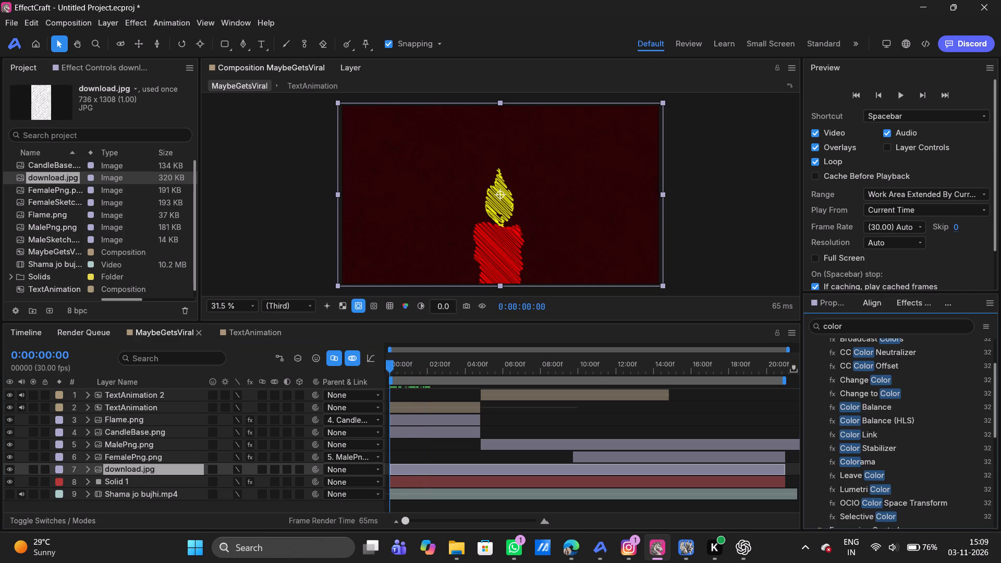
left_click(860, 332)
key("BackSpace")
key("BackSpace")
key("BackSpace")
key("BackSpace")
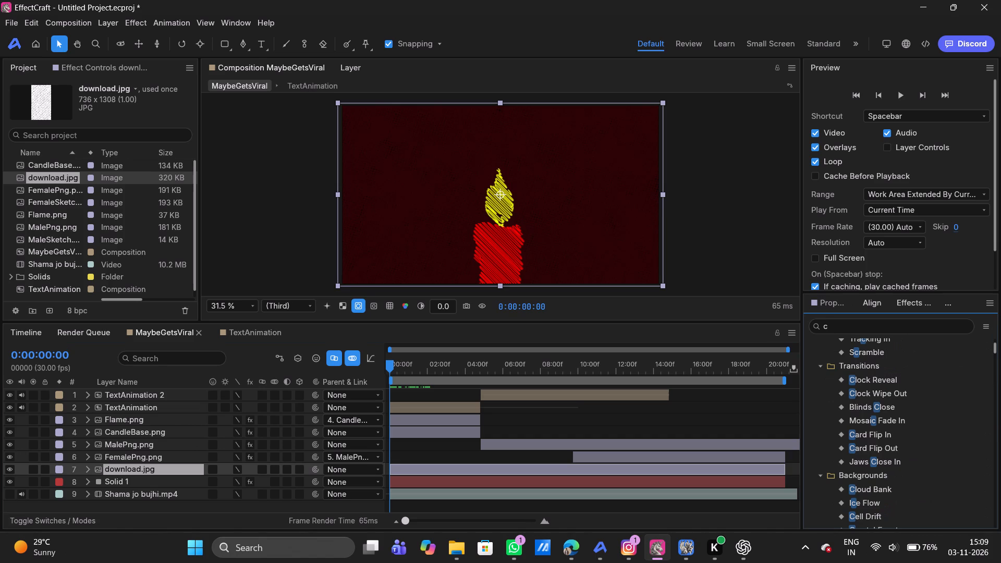
type("ur")
left_click_drag(857, 359, 470, 446)
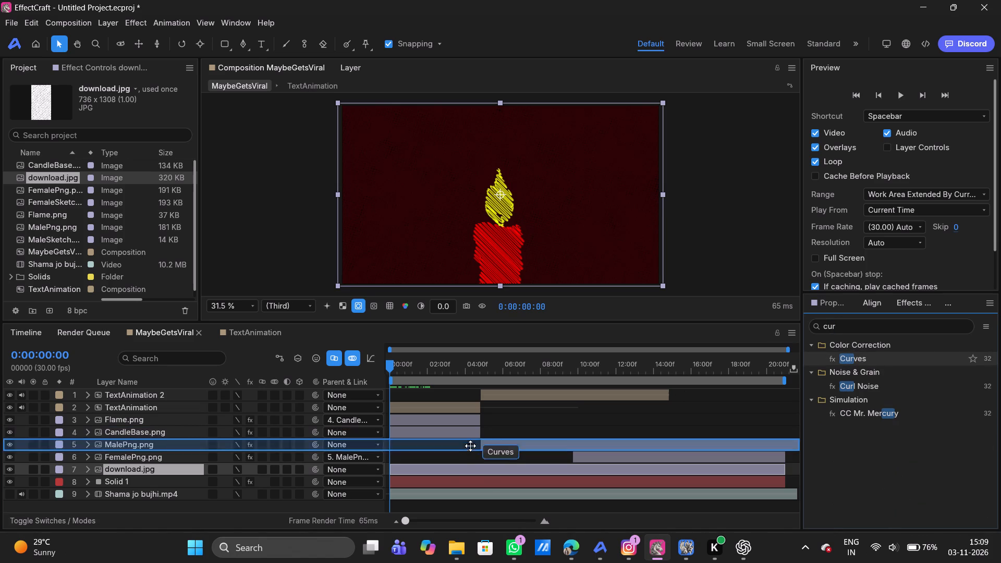
left_click_drag(470, 446, 451, 469)
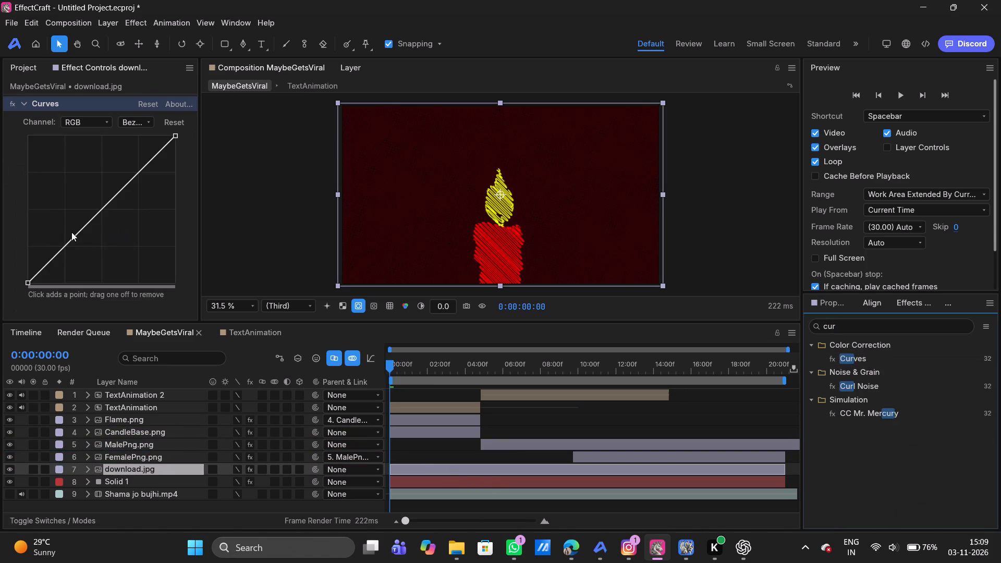
Pull the download.jpg layer's RGB curve below the diagonal with a midtone and a highlight point, and play back the result.
left_click_drag(71, 235, 64, 213)
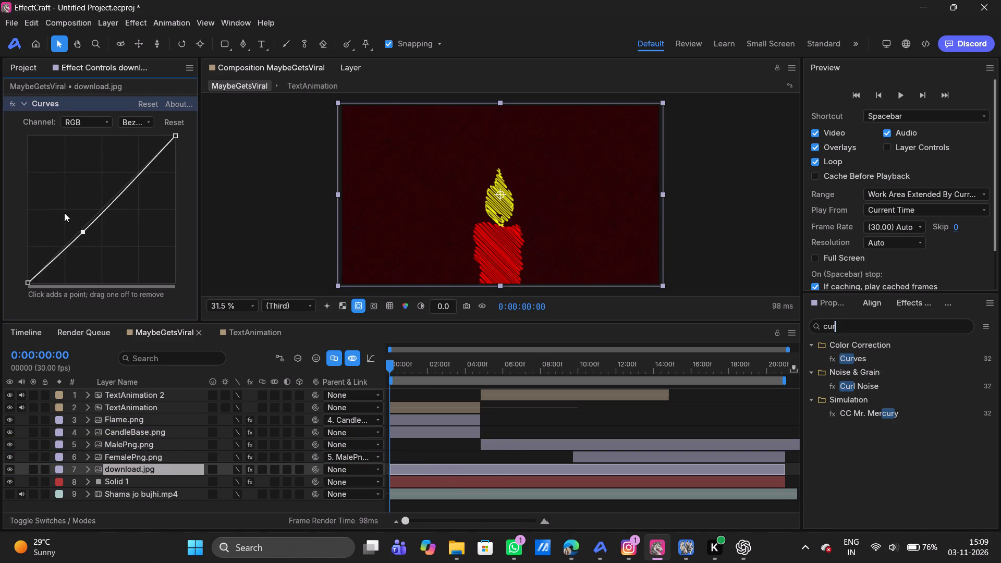
left_click_drag(64, 213, 104, 241)
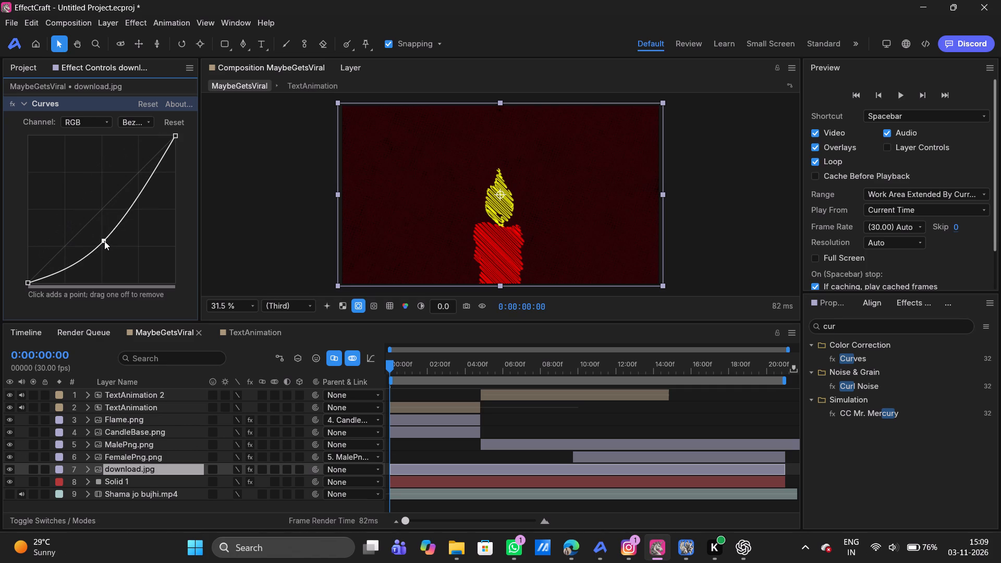
left_click_drag(104, 241, 92, 238)
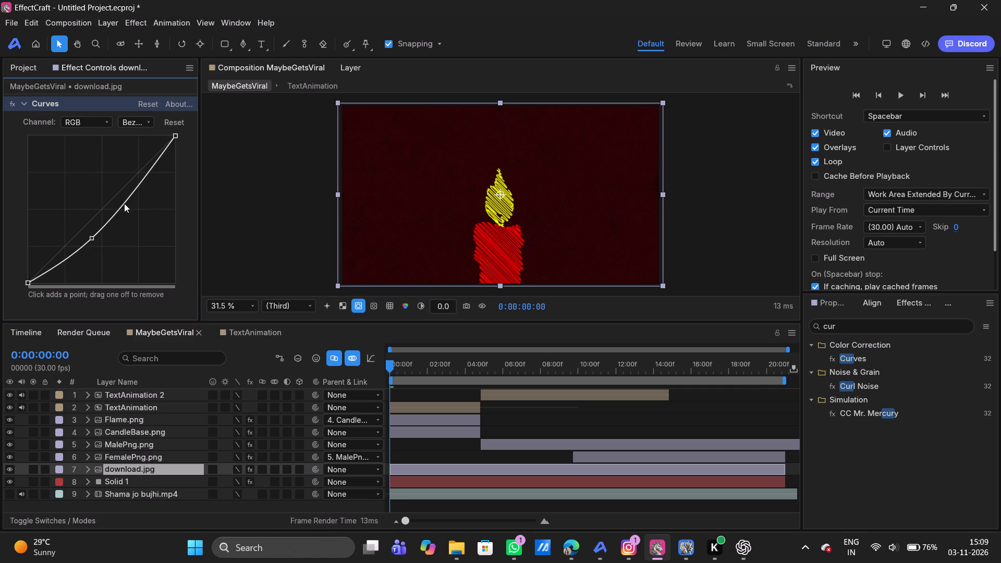
left_click_drag(124, 203, 146, 205)
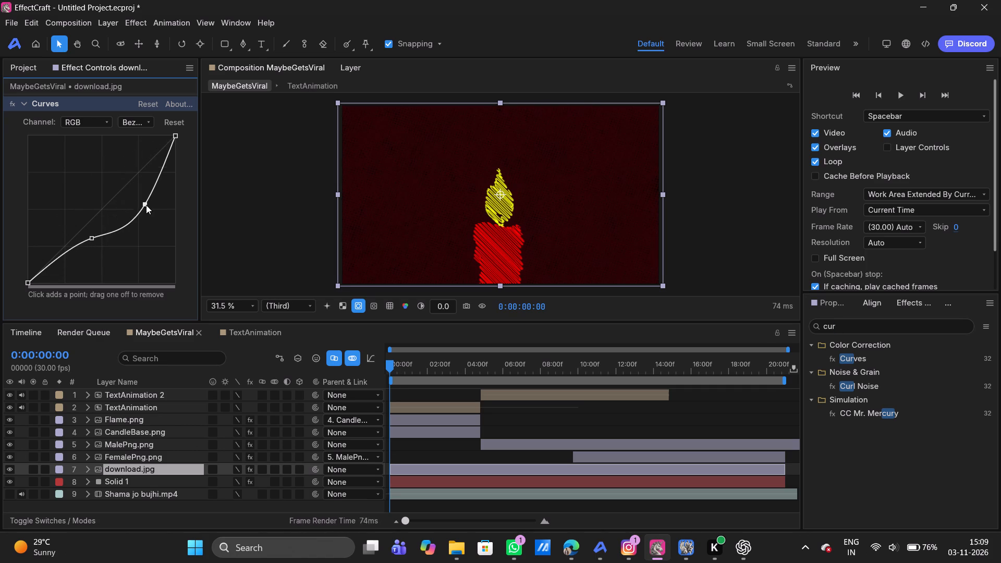
left_click_drag(146, 205, 149, 202)
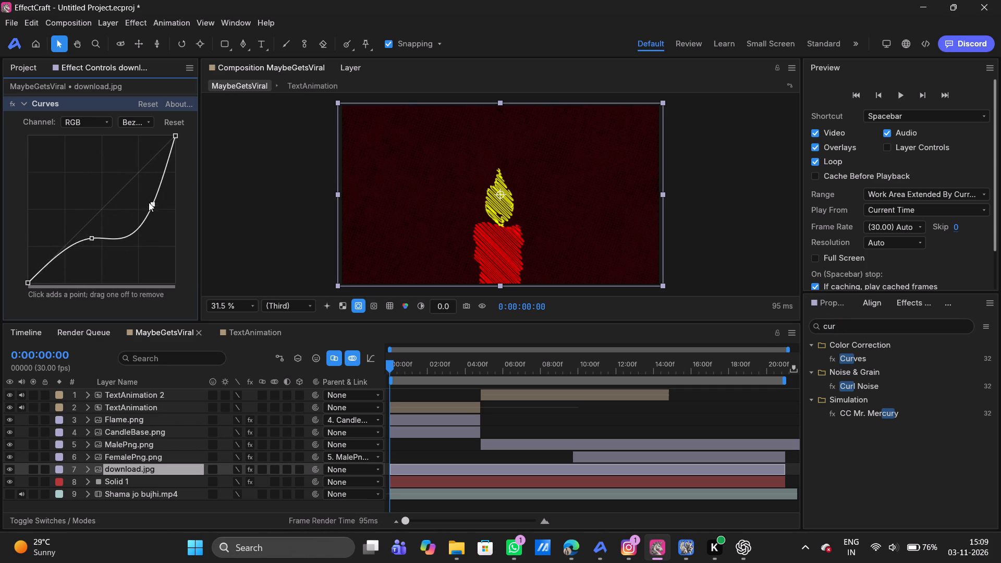
left_click_drag(149, 202, 150, 202)
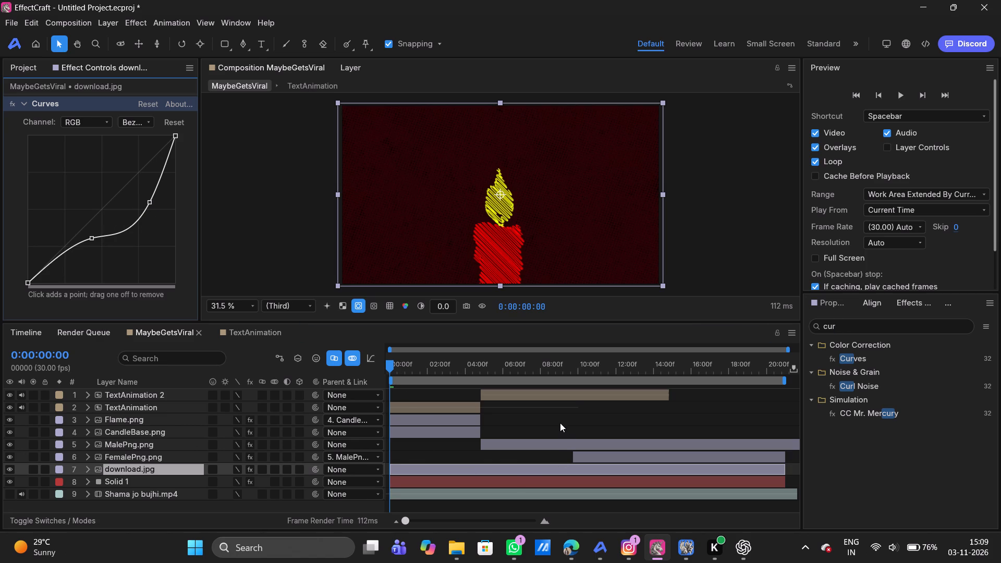
left_click(559, 421)
key("space")
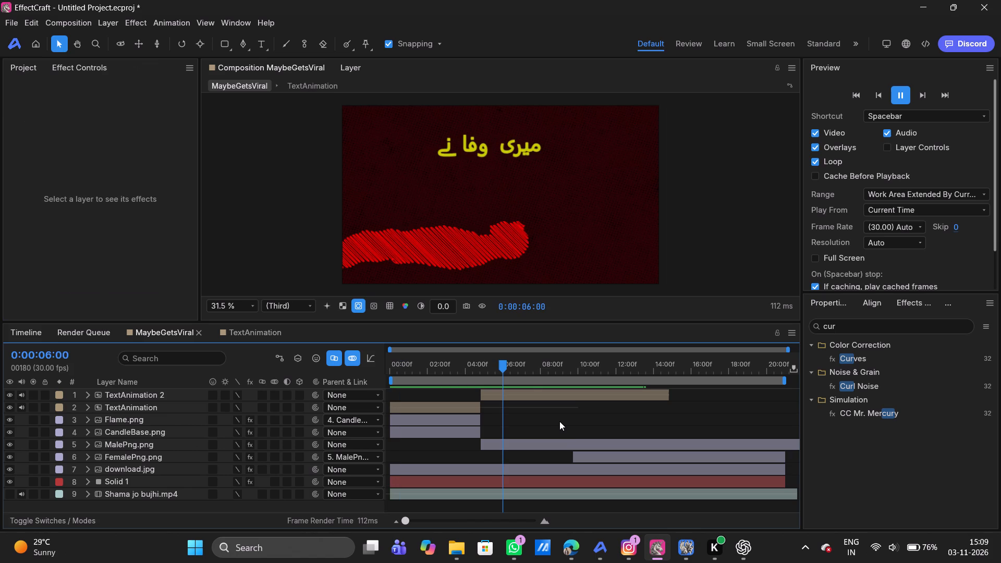
key("space")
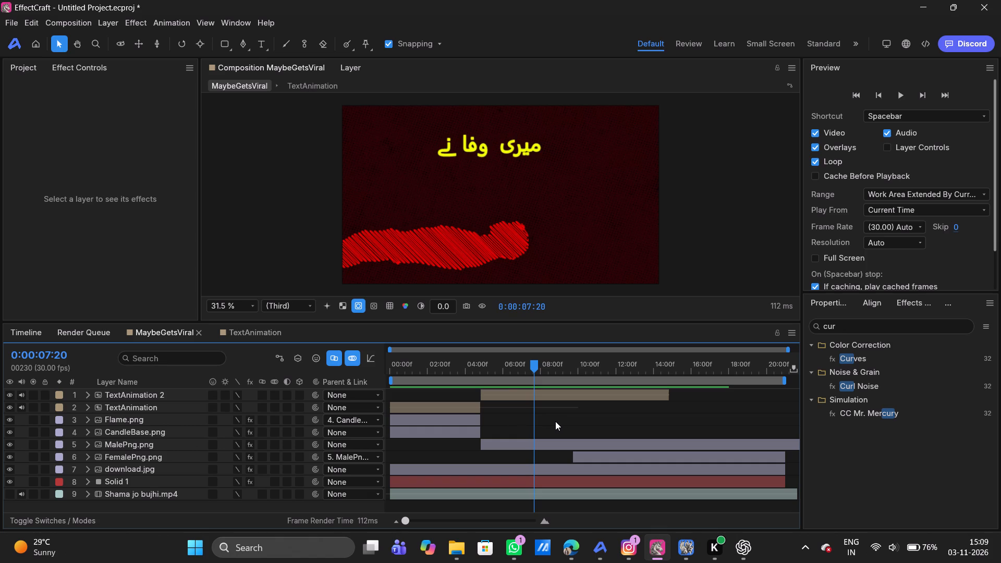
Add a 100% opacity keyframe to the MalePng.png layer at 0:00:05:23, where the second lyric text is fading in.
left_click(493, 445)
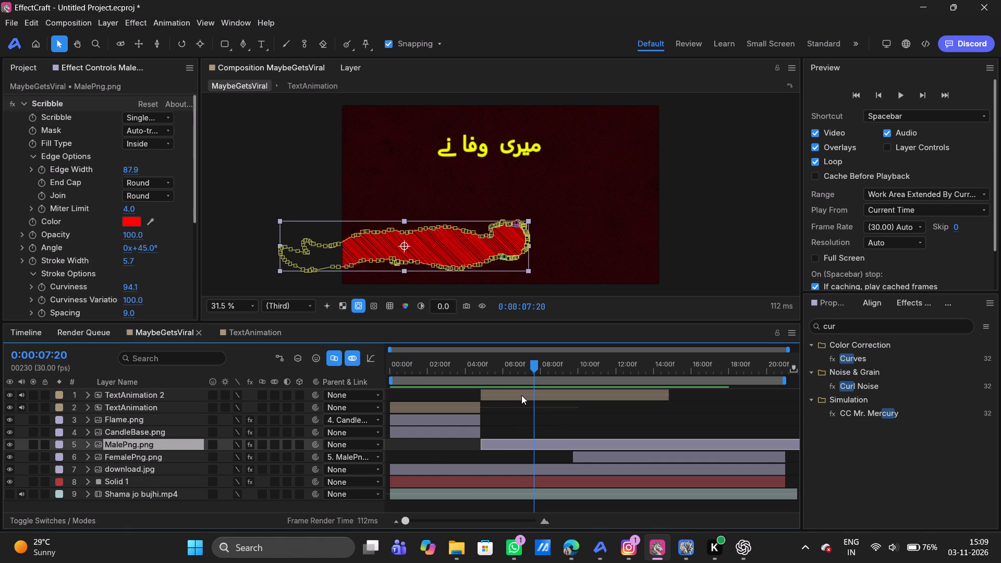
key("i")
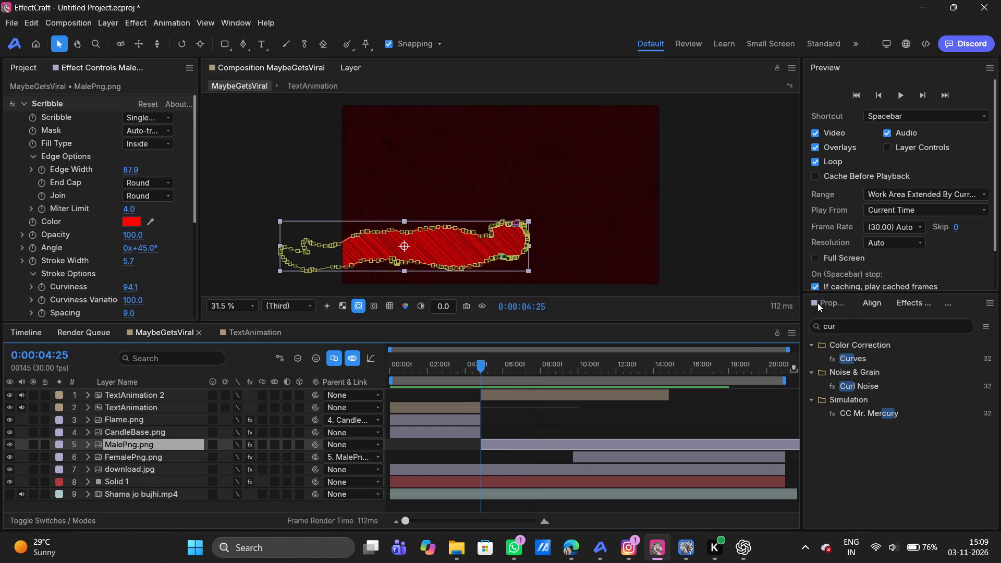
left_click(816, 303)
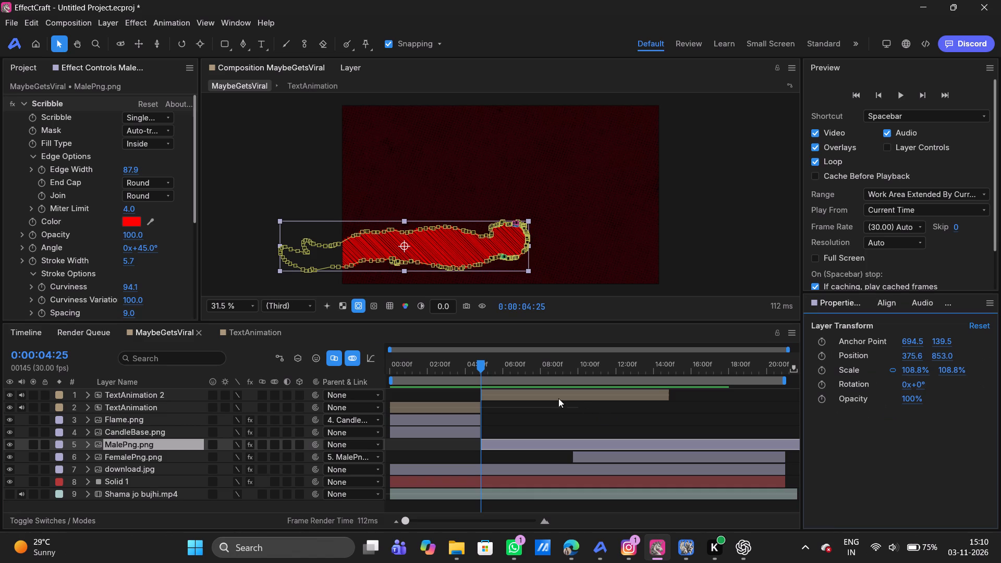
left_click(534, 393)
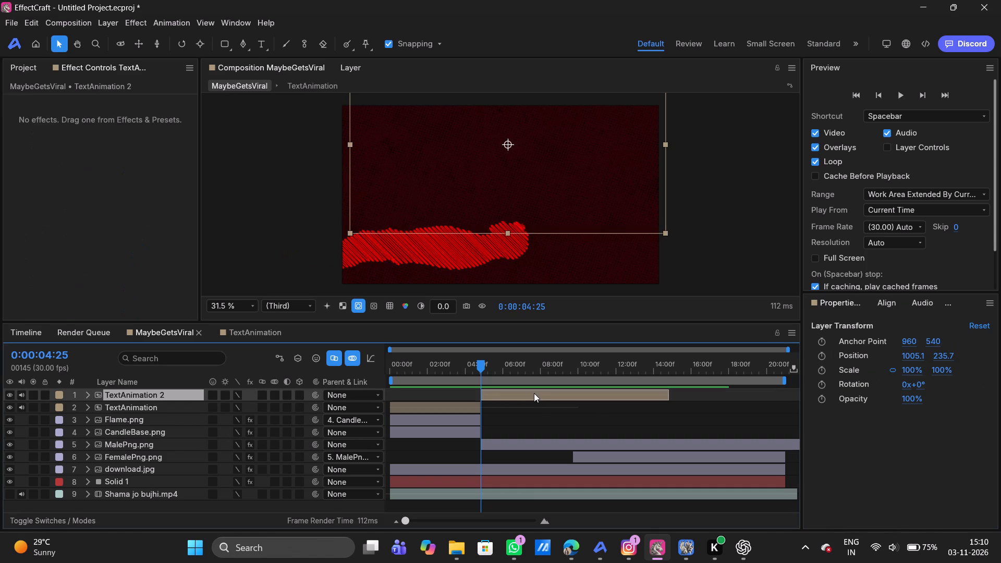
type("uu")
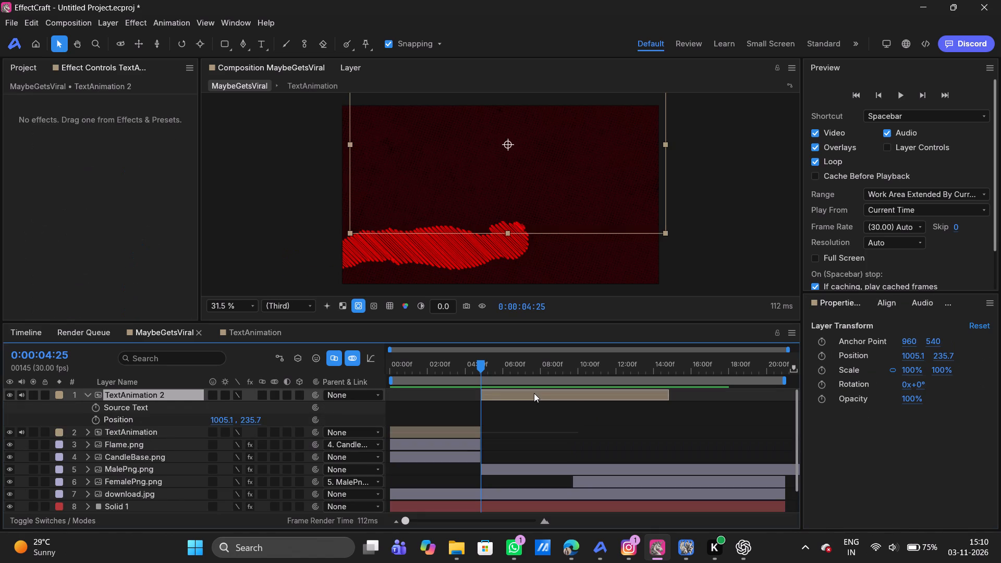
left_click(89, 395)
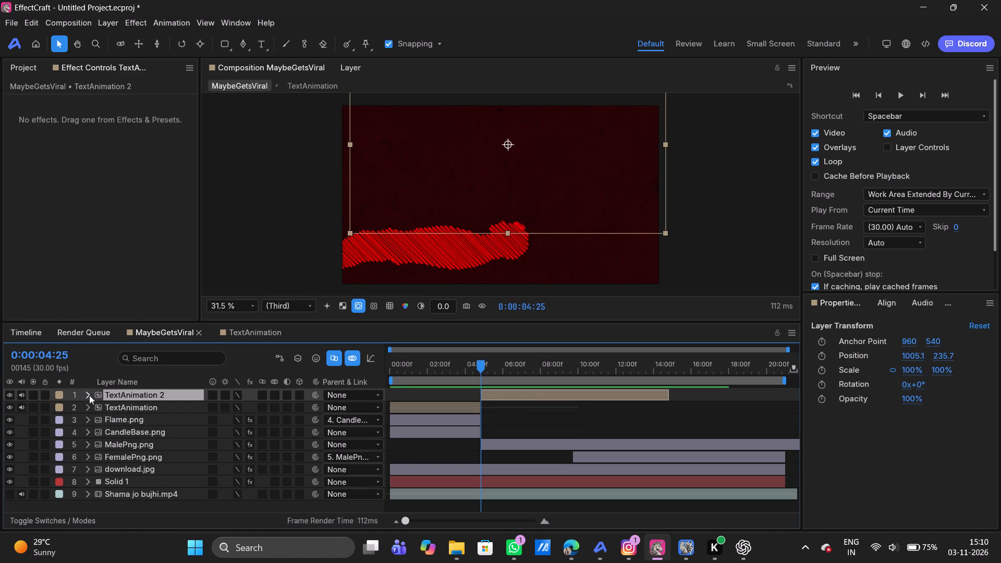
left_click_drag(481, 367, 486, 367)
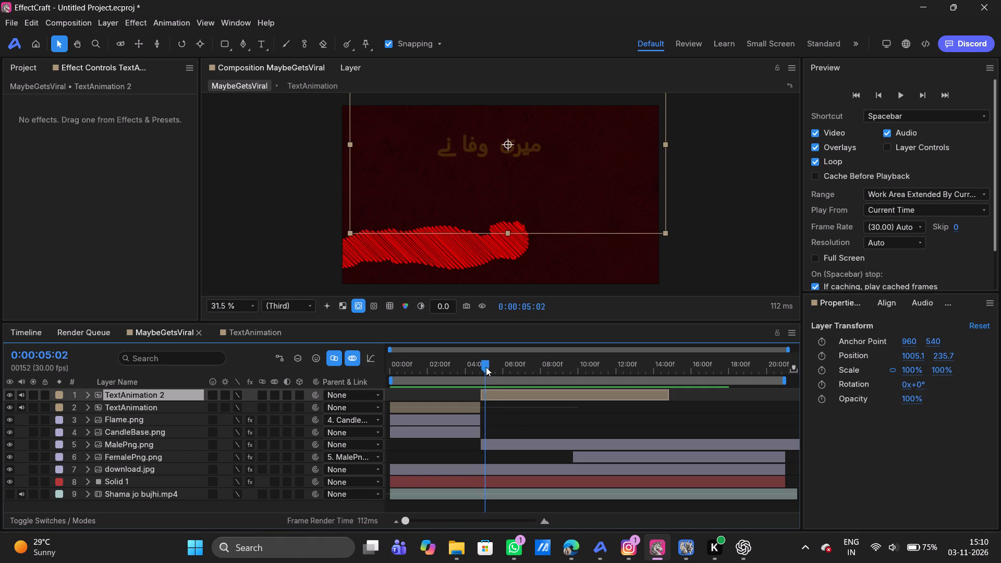
left_click_drag(486, 367, 498, 368)
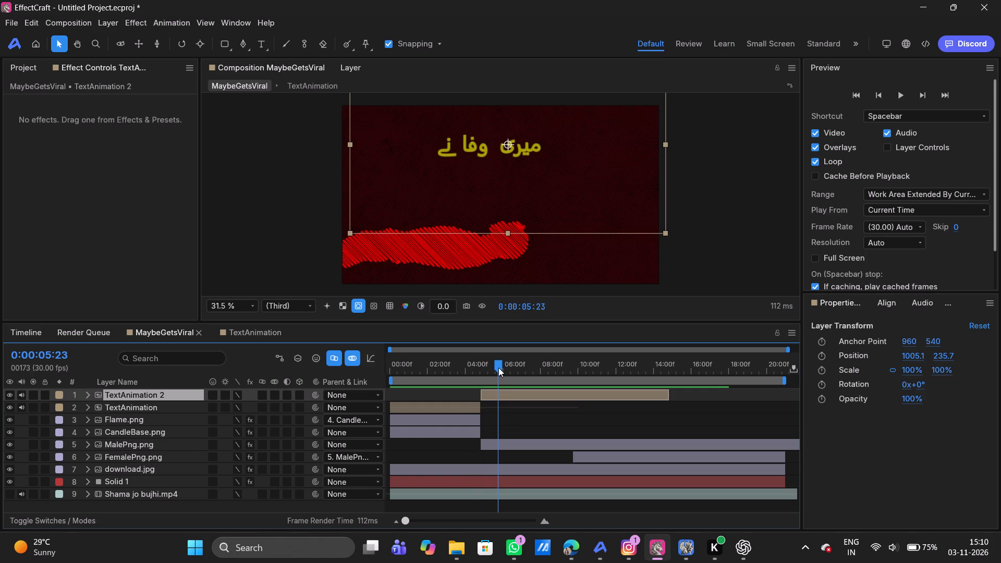
left_click(512, 444)
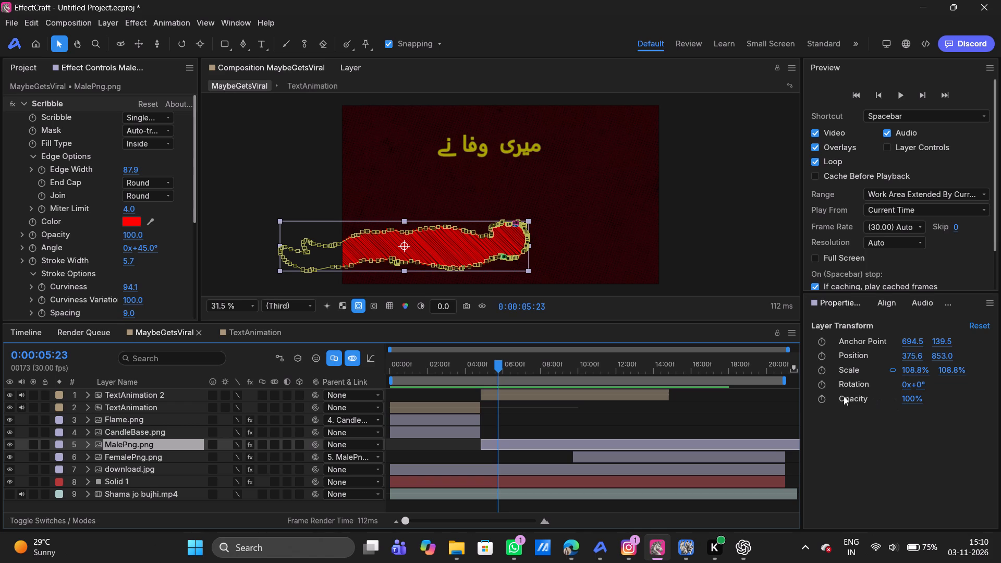
left_click(820, 399)
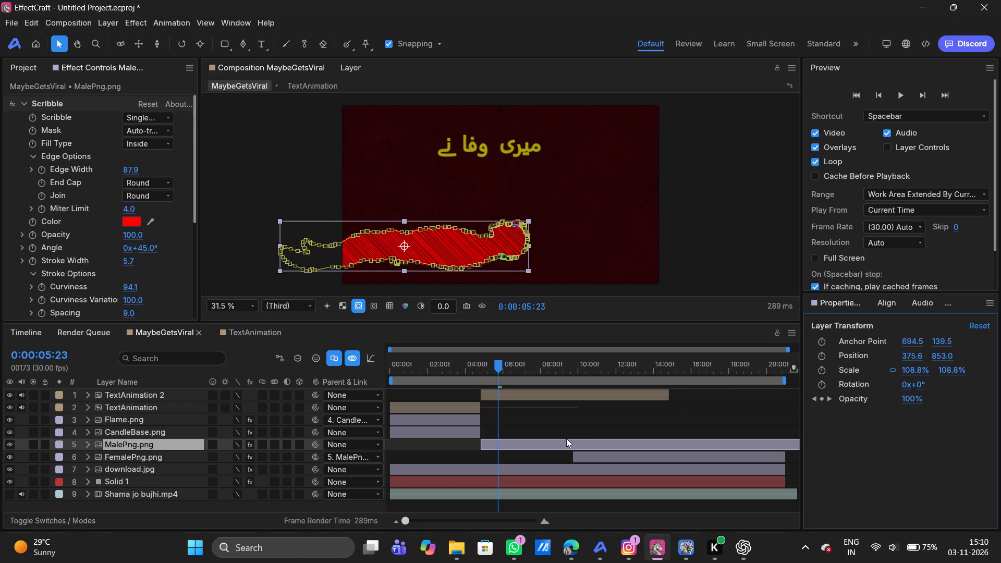
Keyframe MalePng.png's opacity at 0.4% at its in point, 0:00:04:25, and play back the transition from the candle.
key("i")
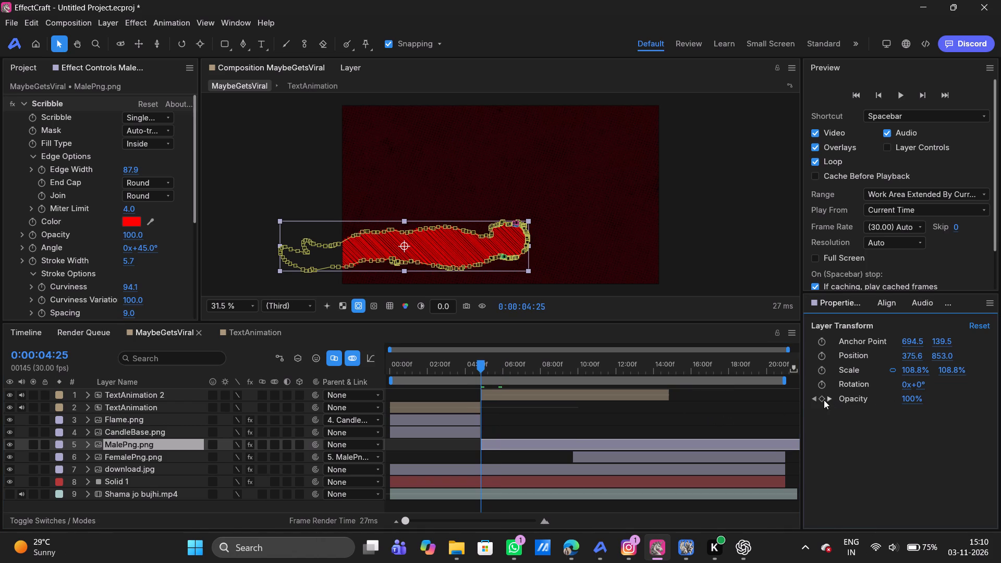
left_click(823, 400)
left_click_drag(914, 399, 745, 401)
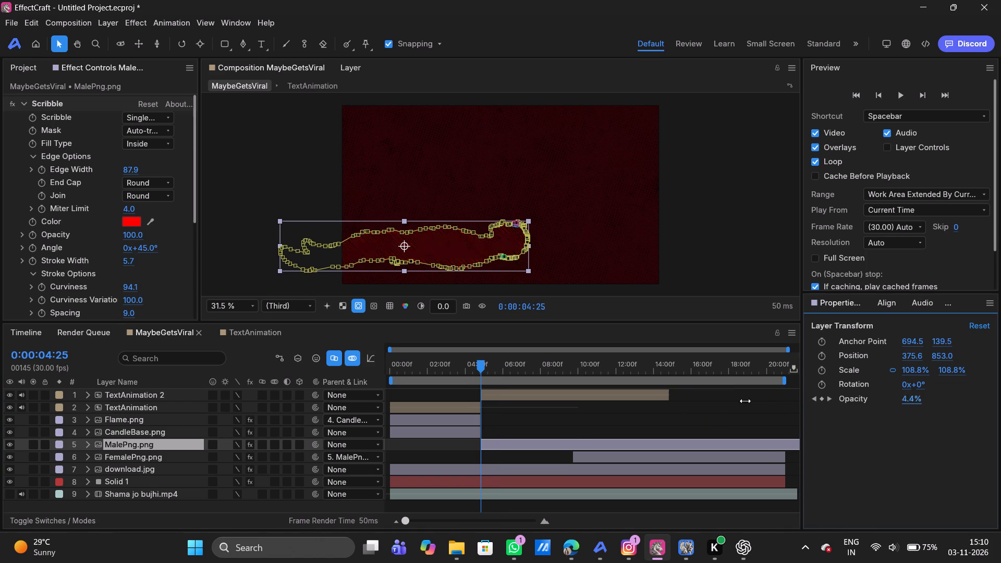
left_click_drag(745, 401, 679, 400)
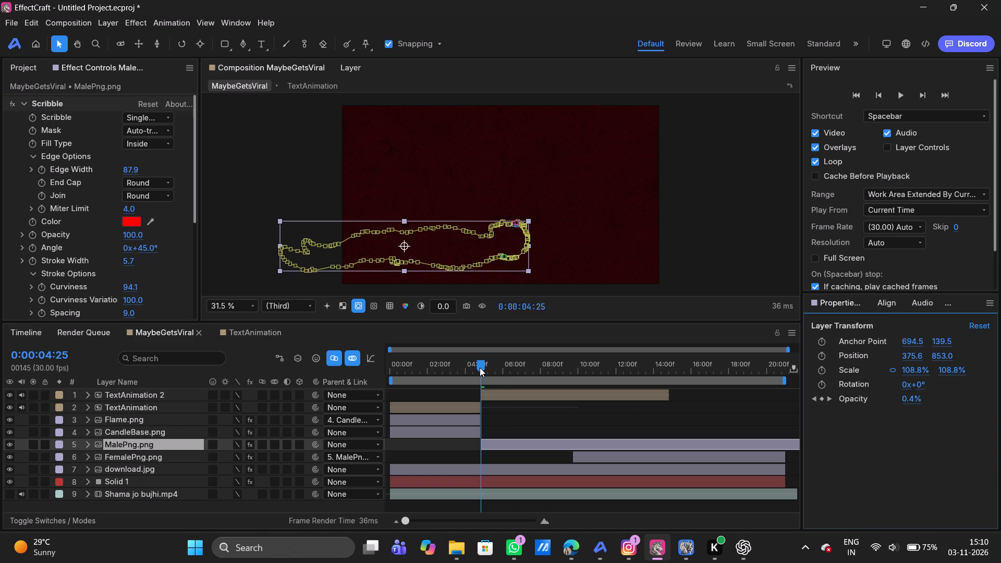
left_click_drag(480, 368, 446, 366)
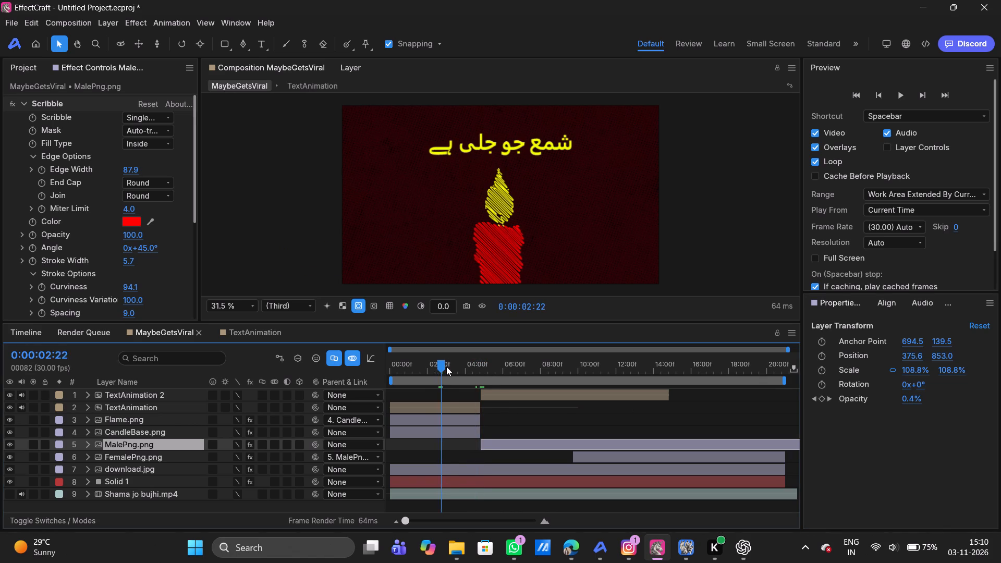
left_click_drag(446, 366, 449, 366)
key("space")
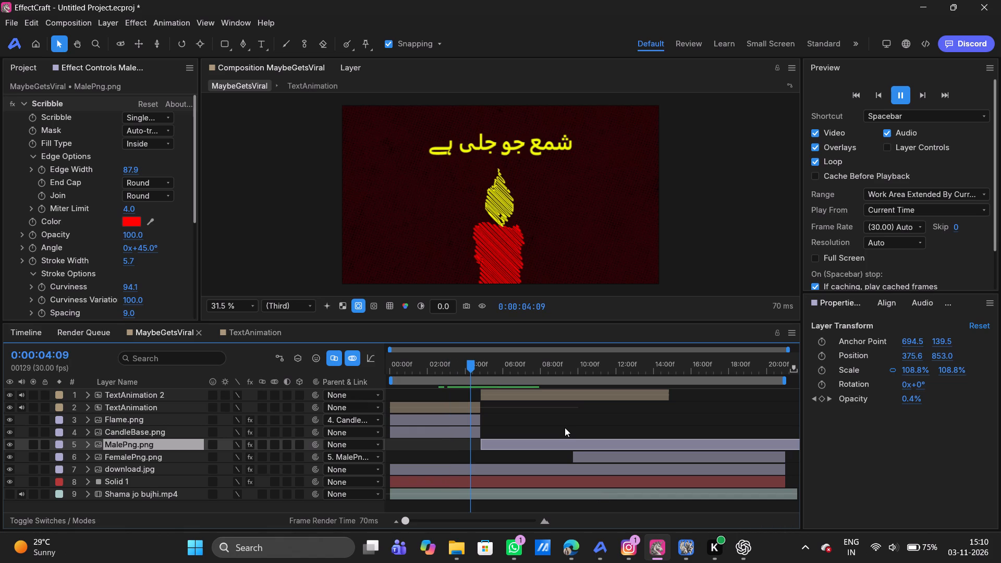
key("space")
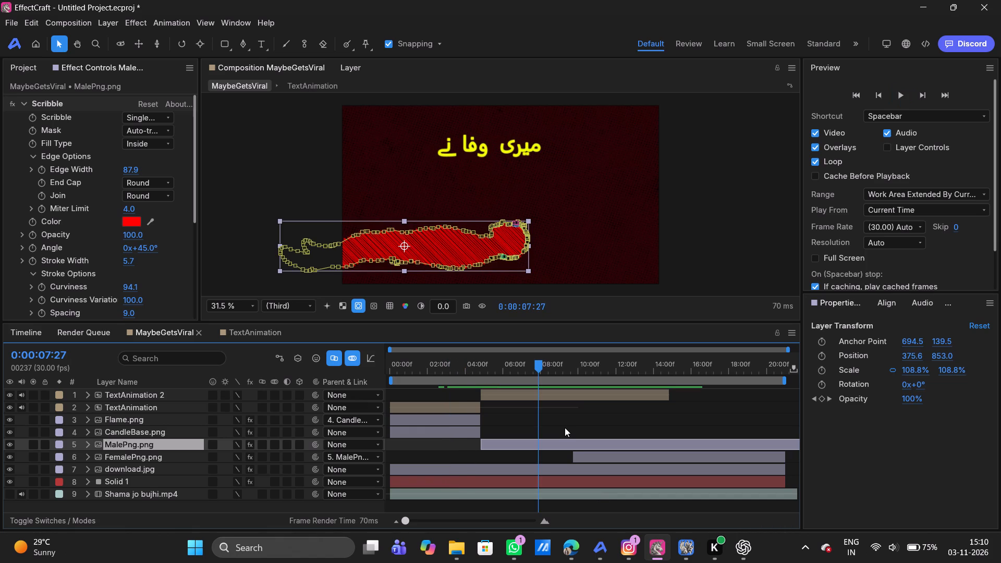
Play on to 0:00:08:25 and move the FemalePng.png layer earlier so it starts at that time.
key("space")
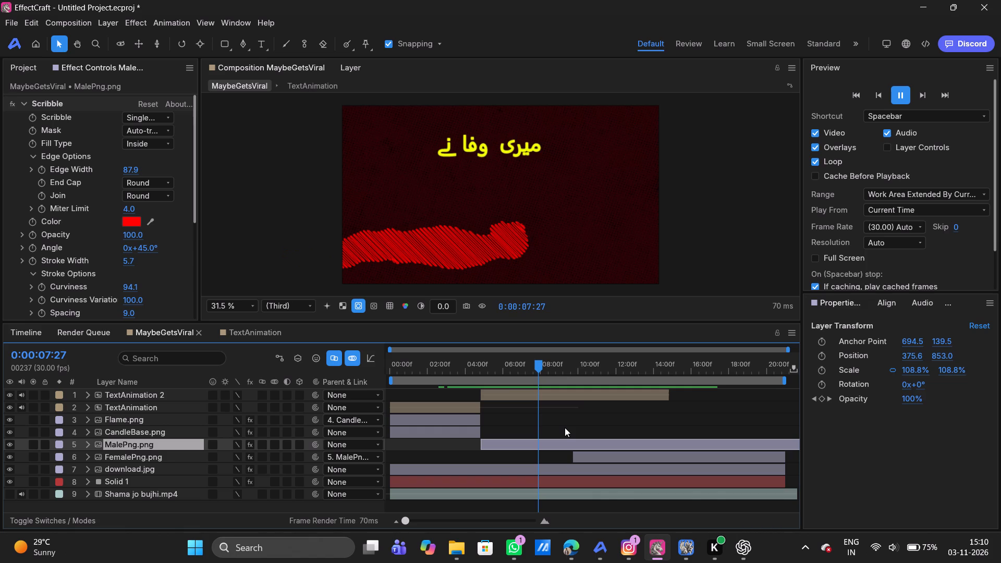
key("space")
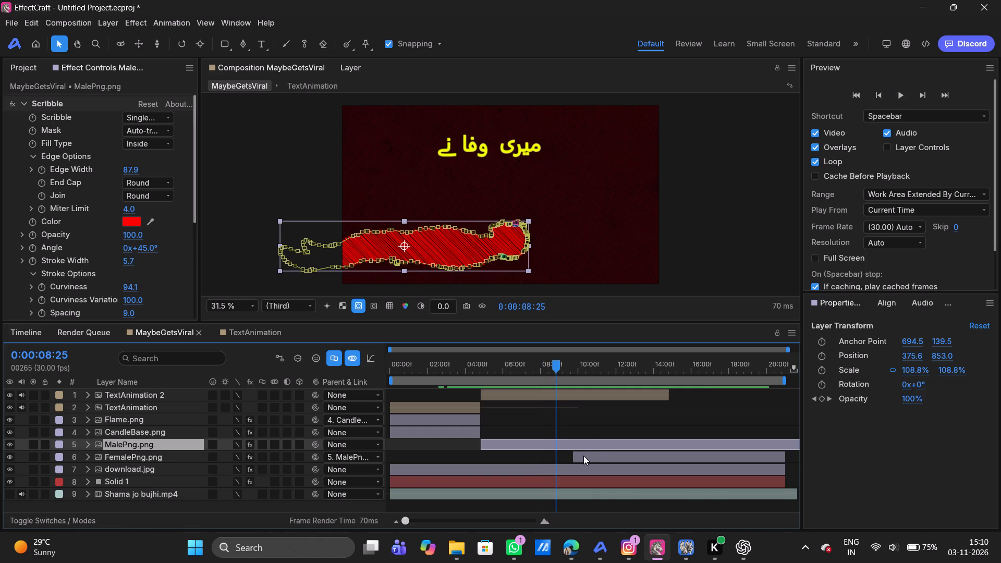
left_click(584, 456)
left_click_drag(584, 456, 564, 457)
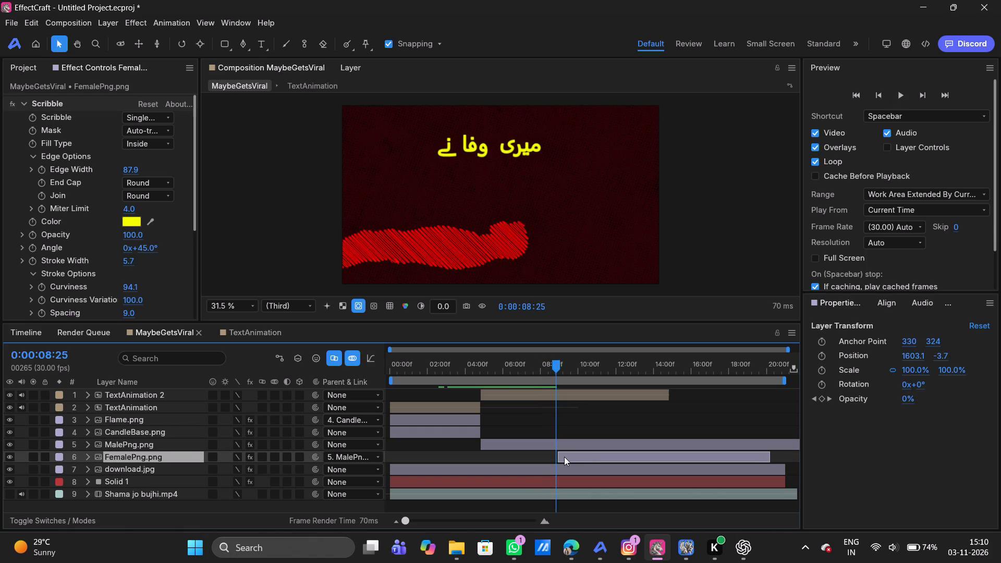
left_click_drag(564, 457, 565, 457)
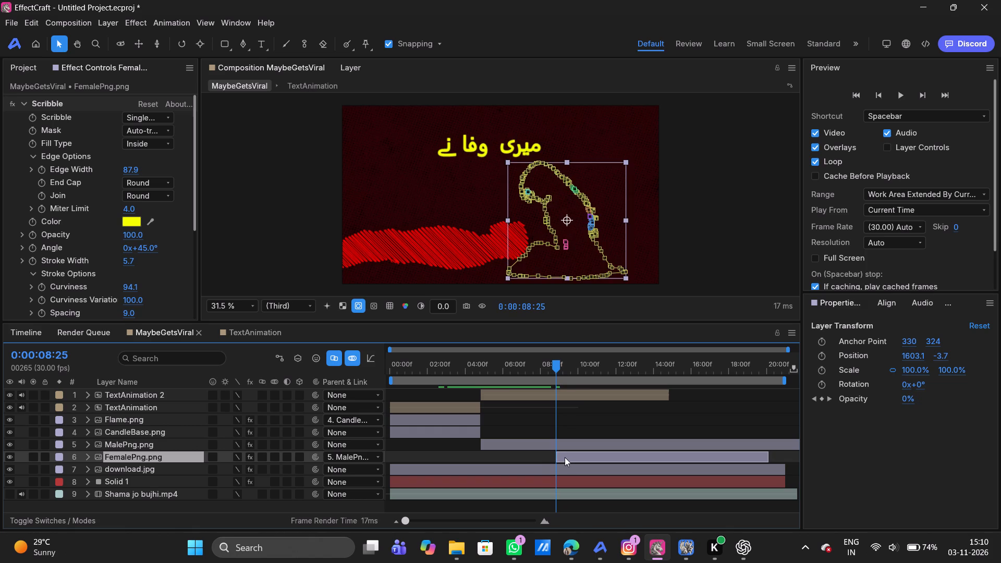
Trim the end of the TextAnimation 2 layer to 0:00:08:25.
left_click(566, 445)
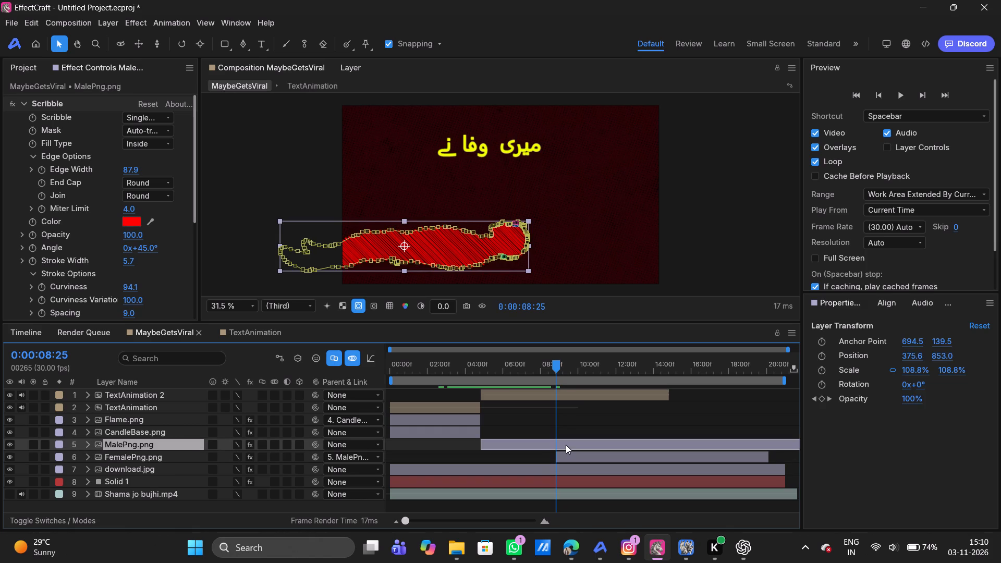
left_click(576, 397)
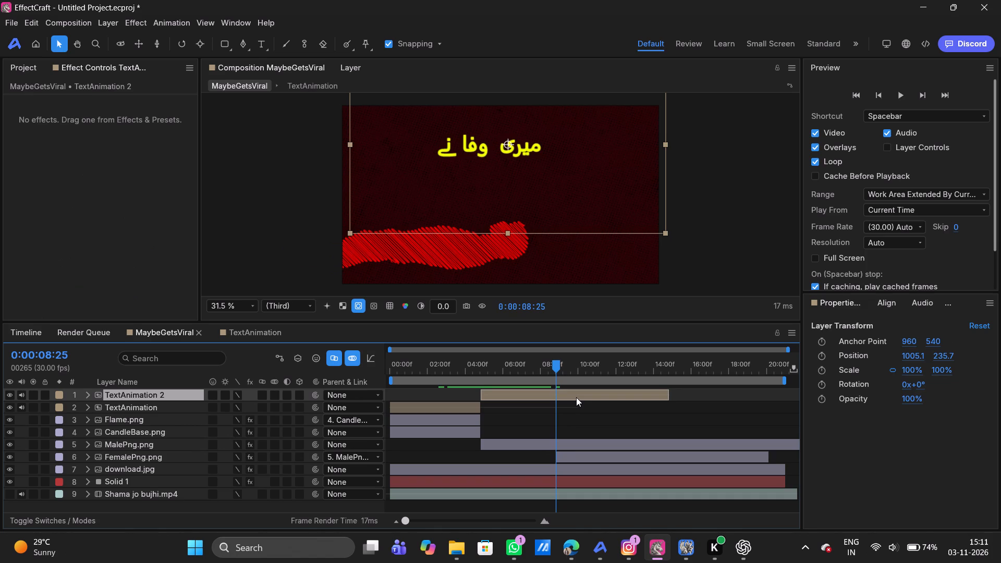
key("alt+bracketright")
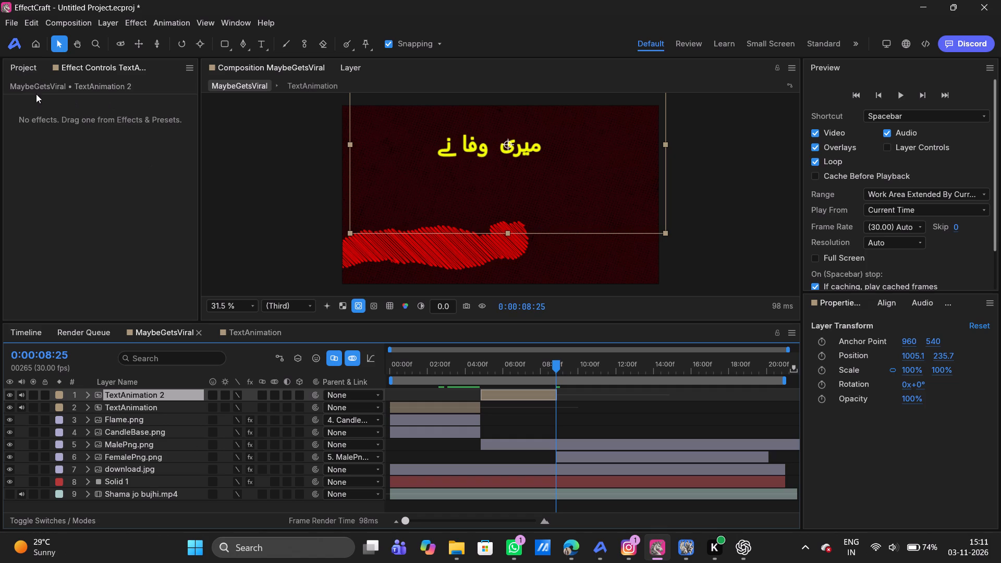
Add another TextAnimation composition to the MaybeGetsViral timeline, starting at 0:00:08:25, and move it to the top of the layer stack.
left_click(23, 68)
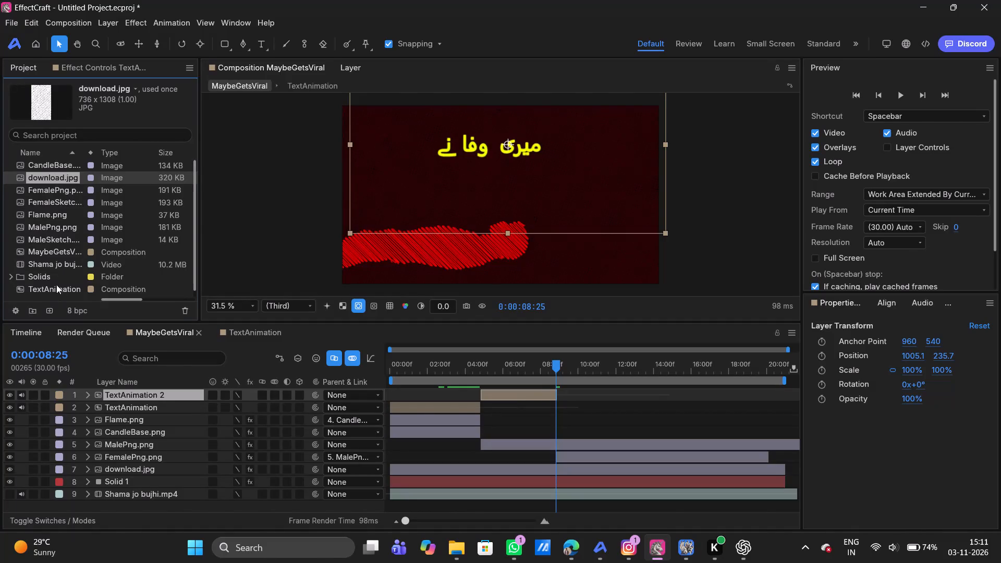
left_click(55, 291)
left_click_drag(42, 290, 556, 395)
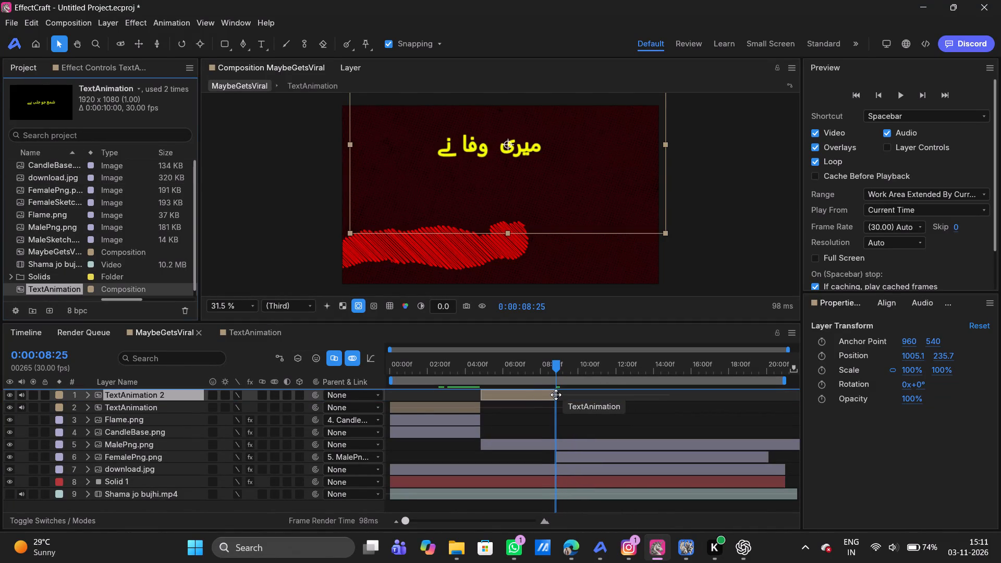
left_click_drag(556, 395, 557, 390)
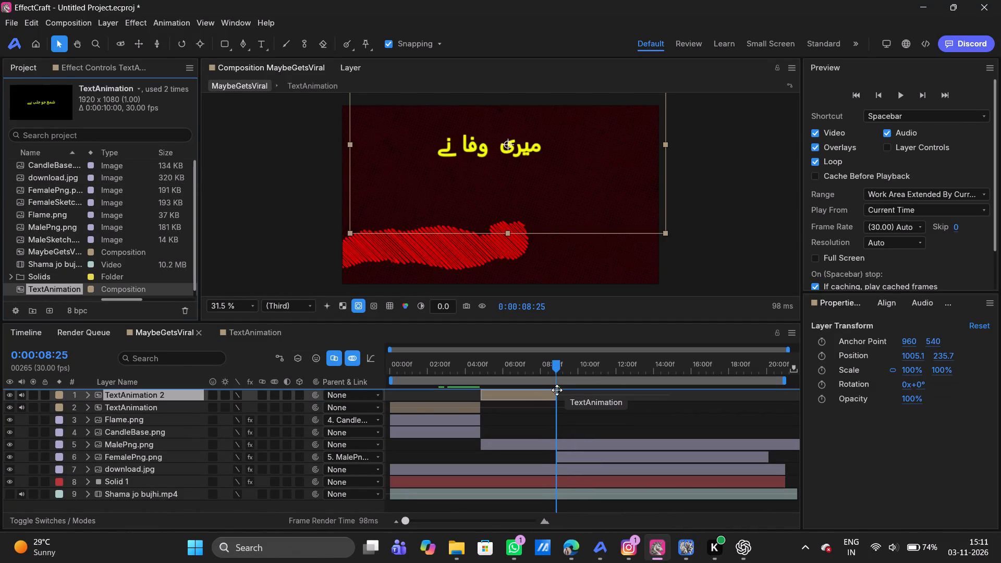
left_click_drag(557, 390, 556, 401)
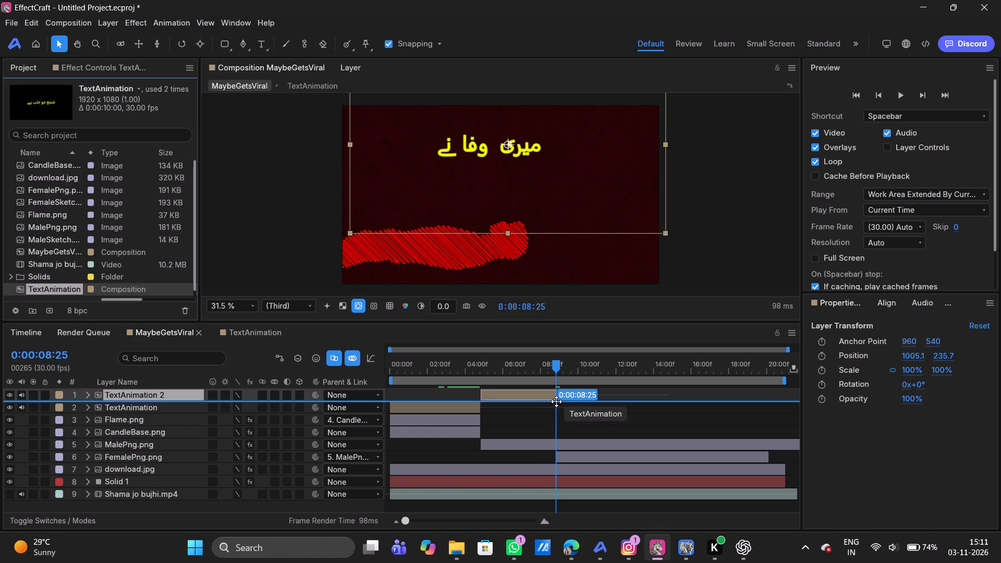
left_click_drag(556, 401, 556, 401)
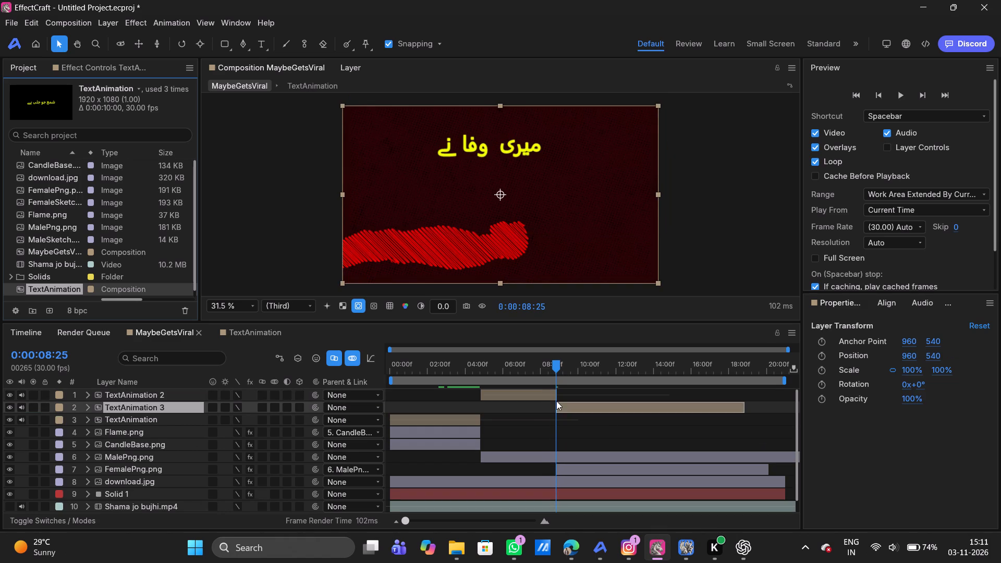
left_click_drag(149, 407, 150, 390)
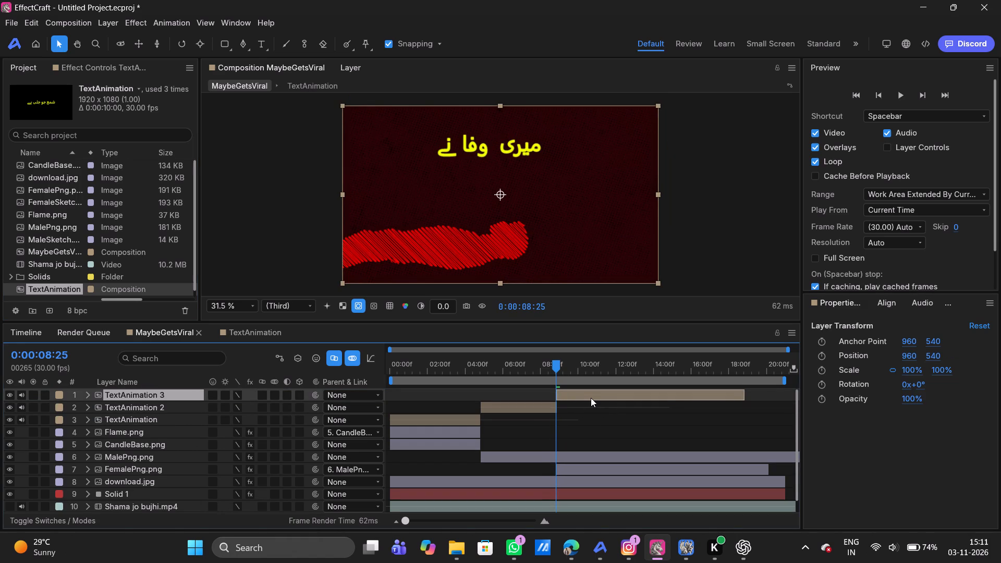
Show the essential properties of the TextAnimation 3 layer and play the composition on from 0:00:08:25.
left_click(954, 304)
left_click(917, 354)
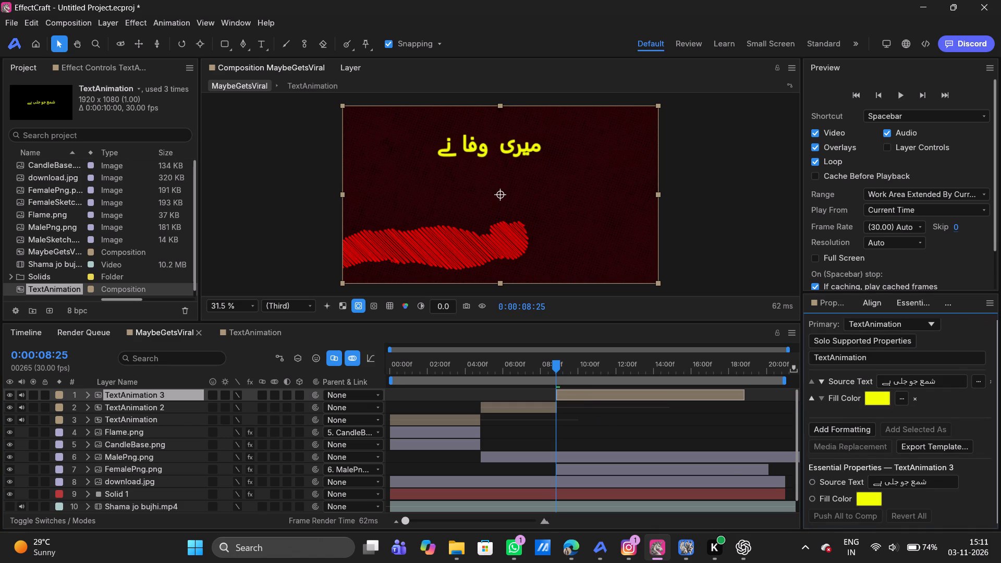
scroll(865, 454, "down", 16)
key("space")
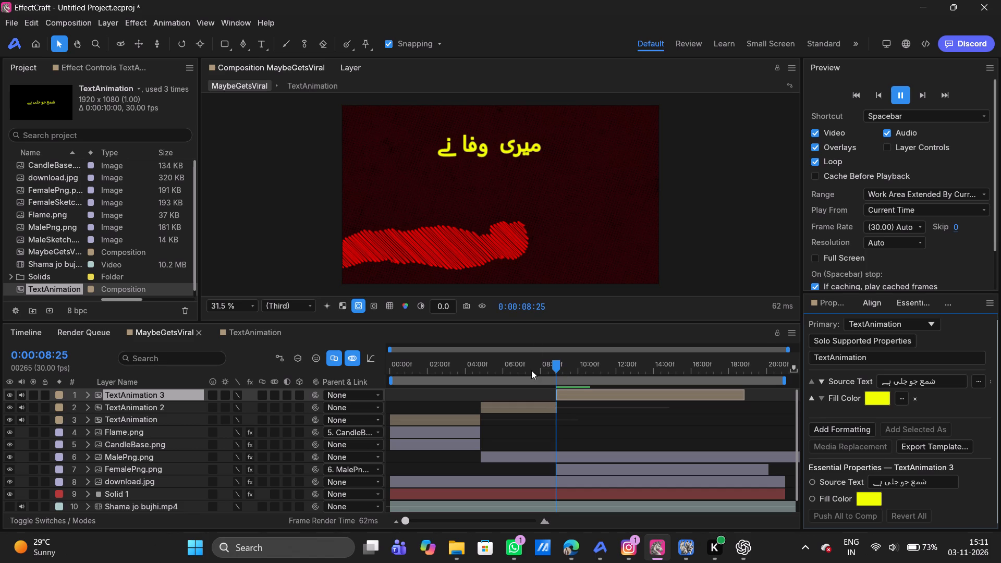
key("space")
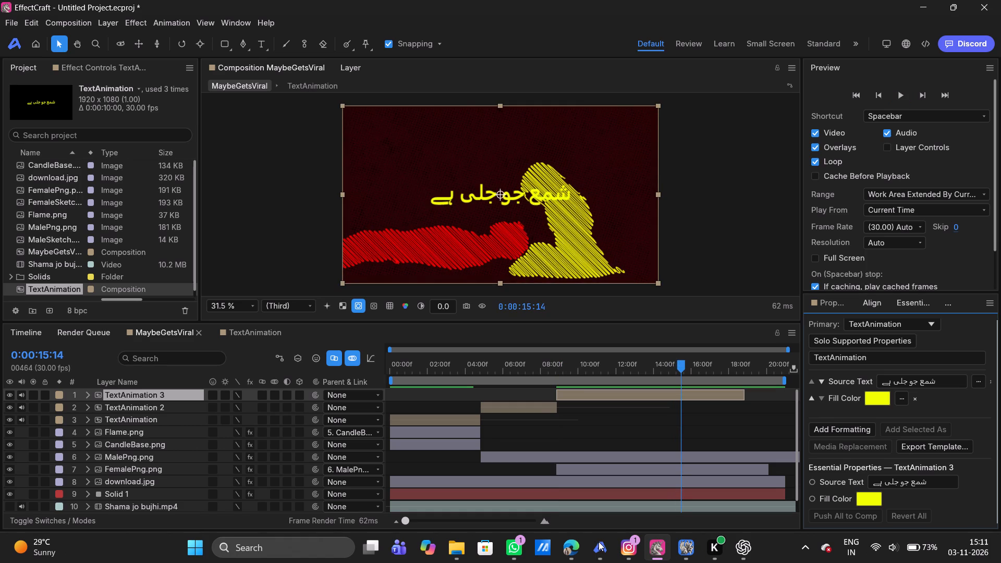
In Microsoft Edge, translate "Bujhana bhi chahoo" from Hindi to Urdu in the translator and copy the Urdu result.
left_click(570, 545)
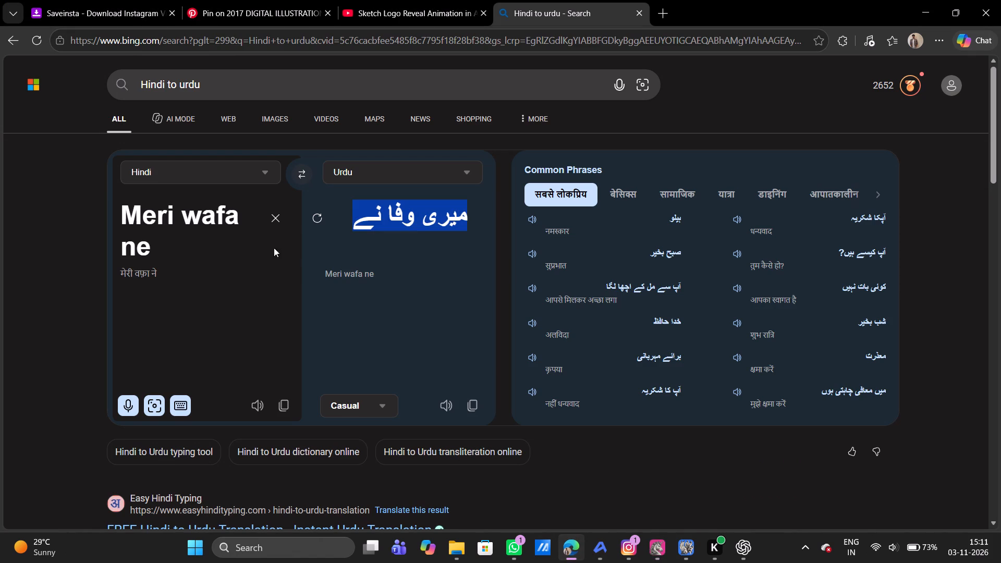
double_click(216, 230)
key("ctrl+a")
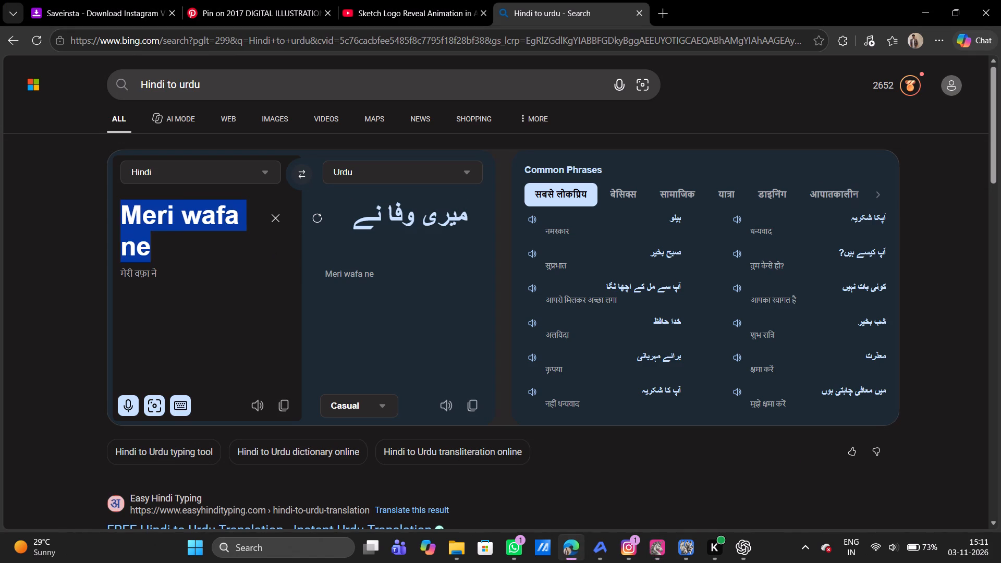
key("BackSpace")
type("Bujhana bhi chahoo")
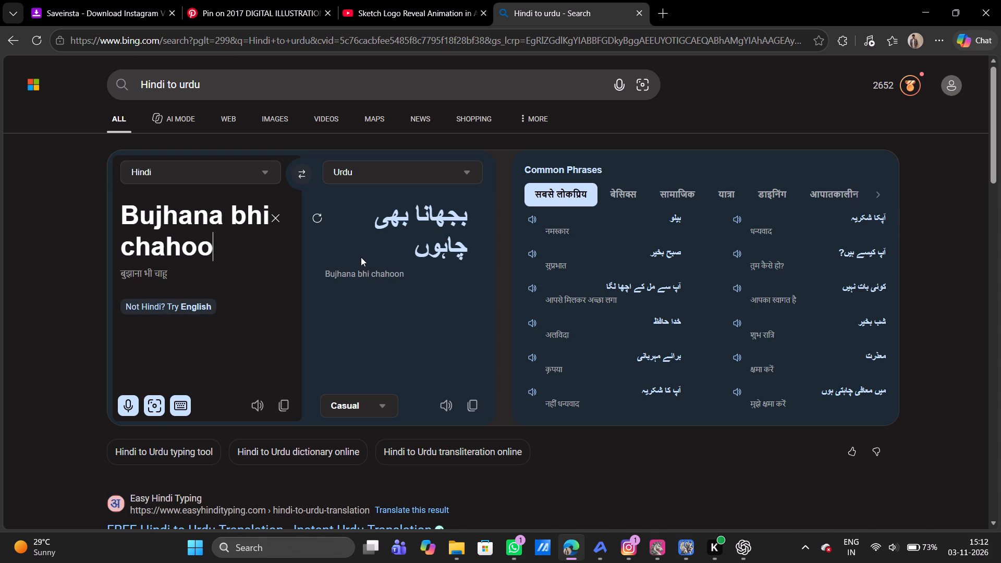
left_click(470, 407)
Back in EffectCraft, replace the Source Text essential property of TextAnimation 3 with the copied Urdu lyric بجھانا بھی چاہوں.
key("alt+Tab")
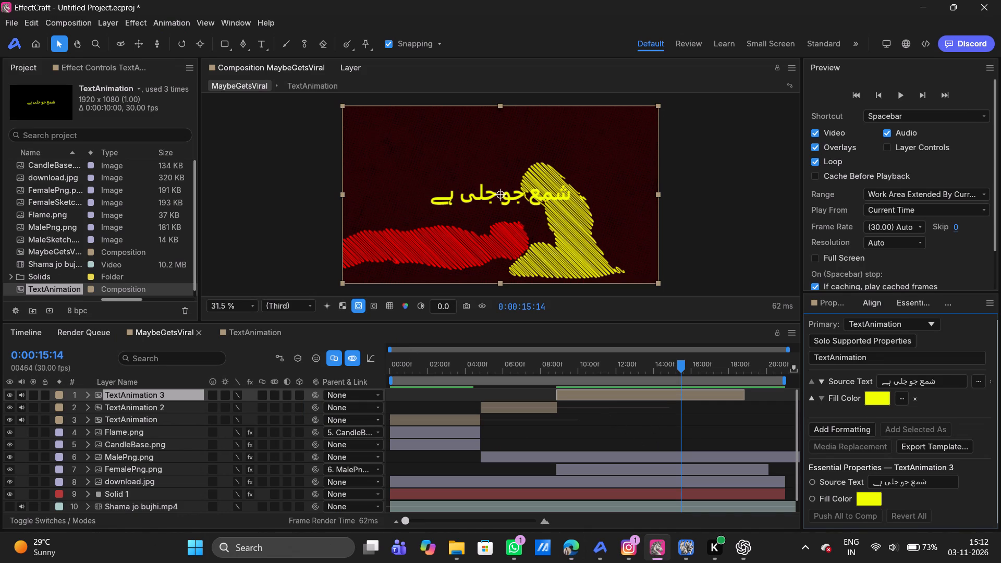
left_click(927, 484)
key("ctrl+a")
key("v")
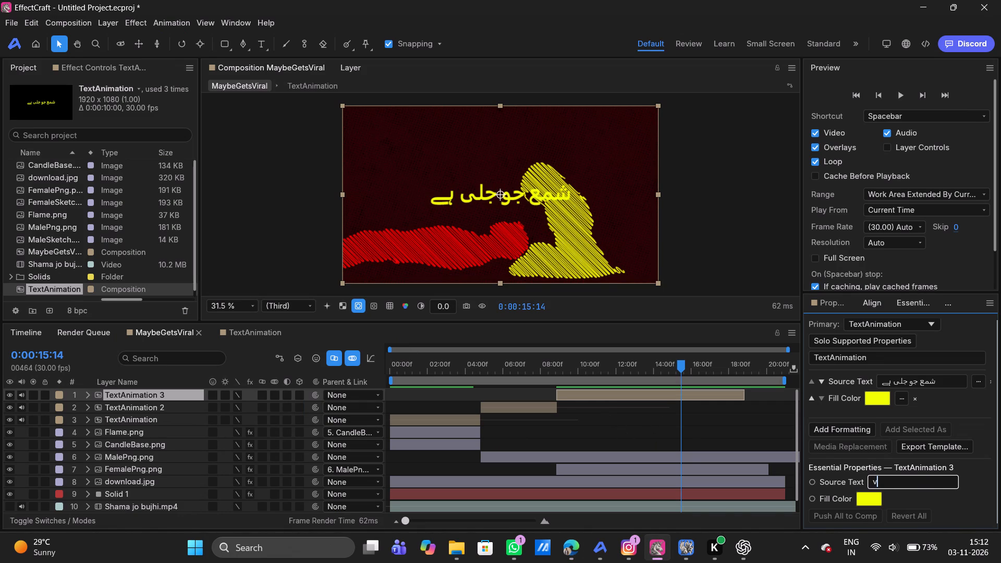
key("BackSpace")
key("ctrl+v")
key("Return")
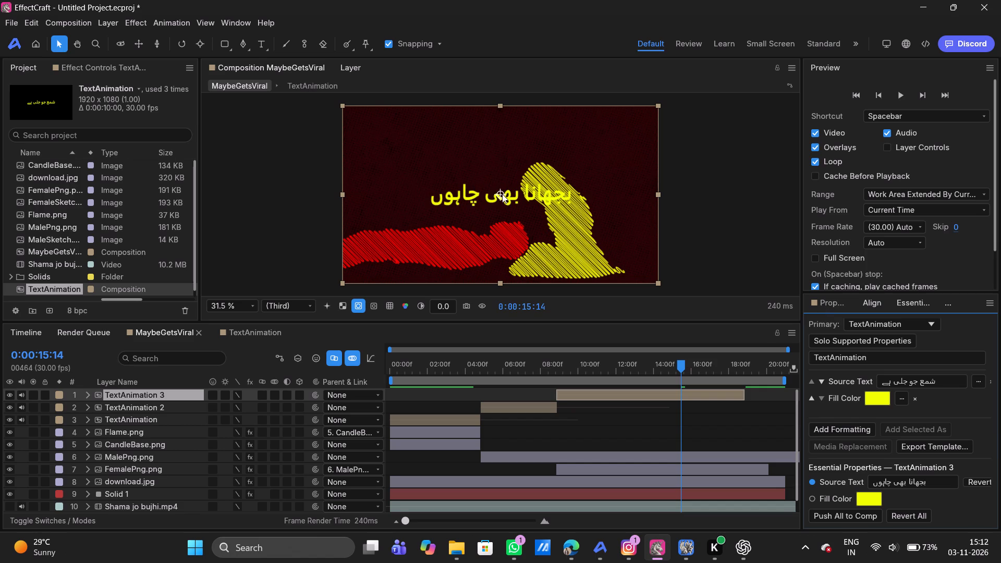
Move the TextAnimation 3 lyric up so it sits horizontally centred in the frame, above the male and female figures.
left_click_drag(501, 194, 484, 142)
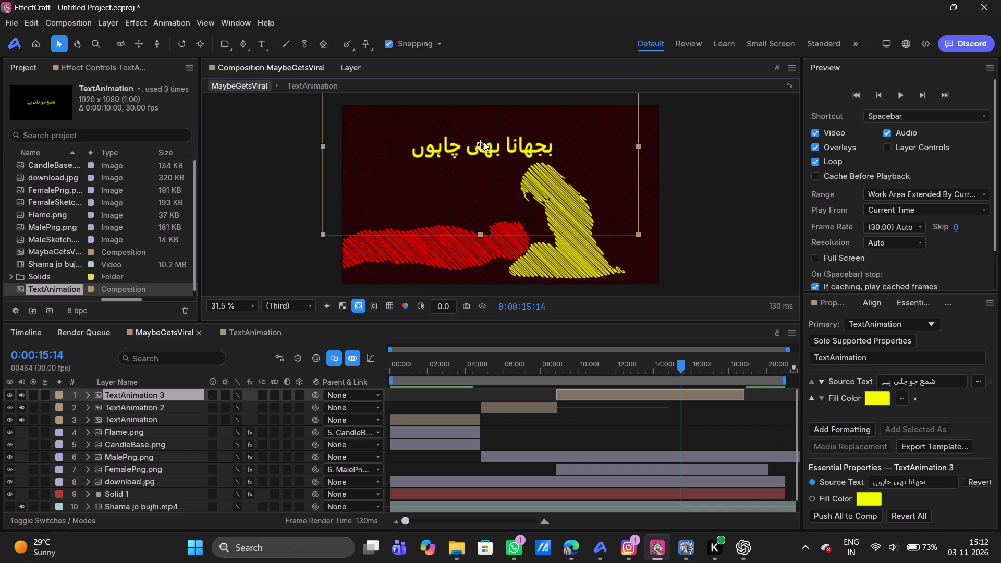
left_click_drag(484, 142, 512, 142)
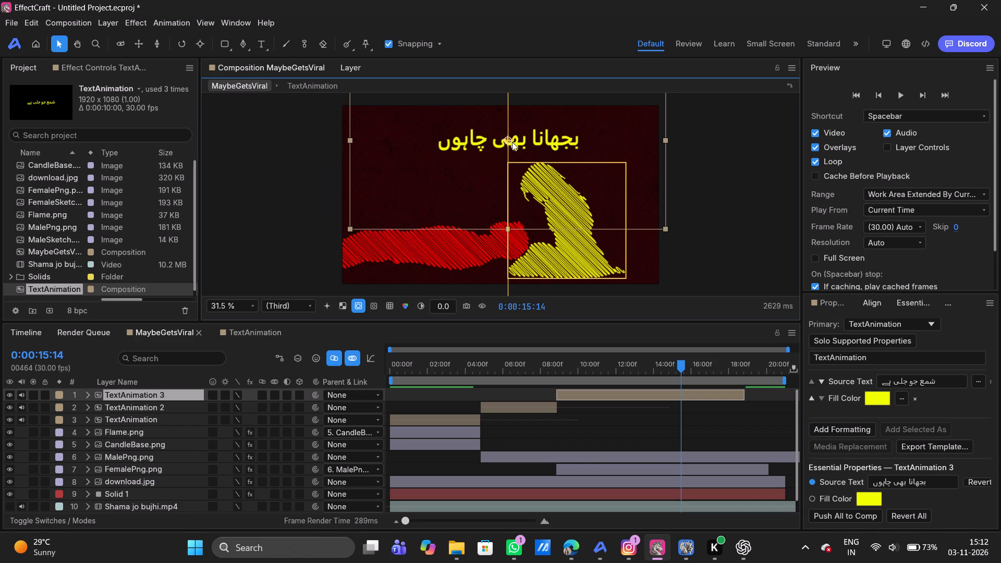
left_click_drag(512, 142, 511, 144)
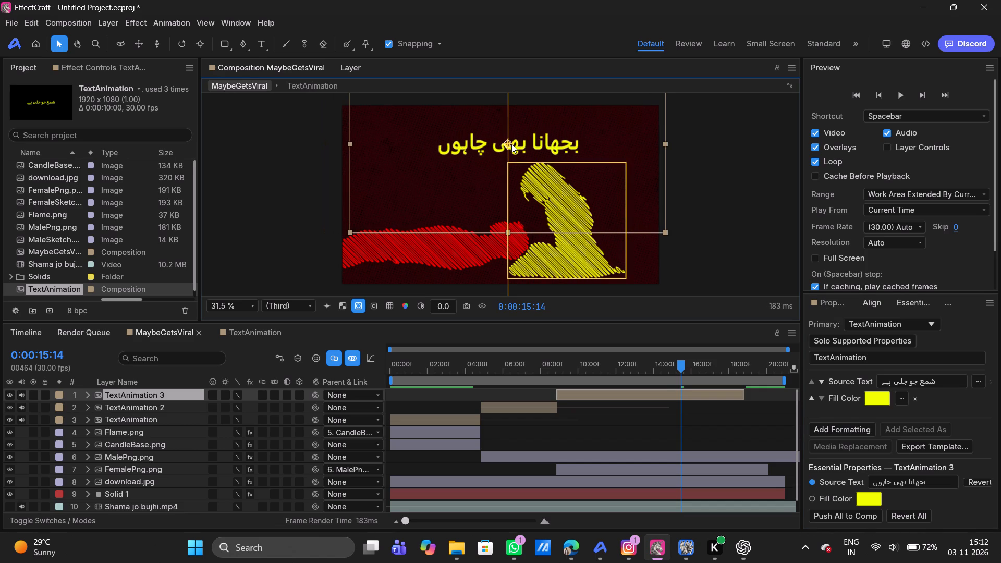
left_click_drag(511, 144, 508, 144)
left_click_drag(508, 144, 502, 144)
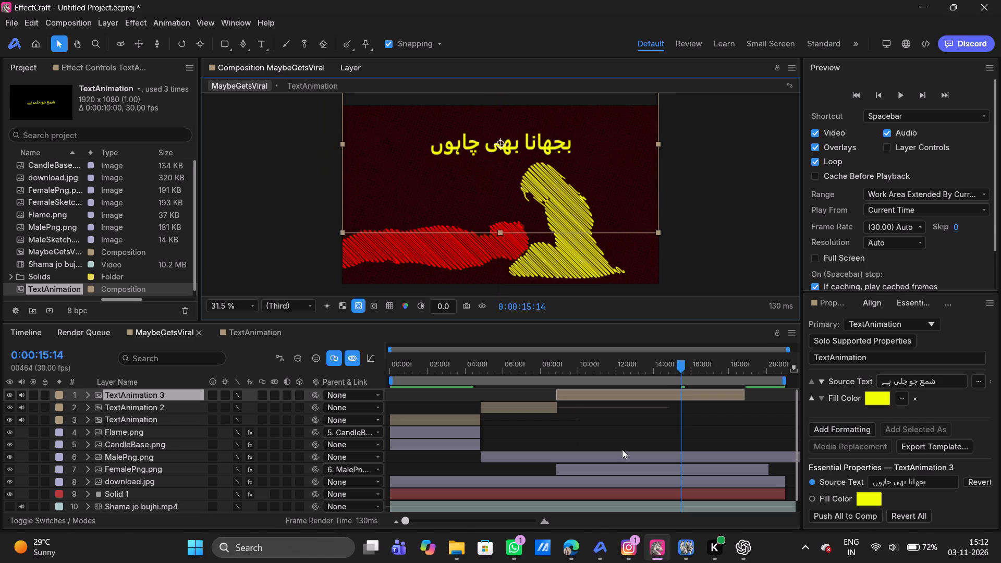
Play back the third lyric from just before its start and trim the end of the TextAnimation 3 layer to 0:00:12:07.
left_click(543, 366)
key("space")
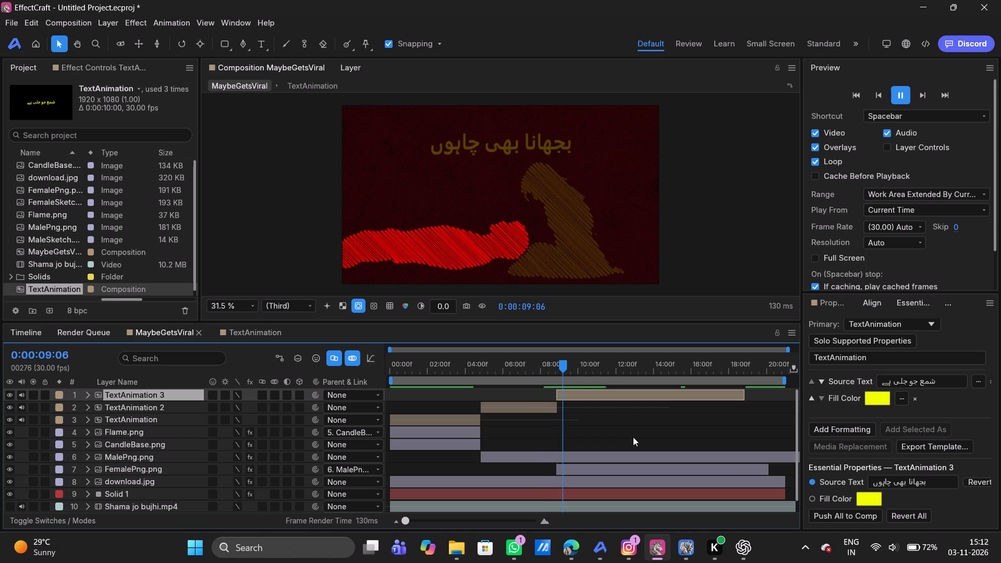
key("space")
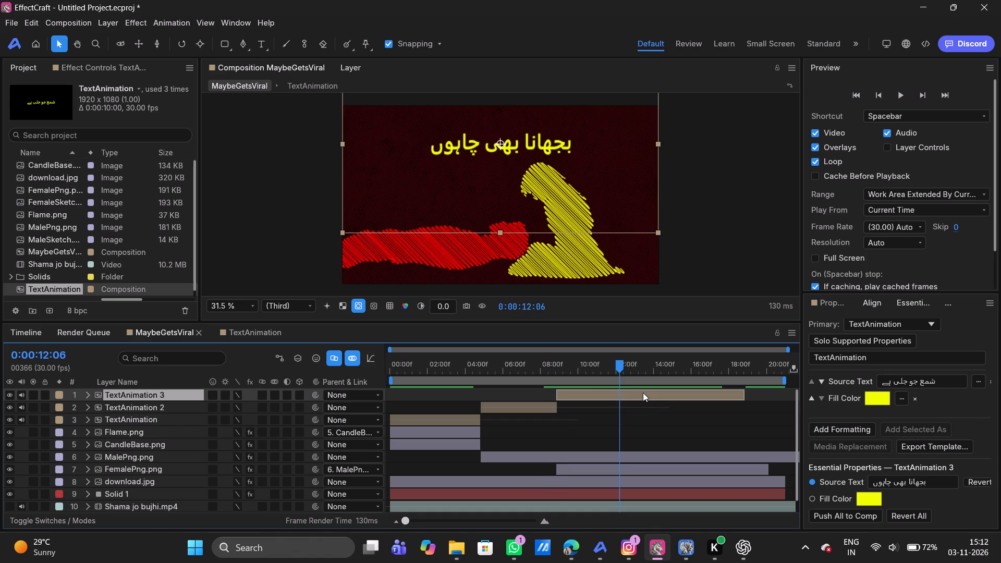
left_click(643, 393)
left_click(618, 365)
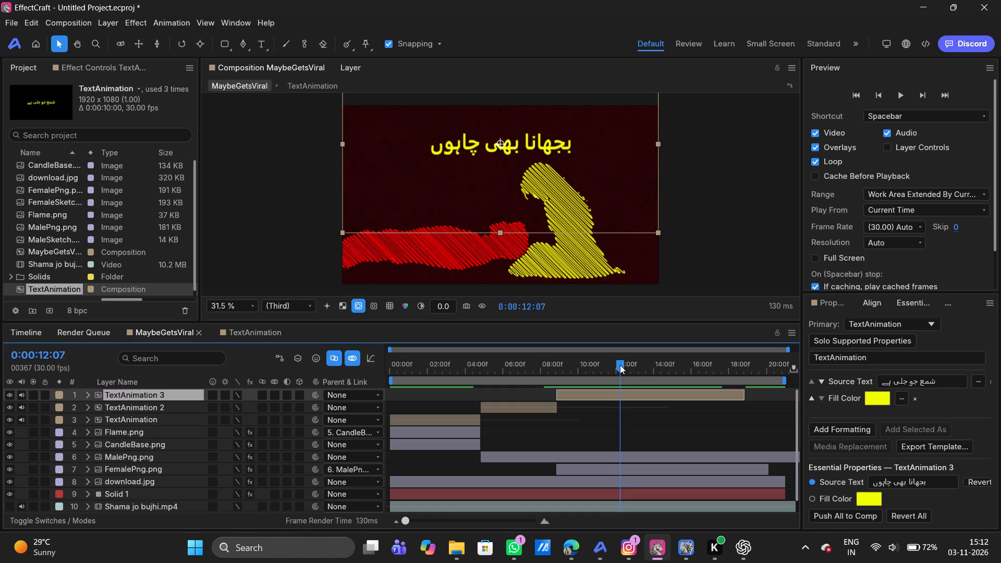
key("alt+bracketright")
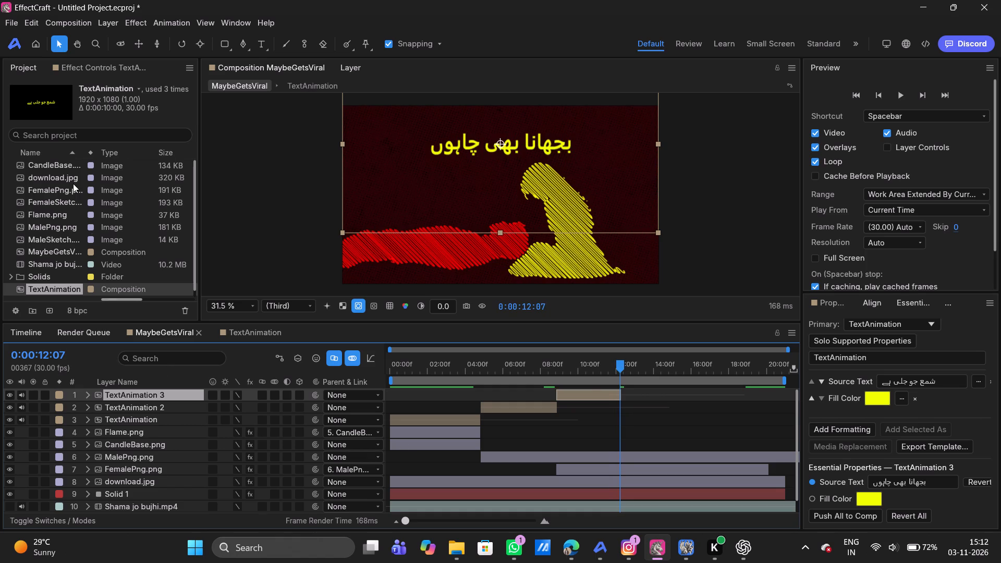
Add a fourth TextAnimation composition to the timeline, starting at 0:00:12:07, and move it to the top of the layer stack.
left_click_drag(50, 287, 243, 383)
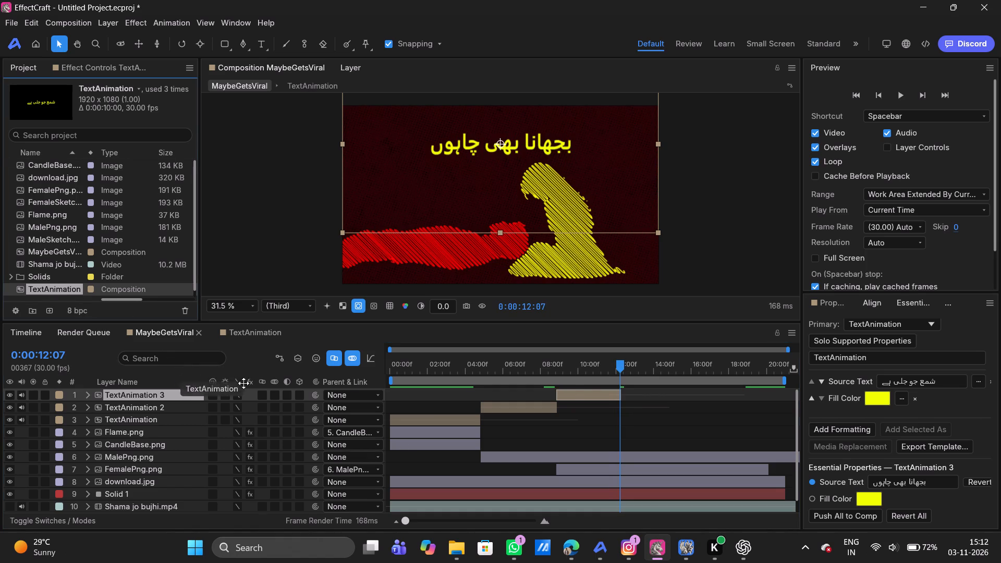
left_click_drag(243, 383, 622, 396)
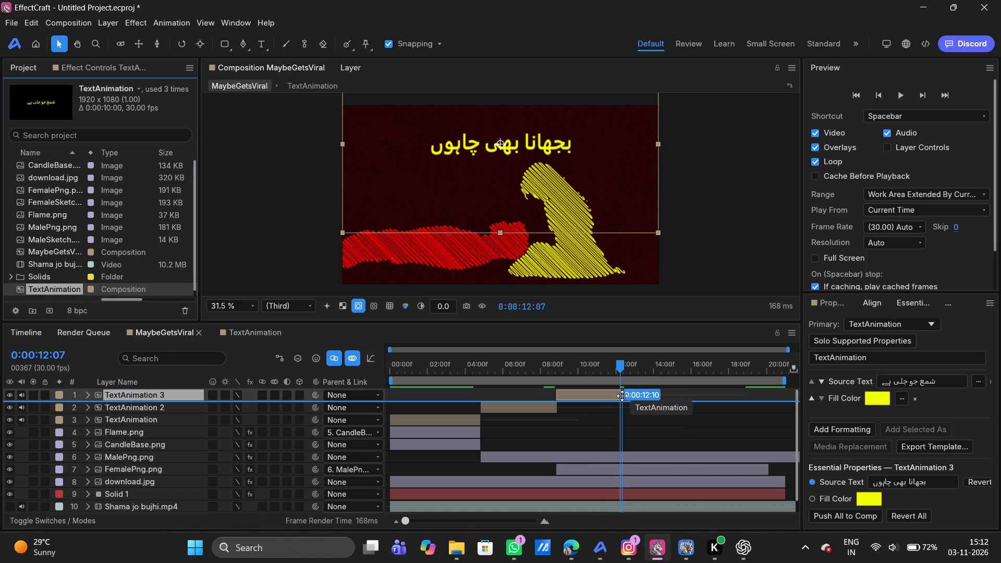
left_click_drag(622, 396, 620, 402)
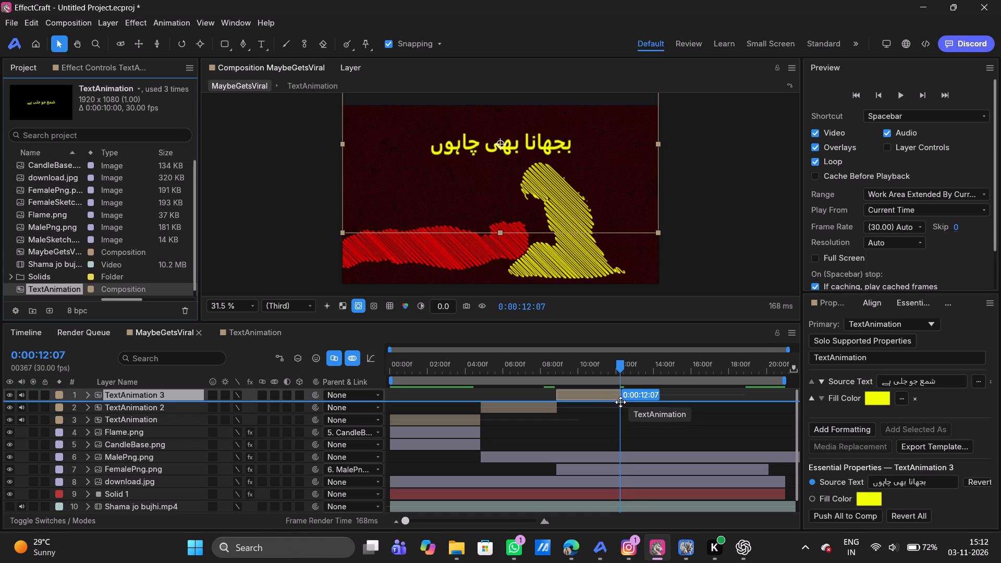
left_click_drag(620, 402, 621, 402)
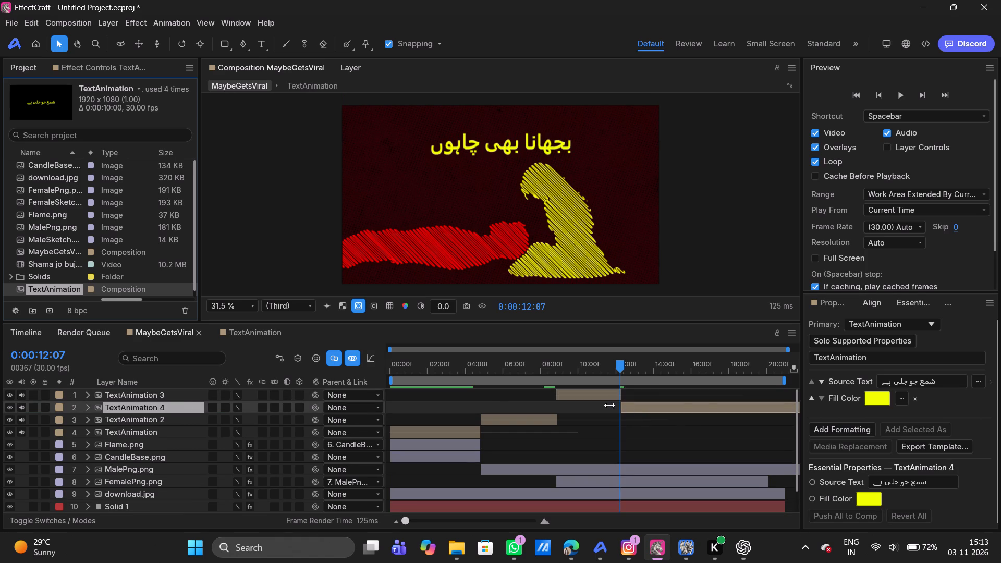
left_click_drag(147, 408, 145, 391)
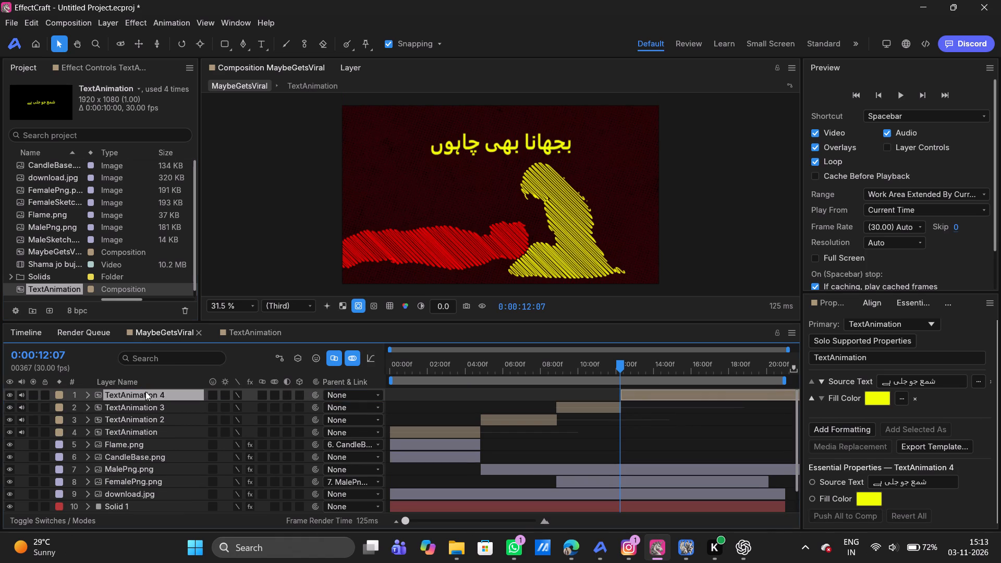
Switch to the Hindi to Urdu translator in Edge and replace the source phrase with "Bujha na sakoge".
scroll(878, 458, "down", 2)
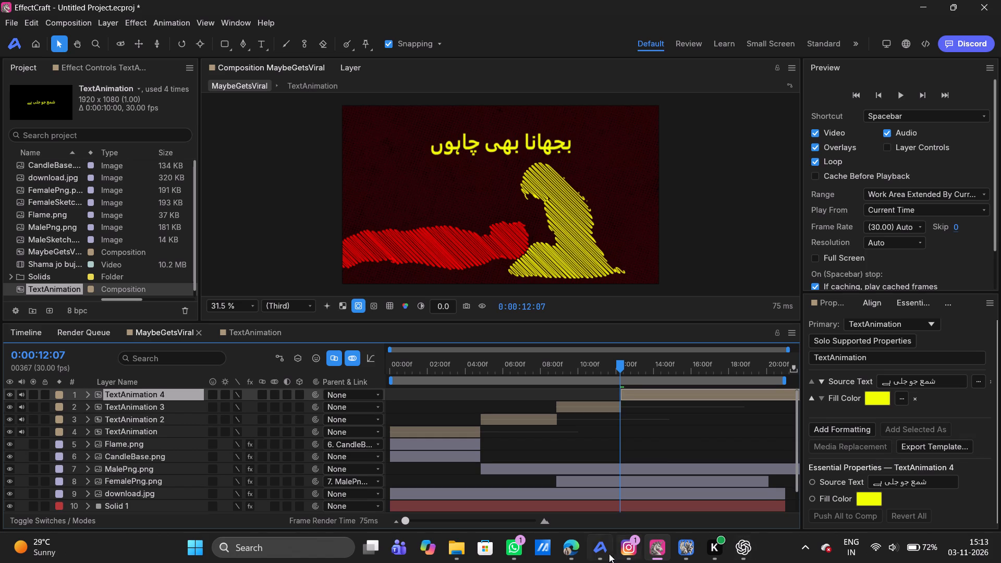
left_click(572, 552)
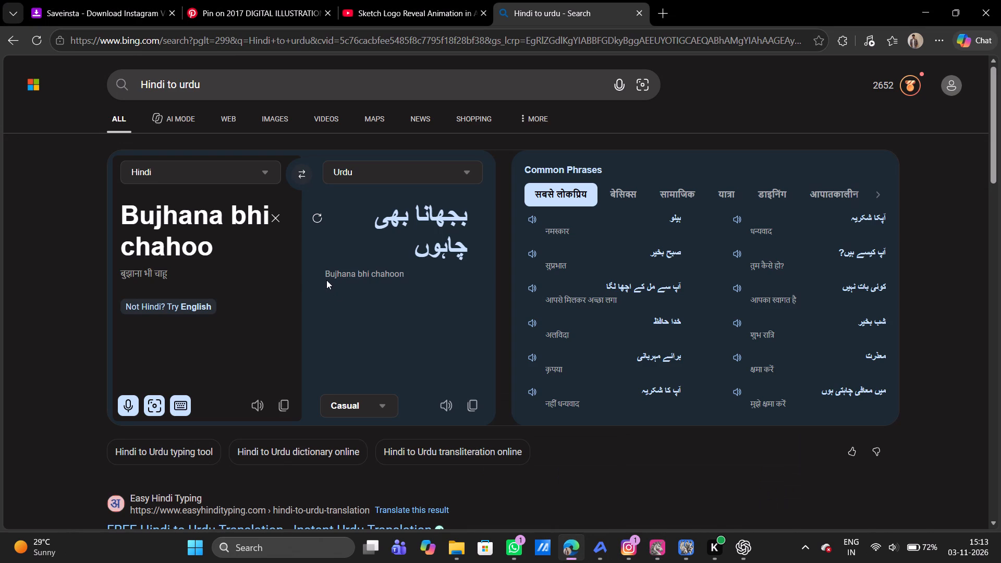
left_click(191, 243)
key("ctrl+a")
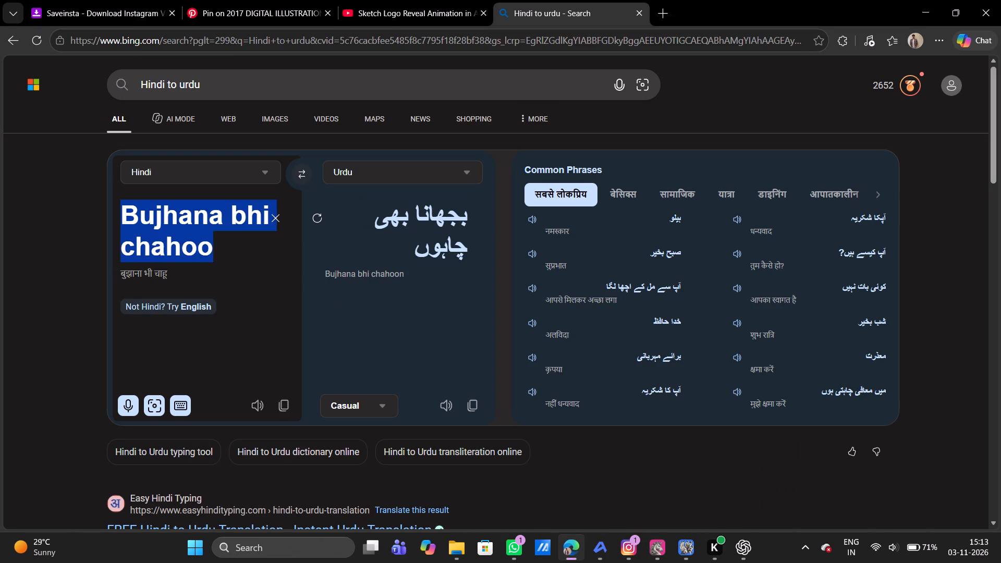
key("BackSpace")
key("shift+b")
type("ujhana")
key("space")
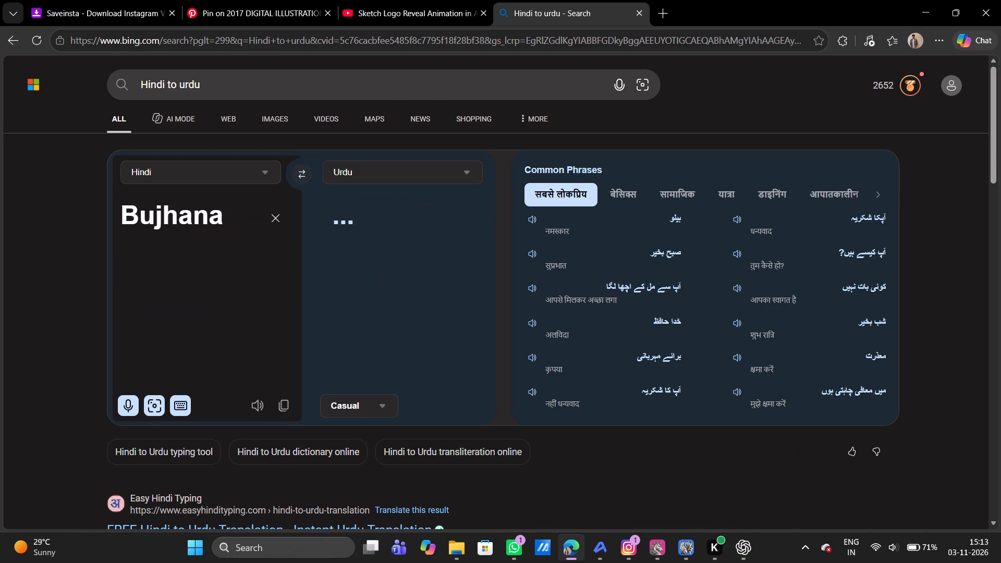
type("na")
key("space")
key("BackSpace")
key("BackSpace")
key("BackSpace")
key("BackSpace")
key("BackSpace")
key("BackSpace")
key("space")
type("na sakoge")
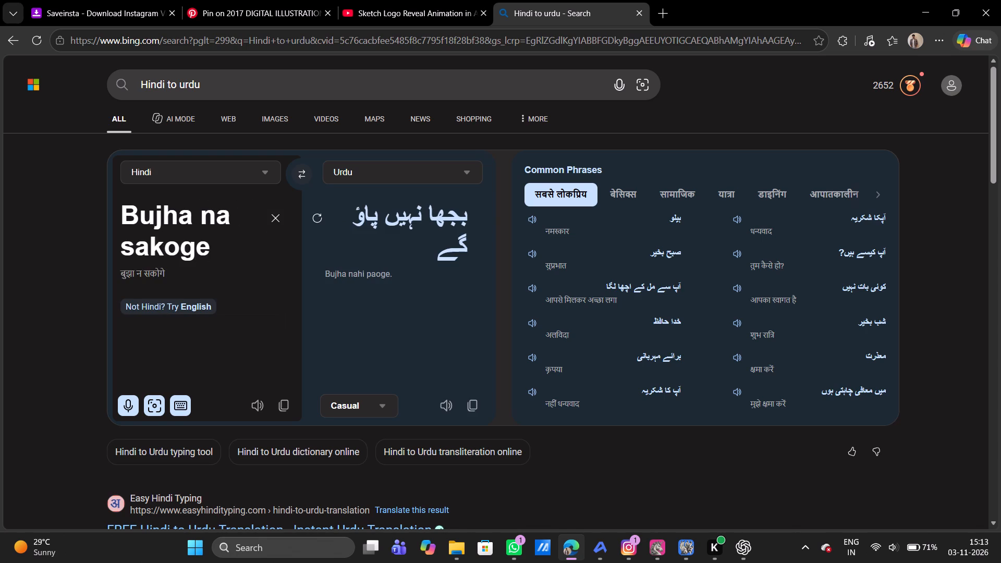
Compare the translation tones, set the tone to Formal and copy the Urdu text بجھا نہیں سکیں گے.
left_click(473, 400)
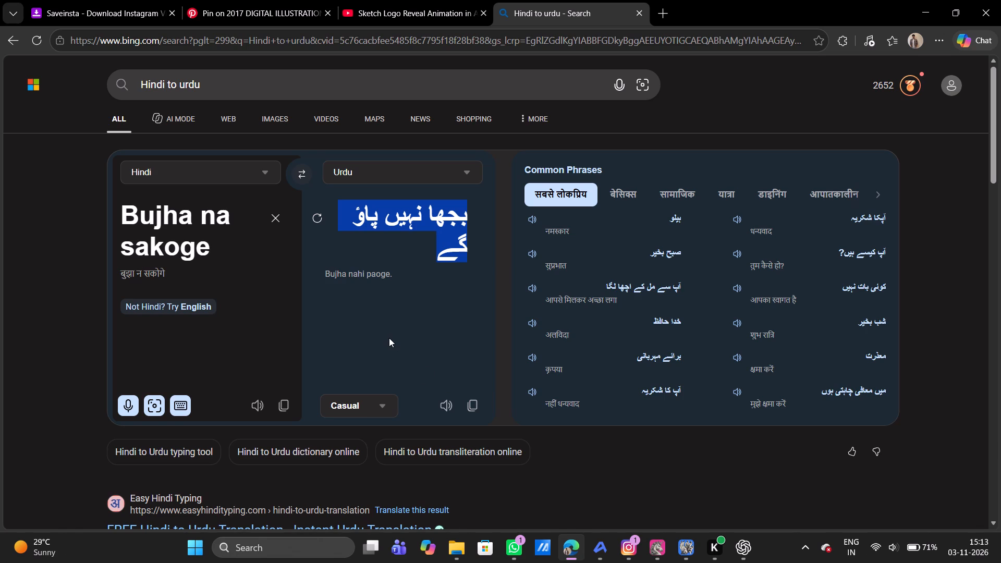
left_click(214, 254)
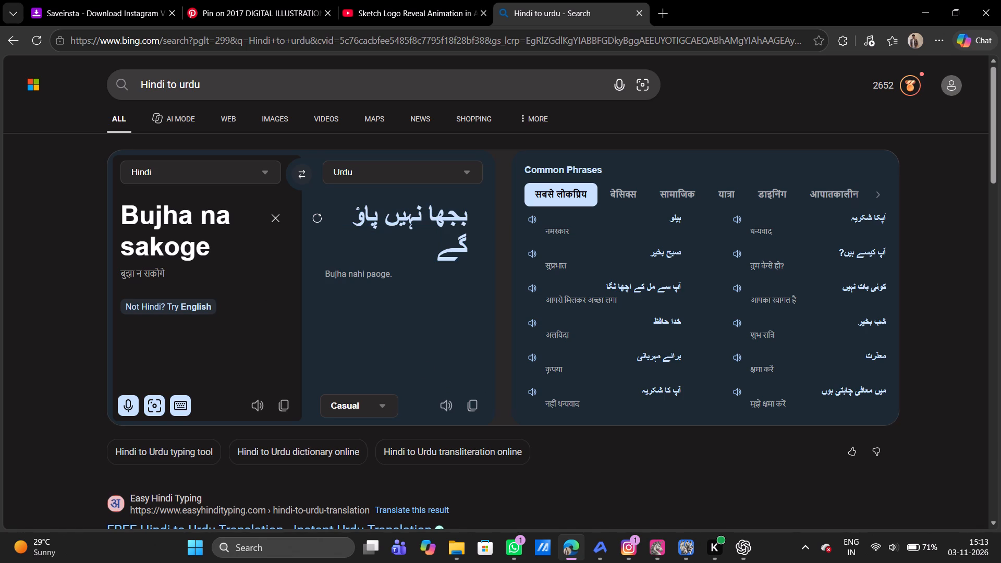
left_click(359, 409)
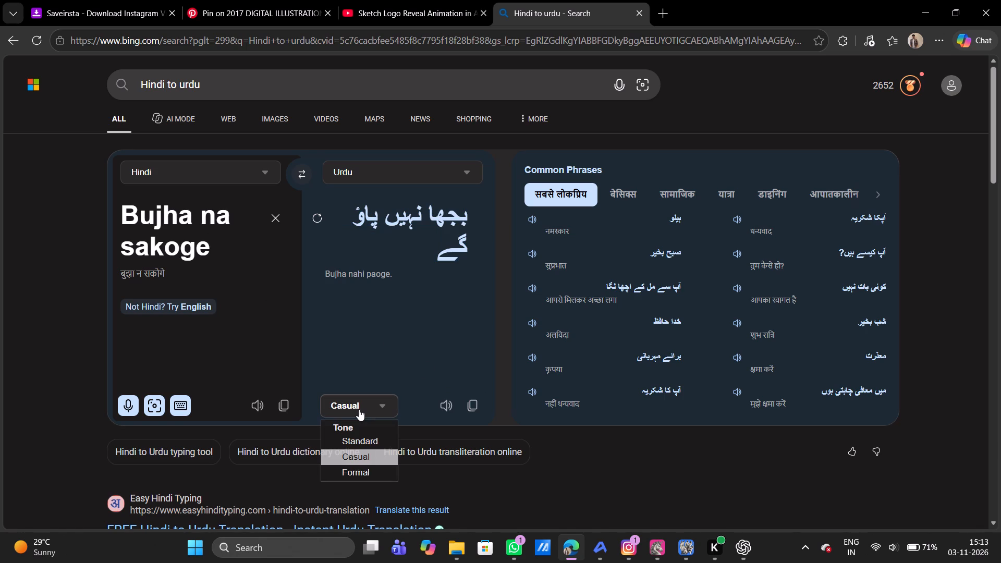
left_click(349, 442)
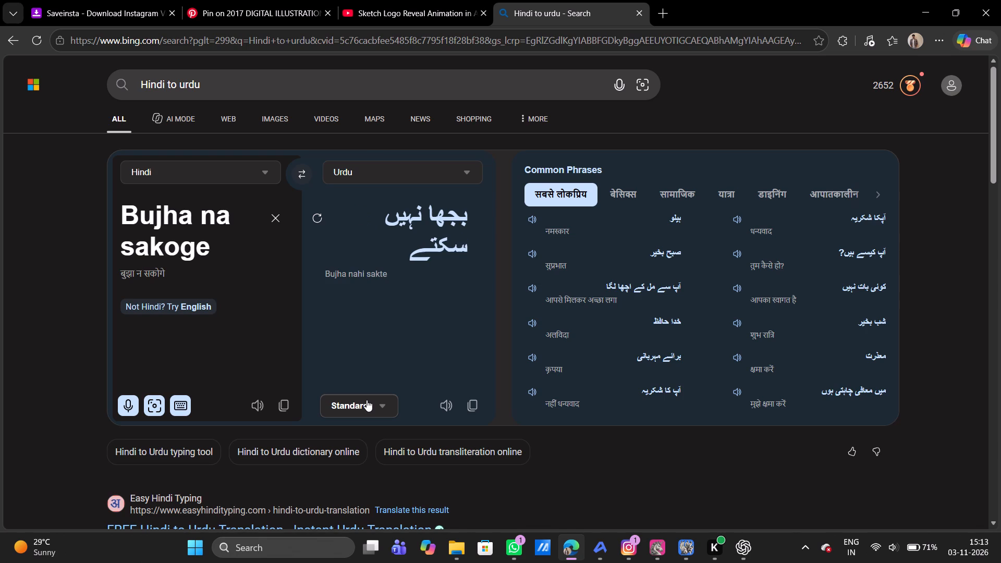
left_click(367, 400)
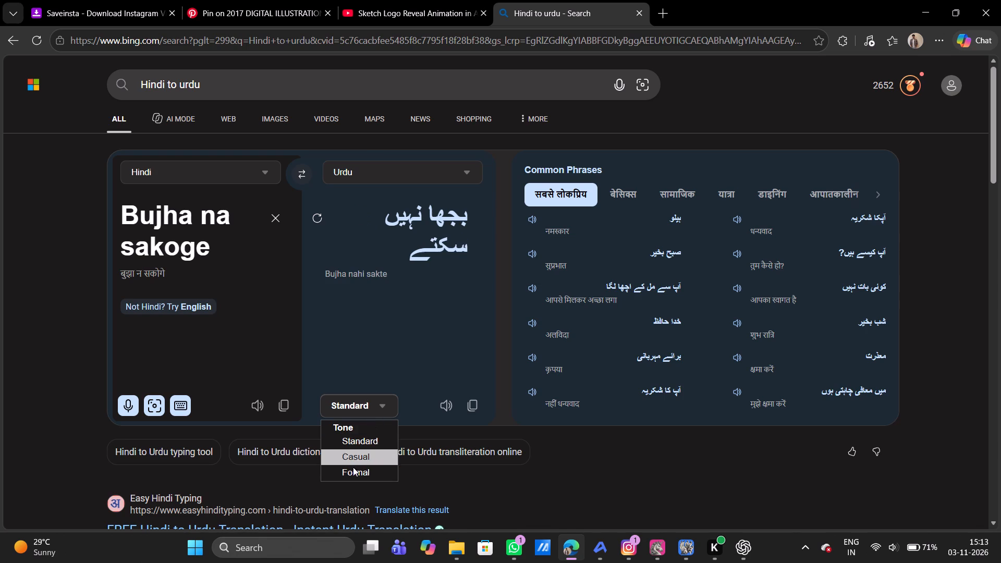
left_click(356, 471)
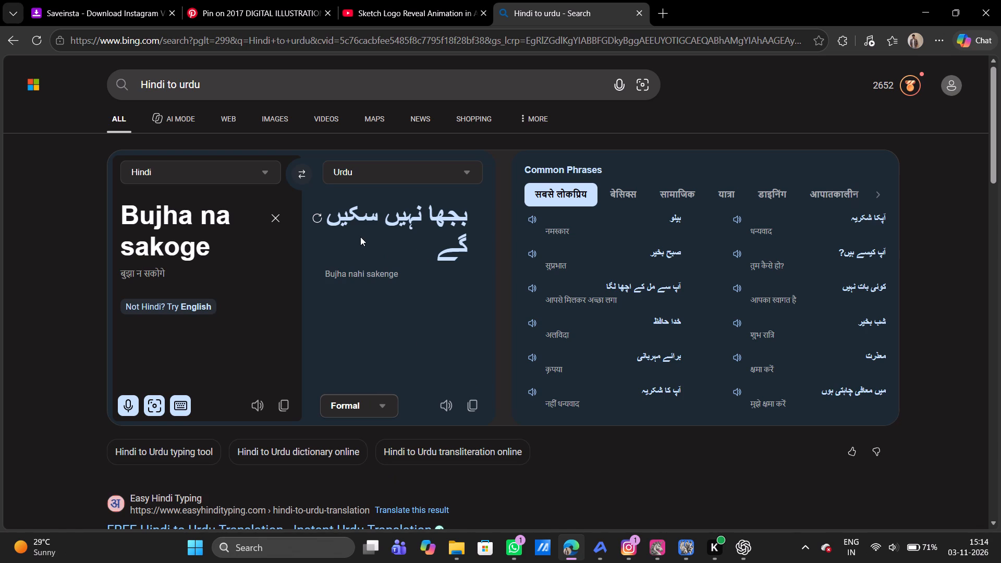
left_click(471, 401)
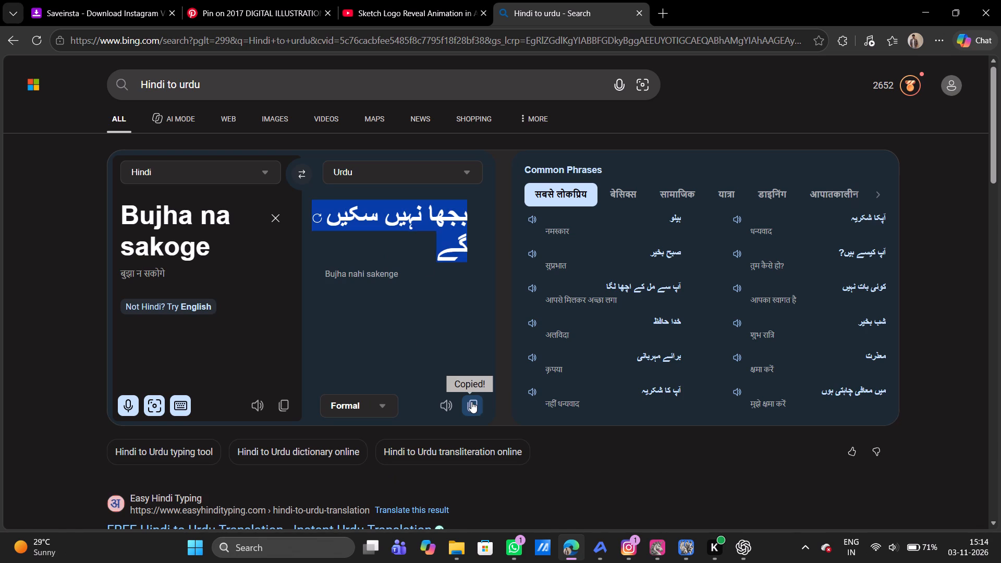
Back in EffectCraft, replace the Source Text essential property of TextAnimation 4 with the copied Urdu lyric.
key("alt+Tab")
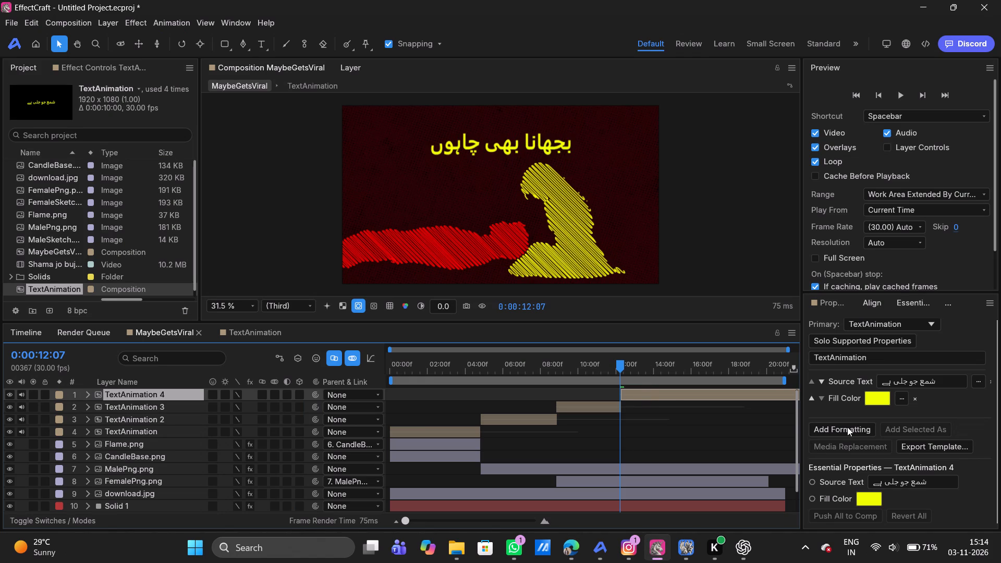
left_click(915, 483)
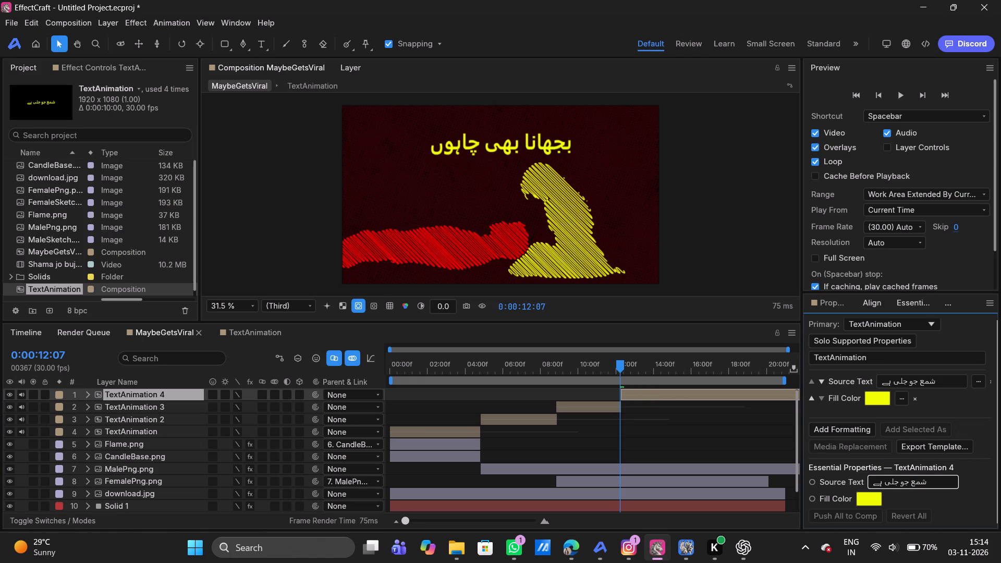
left_click(933, 483)
left_click(698, 392)
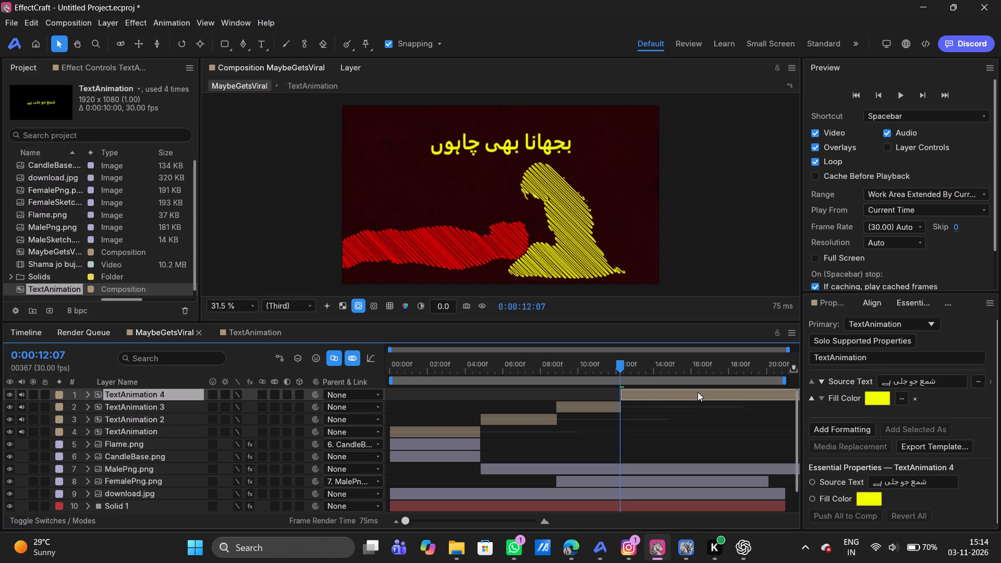
left_click(932, 483)
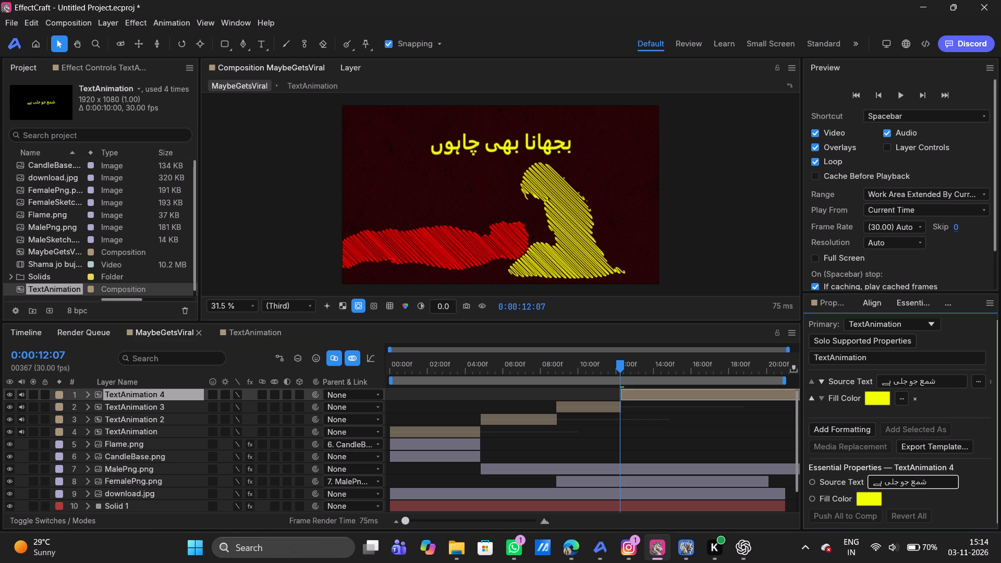
key("ctrl+v")
key("ctrl+a")
key("ctrl+v")
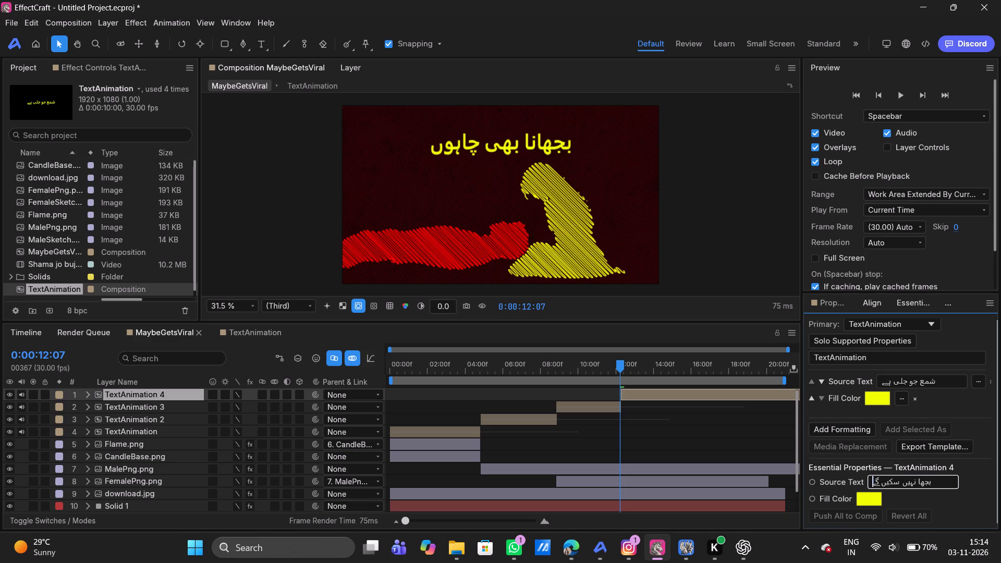
Shorten نہیں to نہ in the TextAnimation 4 Source Text so the lyric reads بجھا نہ سکیں گے.
left_click(910, 484)
key("BackSpace")
key("ctrl+z")
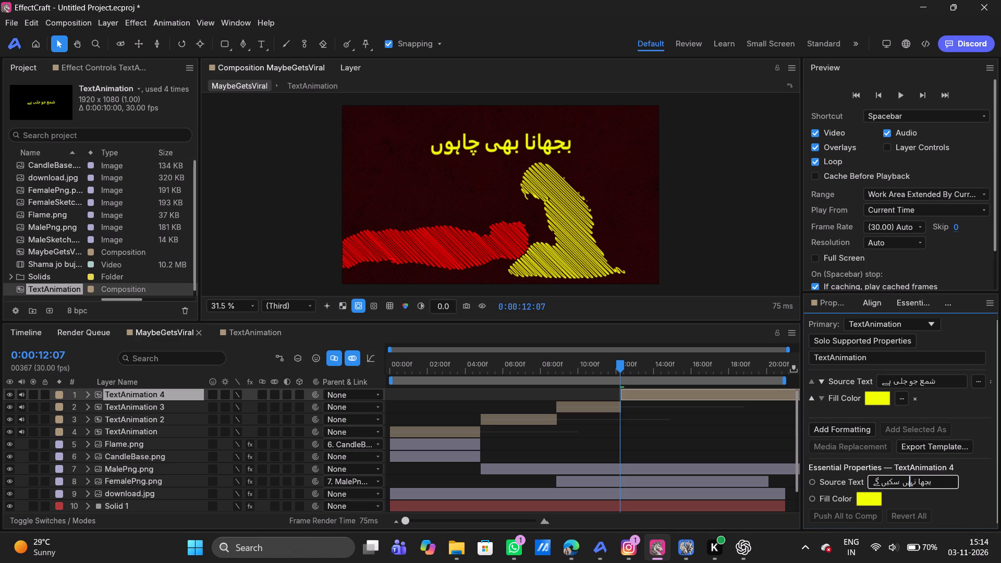
left_click(904, 484)
key("BackSpace")
key("BackSpace")
key("Return")
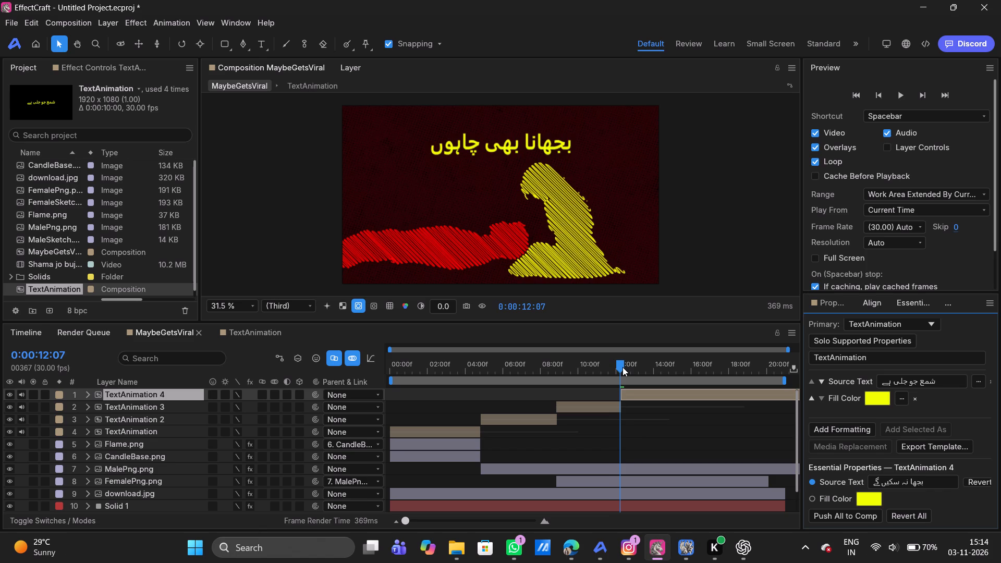
At 0:00:14:00, move the TextAnimation 4 lyric up so it sits horizontally centred above the male and female figures.
left_click_drag(622, 367, 653, 366)
left_click_drag(499, 192, 503, 149)
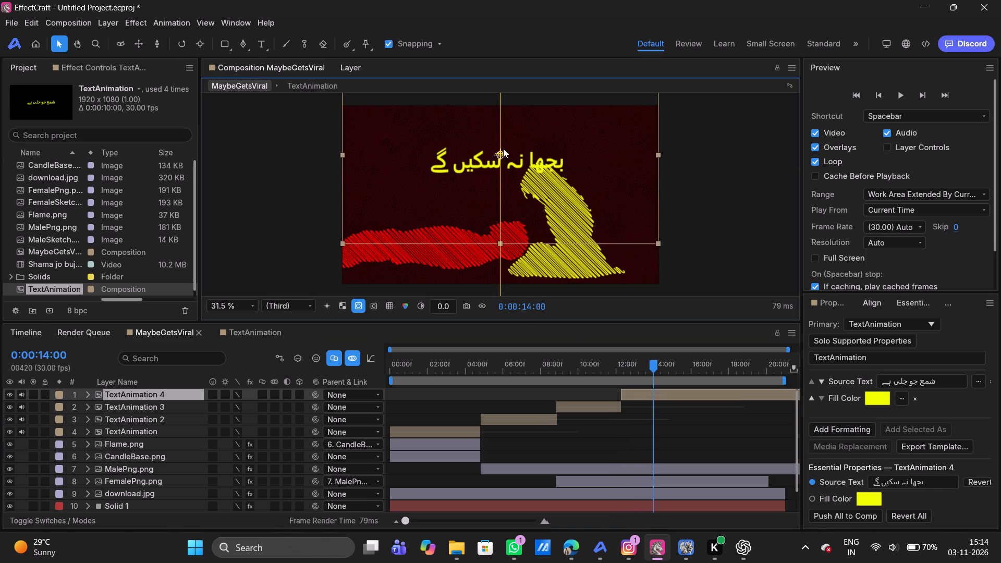
left_click_drag(503, 149, 502, 152)
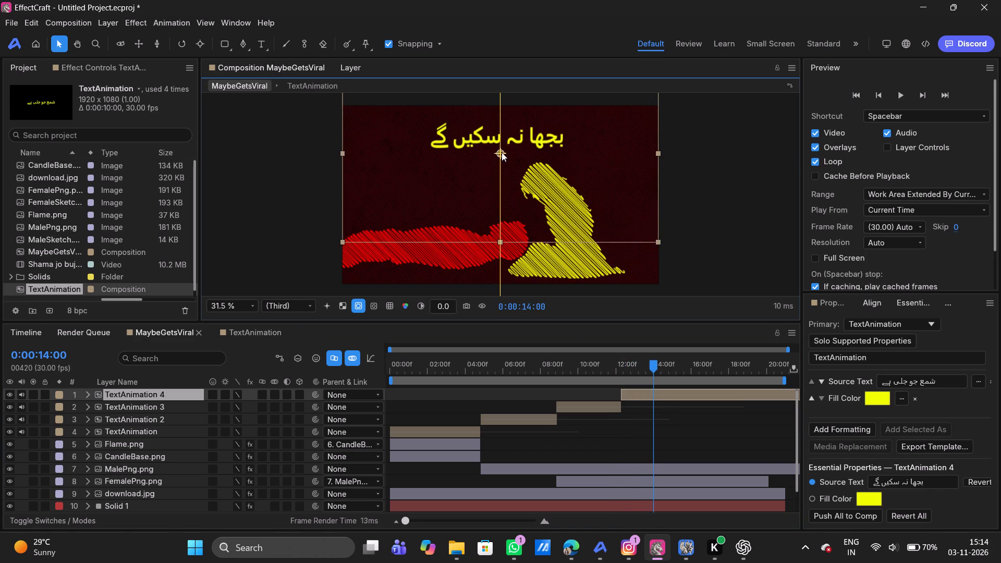
left_click_drag(502, 152, 503, 141)
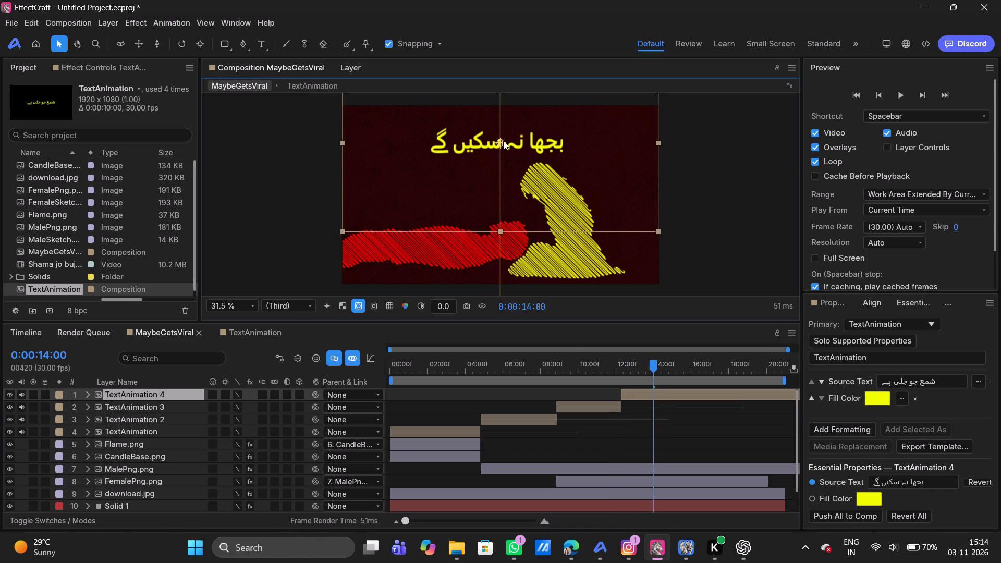
left_click_drag(503, 141, 503, 142)
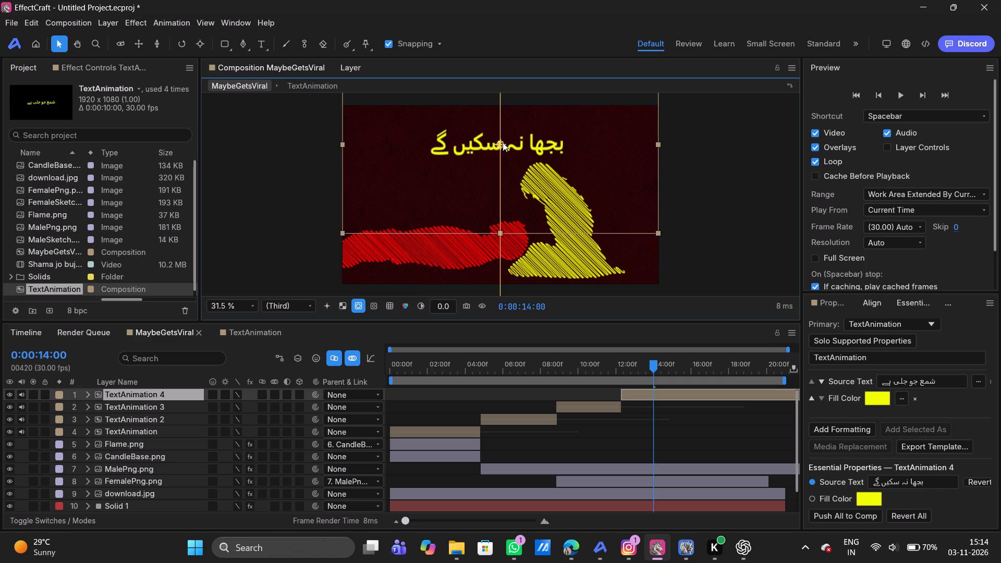
left_click_drag(503, 142, 502, 141)
Review MaybeGetsViral from near its start to about 0:00:10:18, examining the first three lyrics and the candle, male and female fades.
left_click(448, 365)
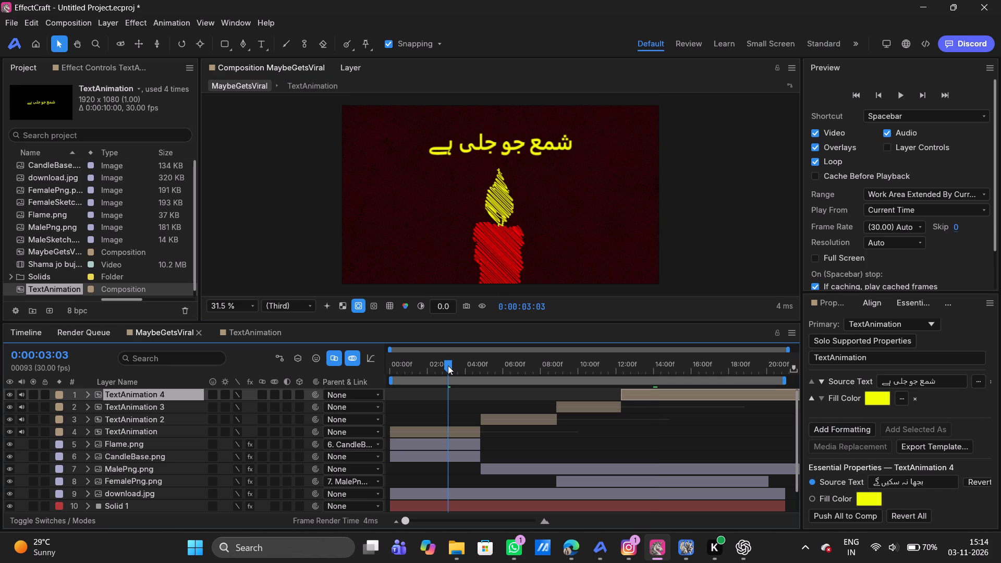
left_click_drag(448, 365, 396, 363)
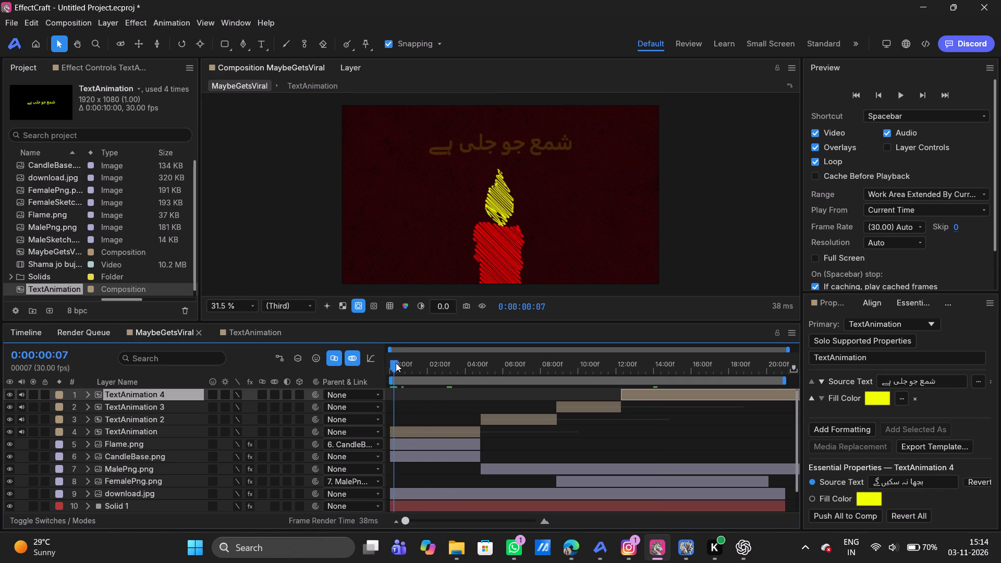
left_click_drag(396, 363, 409, 365)
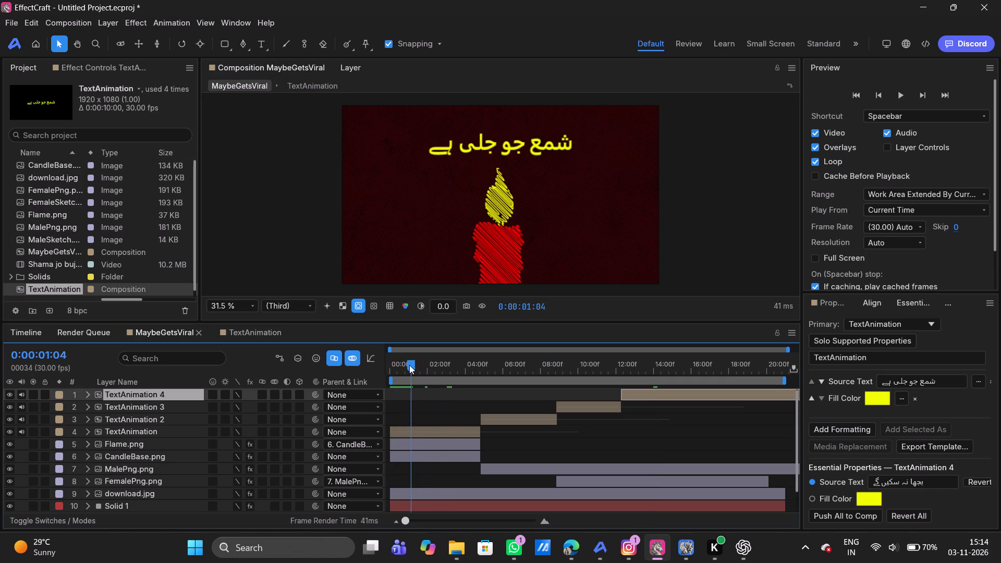
left_click_drag(409, 365, 429, 364)
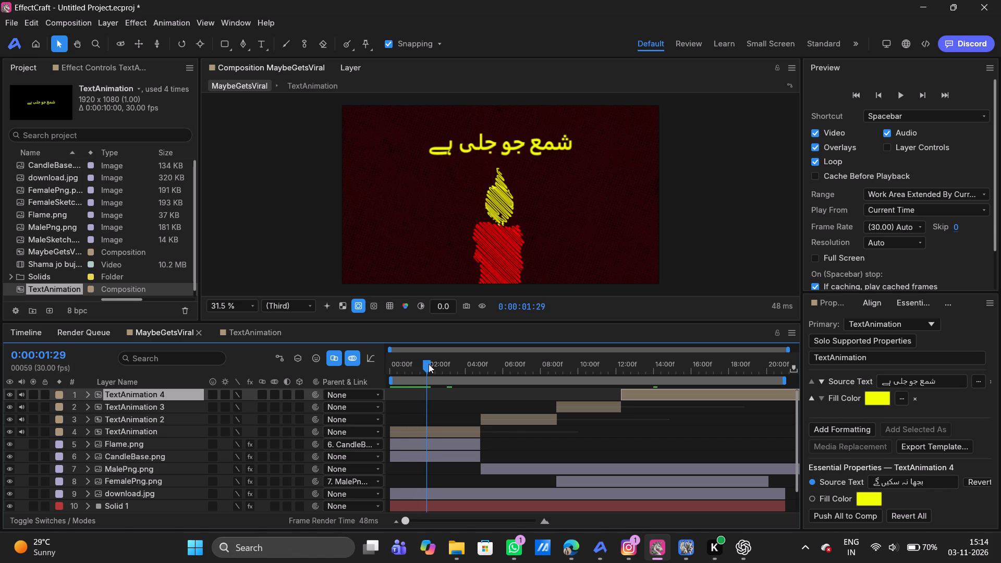
left_click_drag(429, 364, 458, 364)
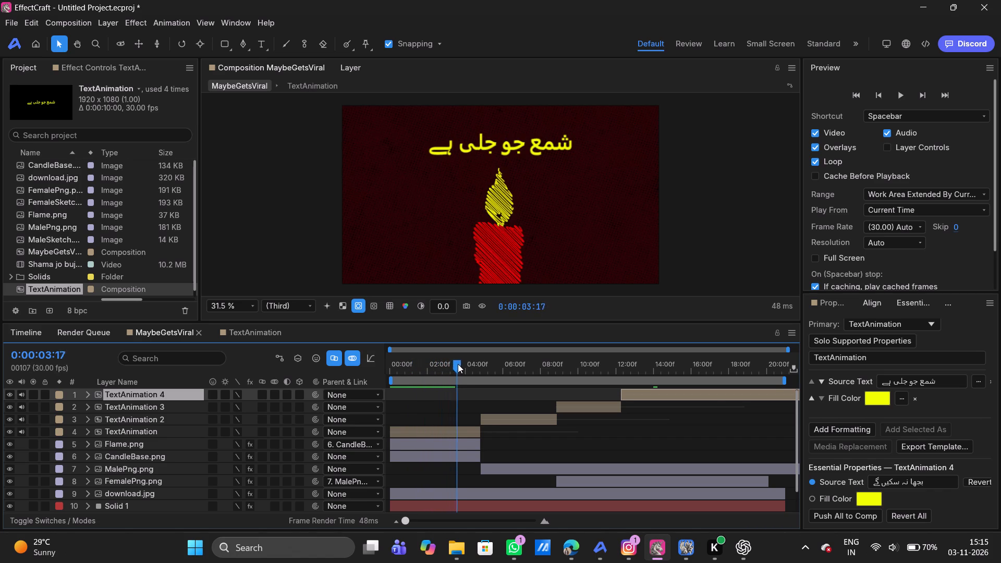
left_click_drag(458, 364, 468, 363)
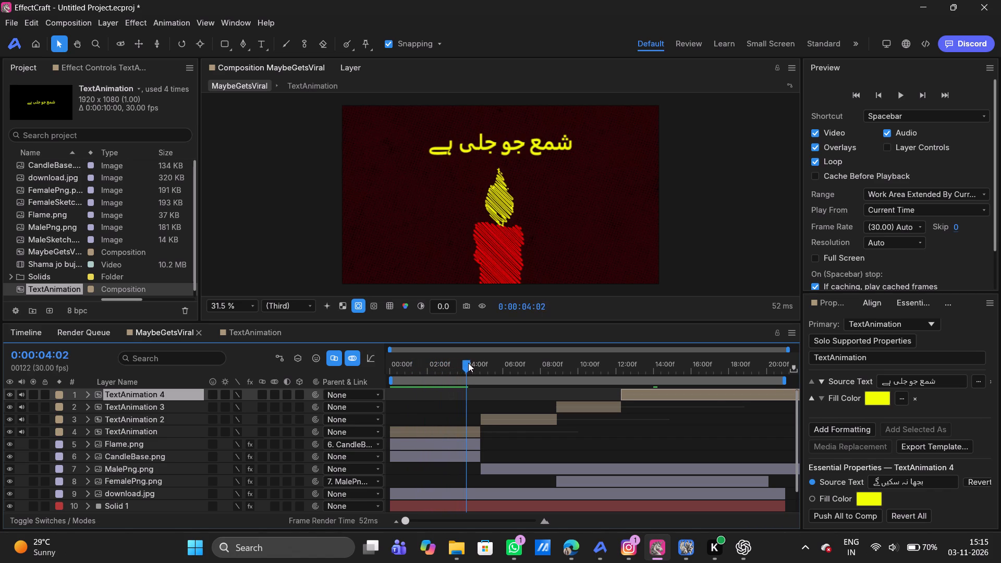
left_click_drag(468, 363, 492, 364)
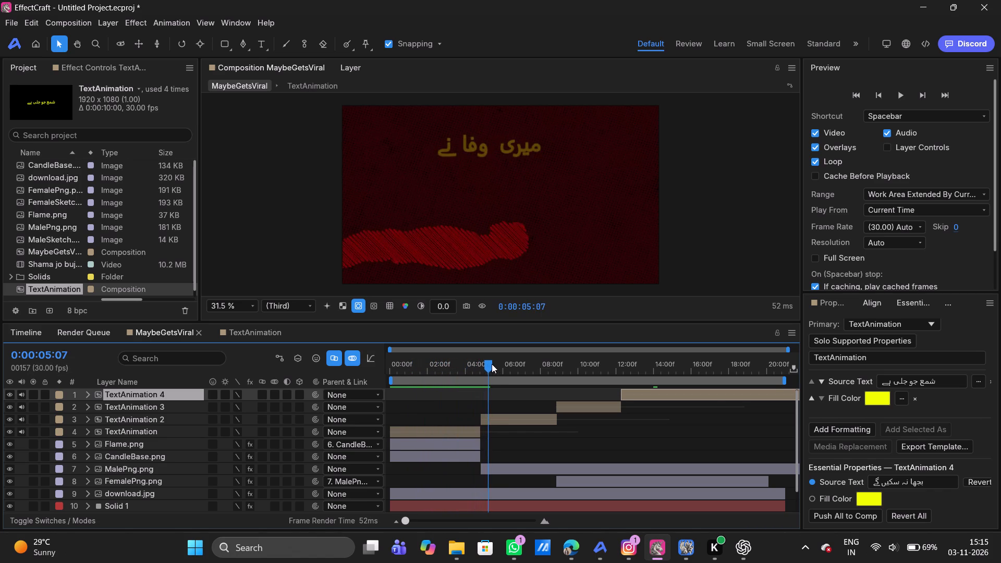
left_click_drag(492, 364, 505, 362)
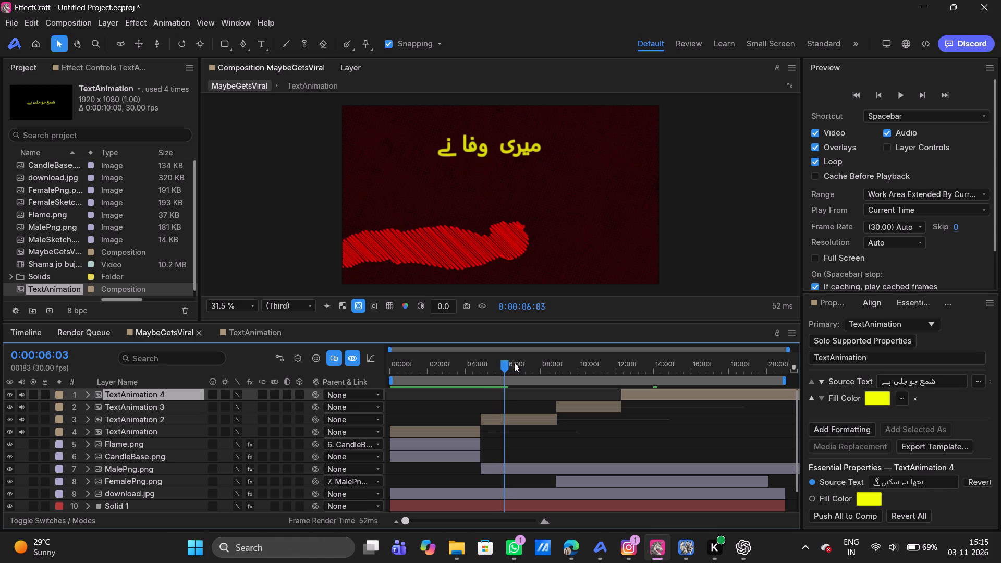
left_click_drag(510, 366, 521, 367)
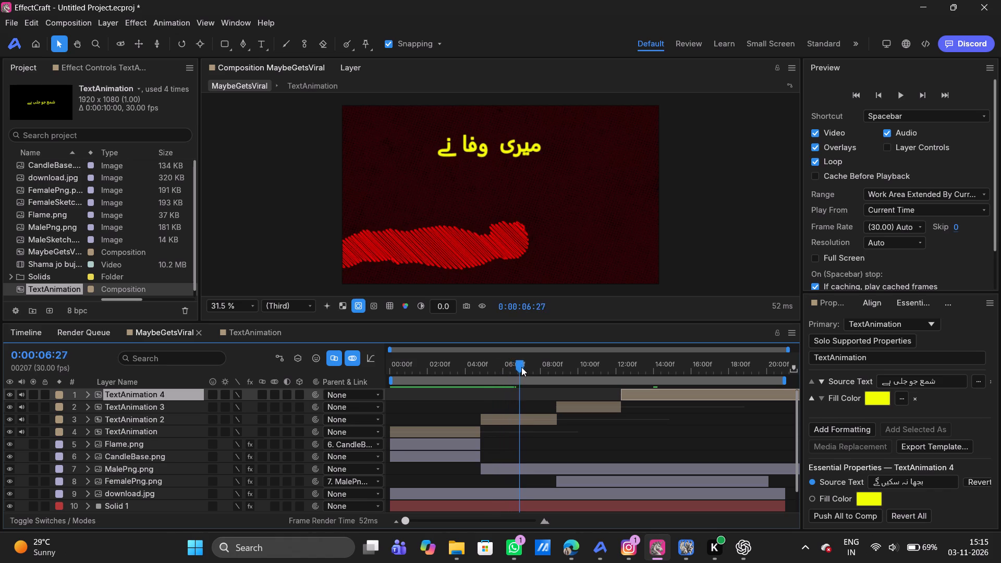
left_click_drag(521, 367, 529, 366)
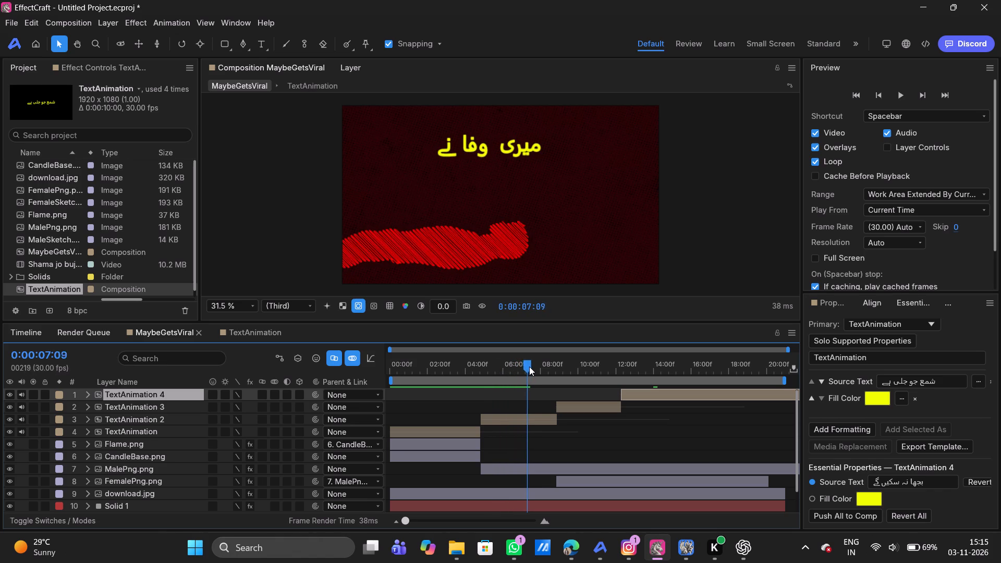
left_click_drag(529, 366, 553, 366)
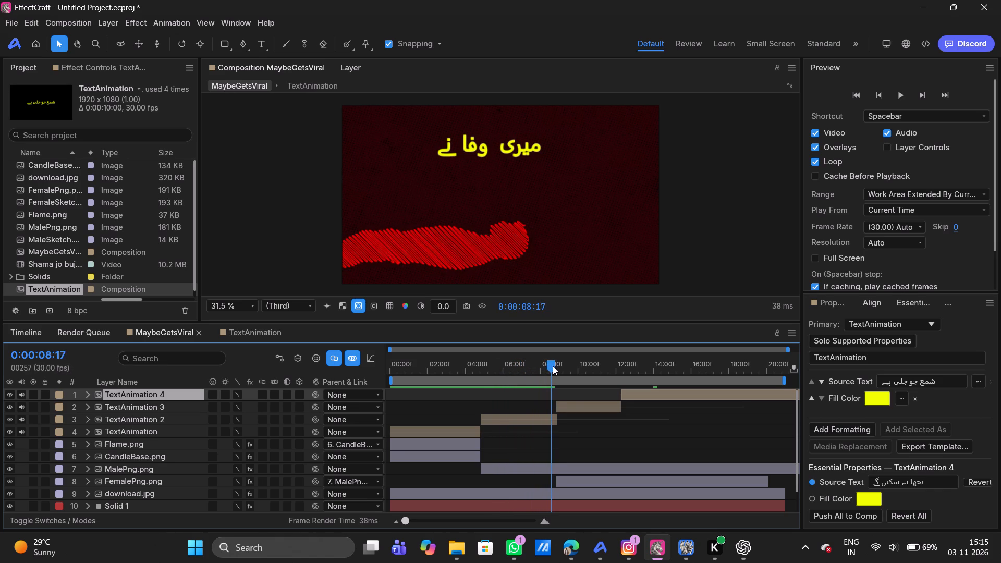
left_click_drag(553, 366, 570, 364)
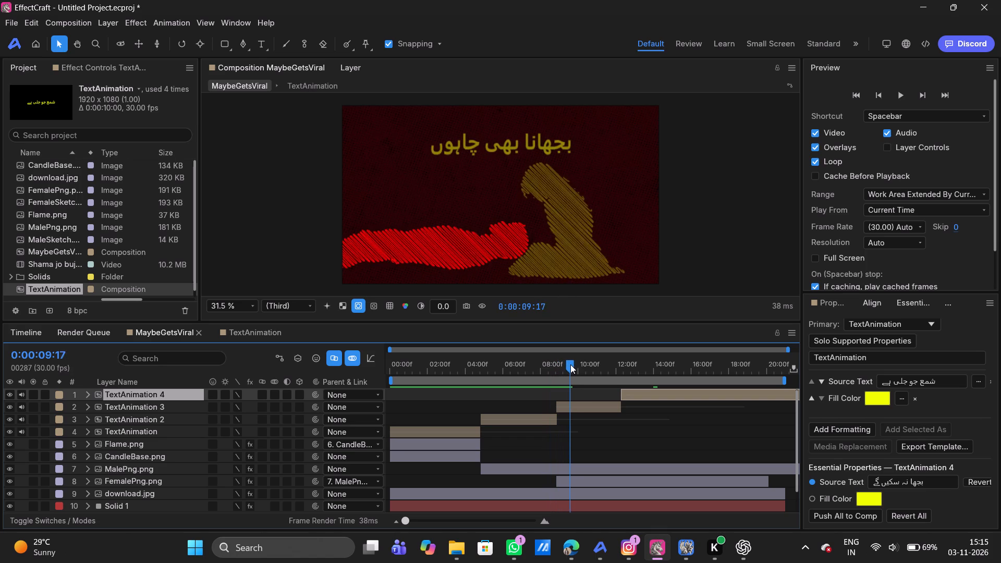
left_click_drag(570, 364, 582, 363)
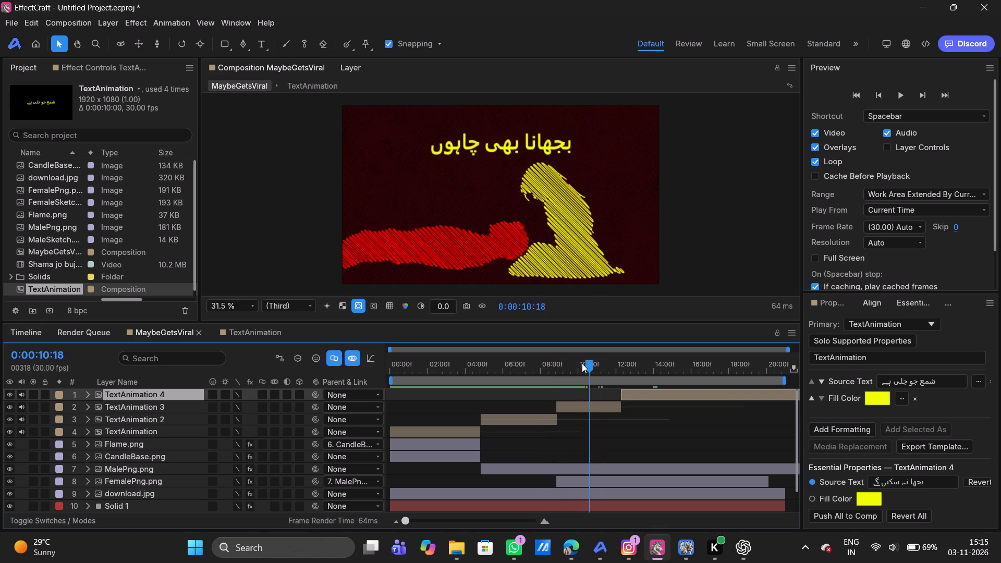
Compare the lyric placement across the transitions up to about 0:00:13:10, and the layer transforms of TextAnimation 2 and TextAnimation 3.
left_click_drag(582, 363, 556, 366)
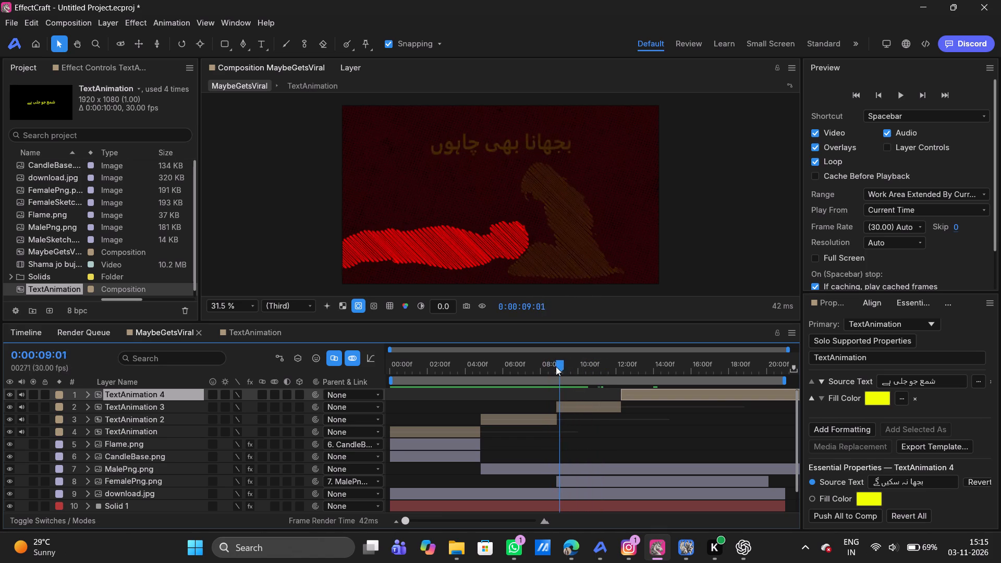
left_click_drag(556, 366, 556, 364)
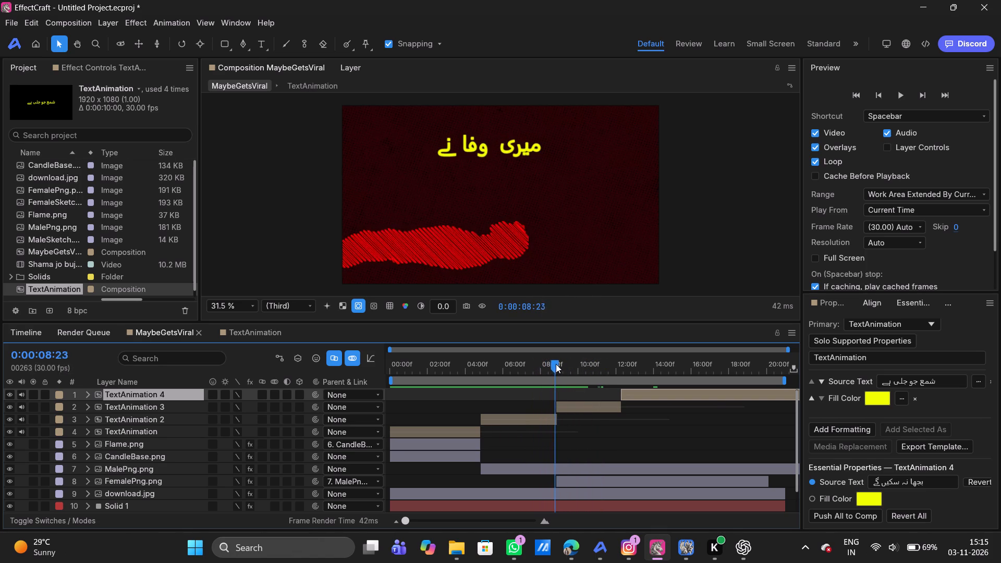
left_click_drag(556, 364, 525, 364)
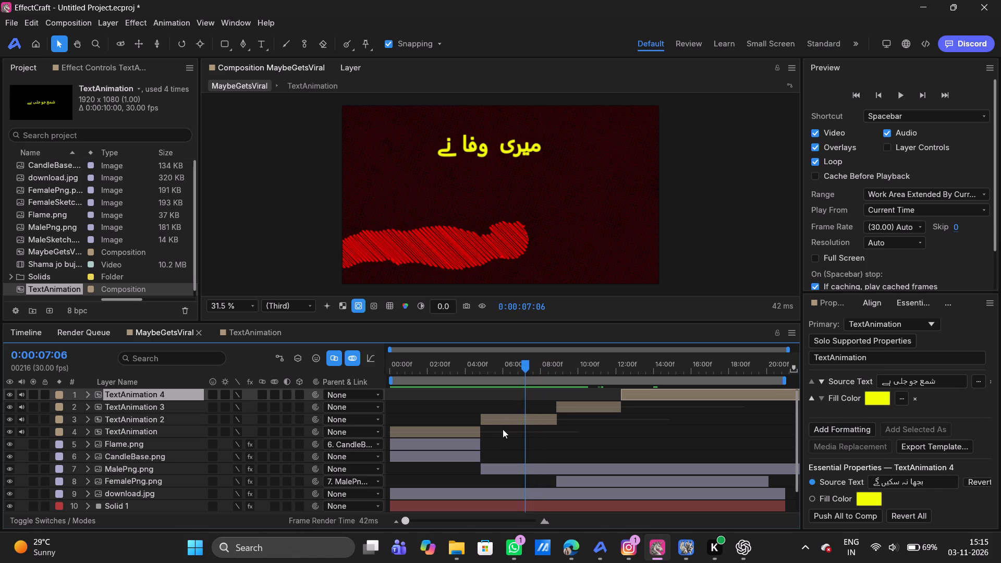
left_click(505, 417)
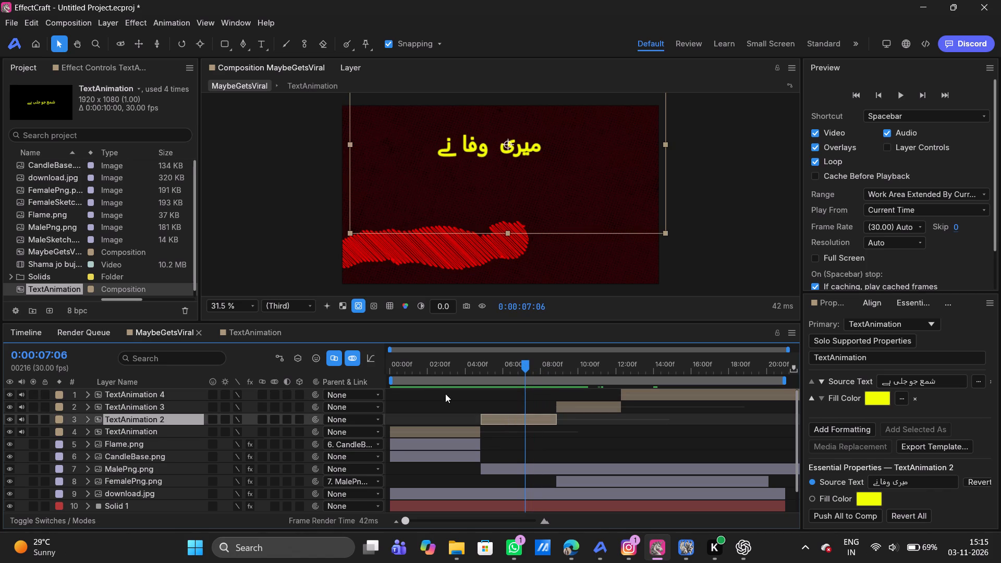
left_click_drag(522, 368, 457, 362)
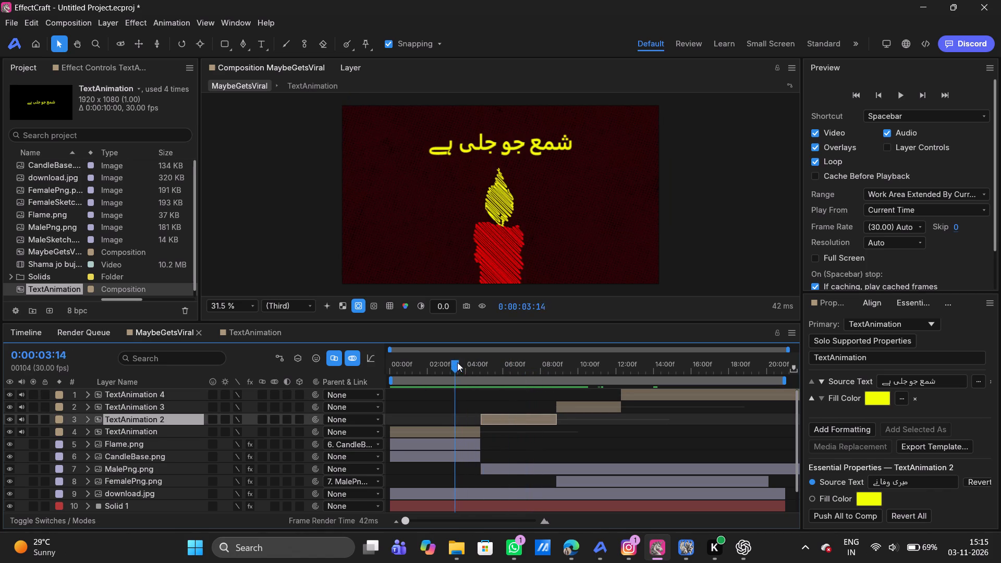
left_click_drag(457, 362, 555, 363)
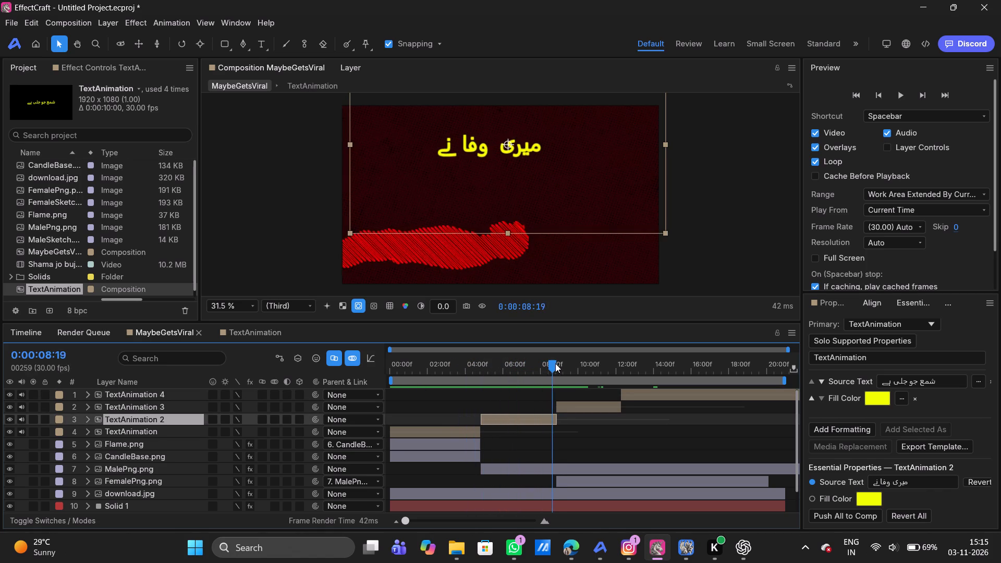
left_click_drag(555, 363, 624, 366)
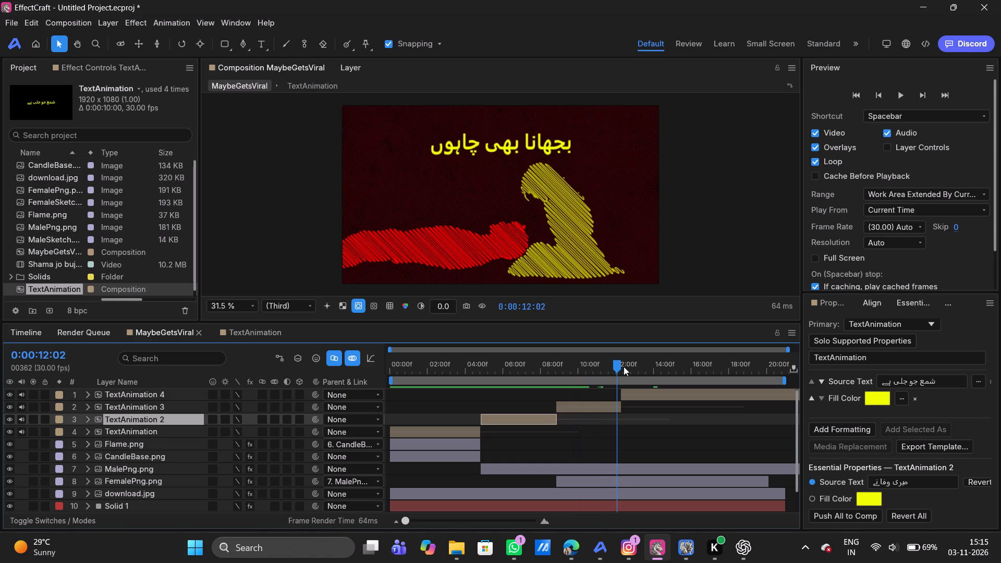
left_click_drag(624, 366, 627, 369)
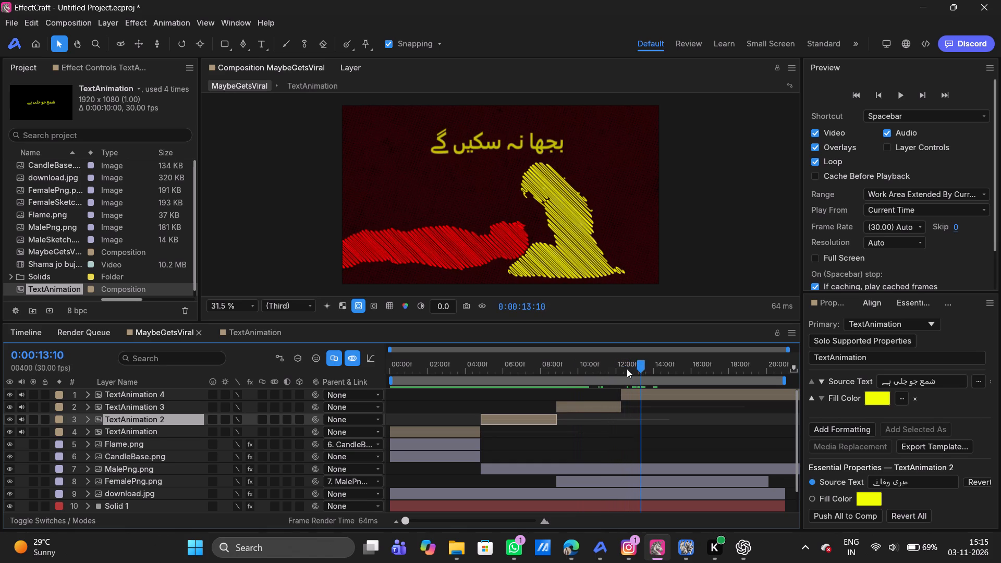
left_click_drag(627, 369, 528, 372)
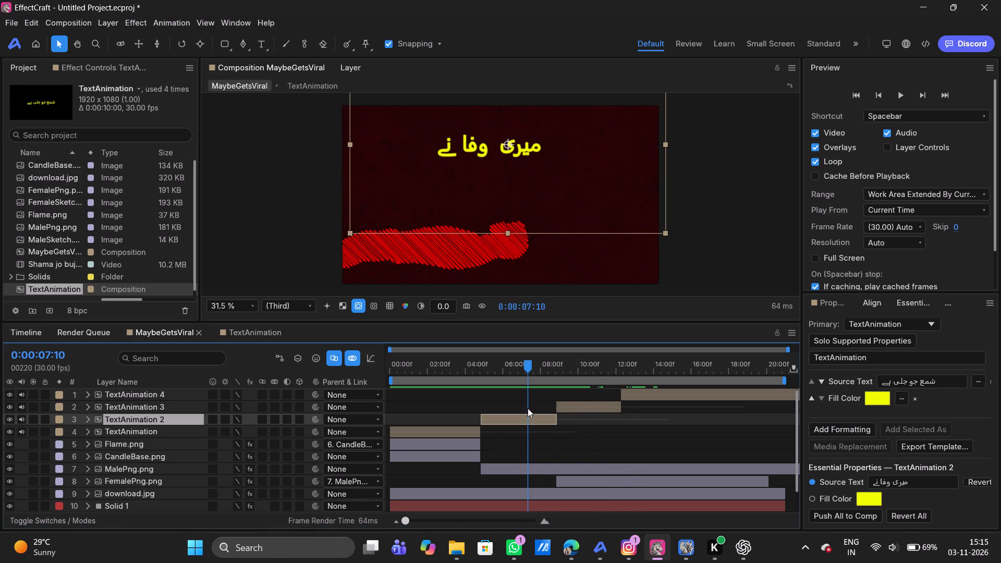
left_click(585, 404)
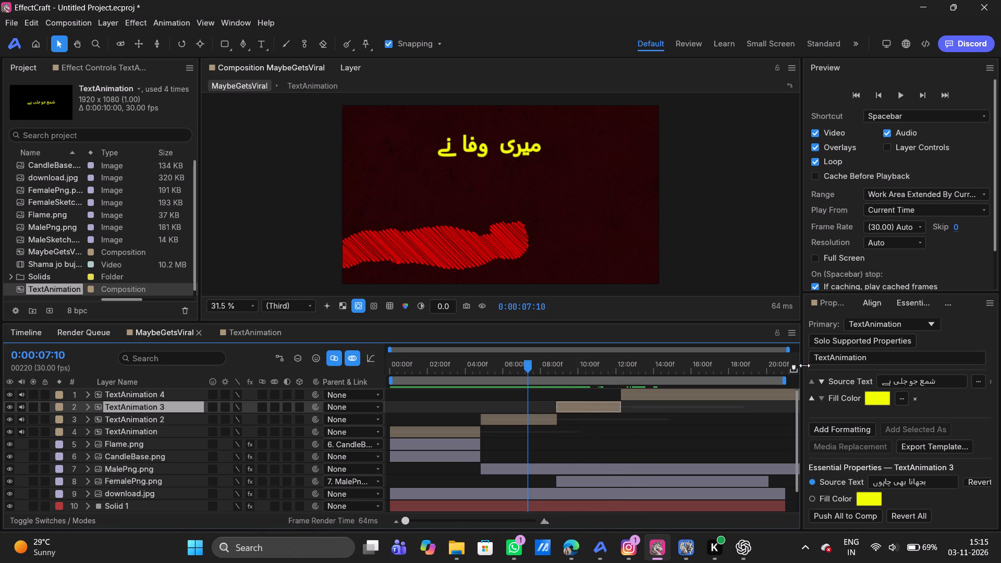
left_click(828, 302)
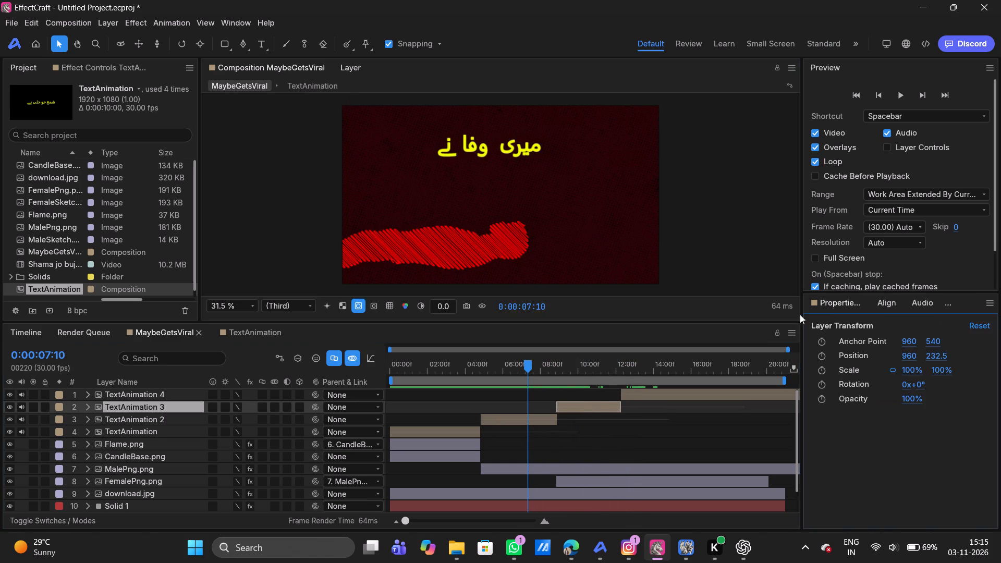
left_click(544, 418)
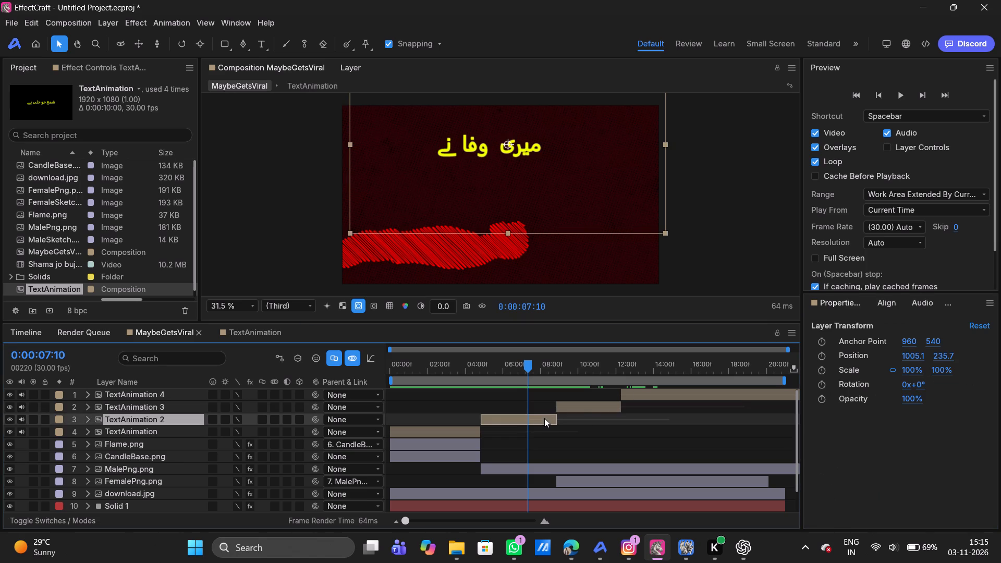
left_click(584, 408)
Set the Scale of the first lyric layer, TextAnimation, to 100%.
left_click(437, 429)
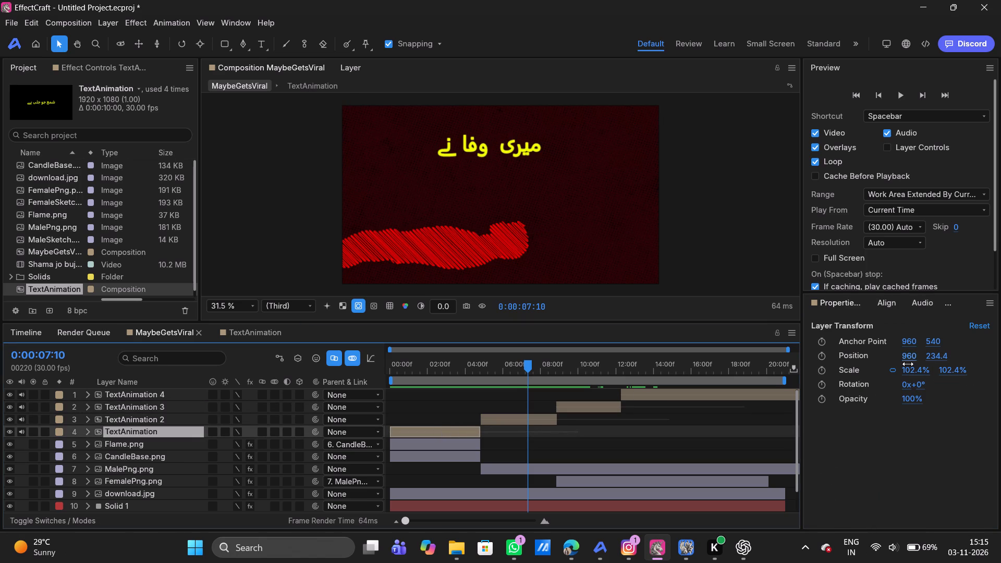
double_click(918, 374)
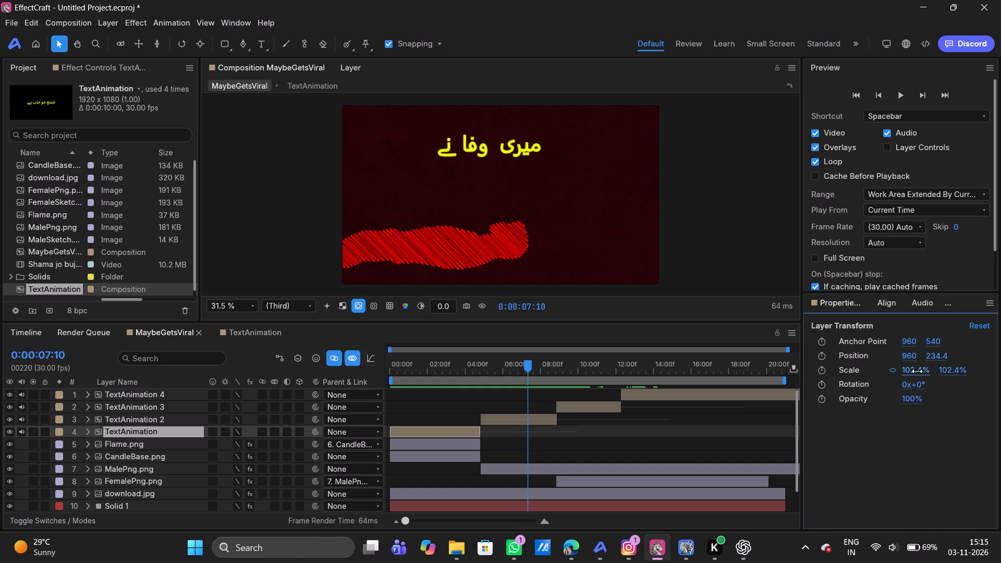
double_click(917, 371)
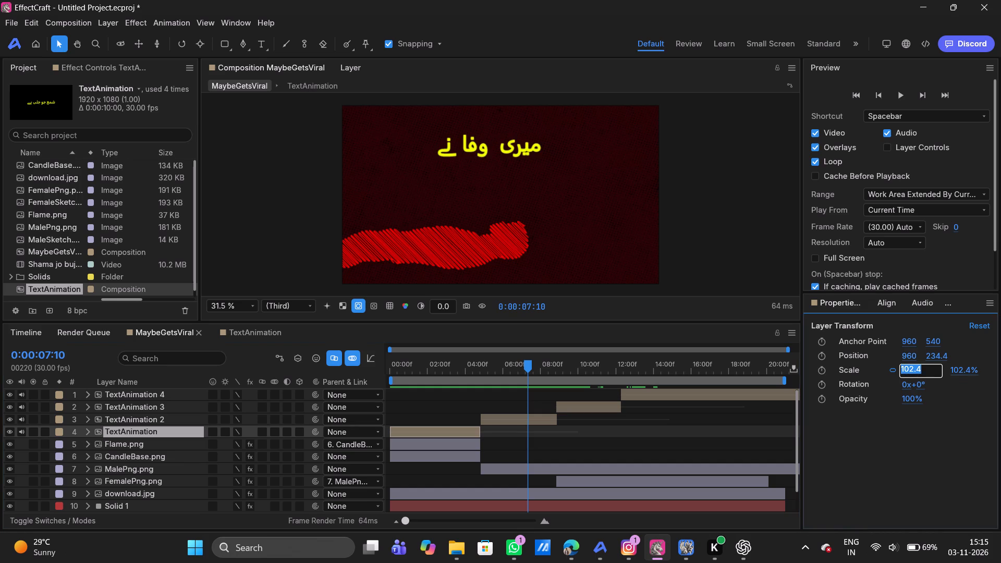
left_click(925, 371)
key("BackSpace")
key("BackSpace")
key("BackSpace")
key("0")
key("Return")
Compare the first three lyrics' alignment, and show the layer transform properties of TextAnimation 2 at 0:00:06:26.
left_click(460, 368)
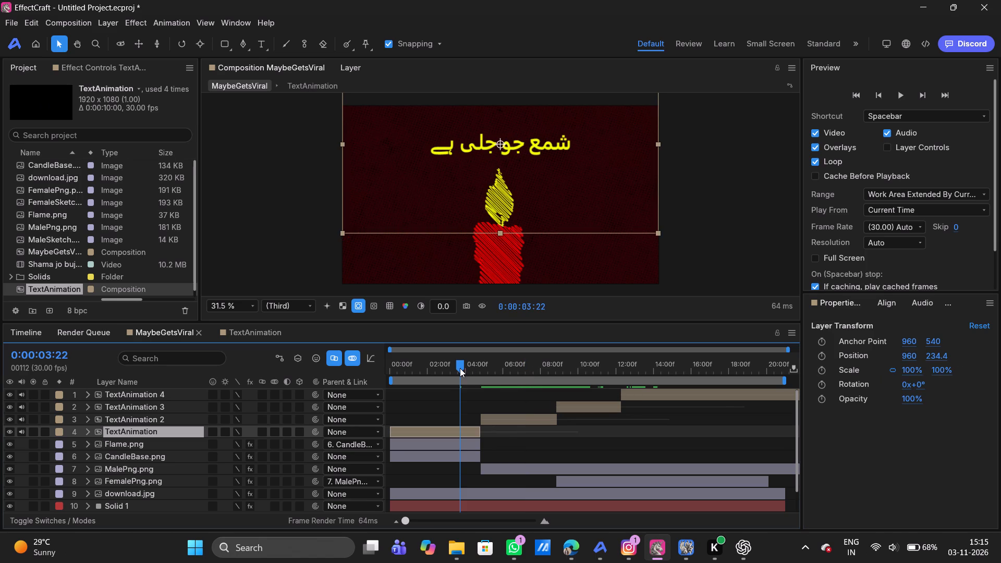
left_click_drag(460, 368, 495, 366)
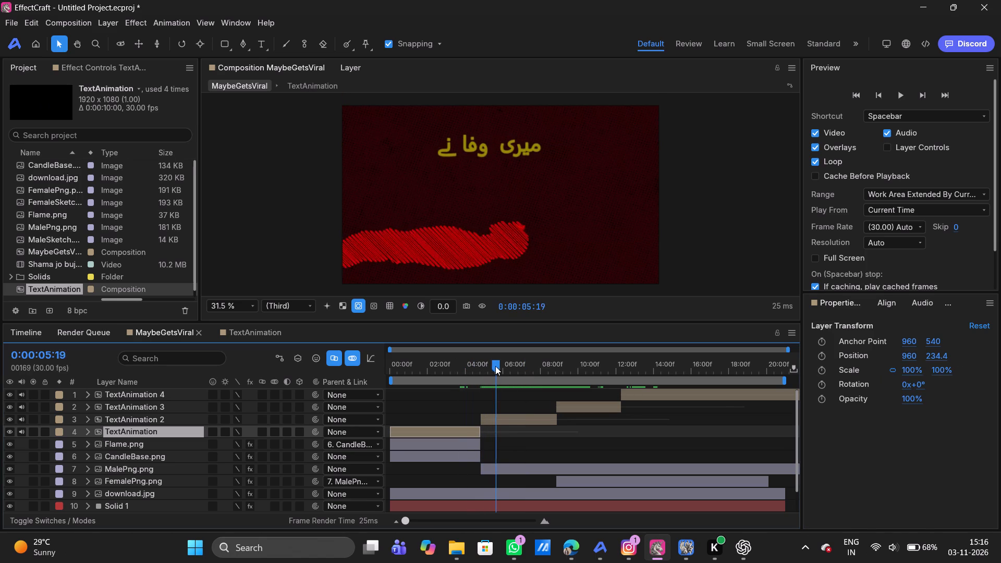
left_click_drag(495, 366, 567, 362)
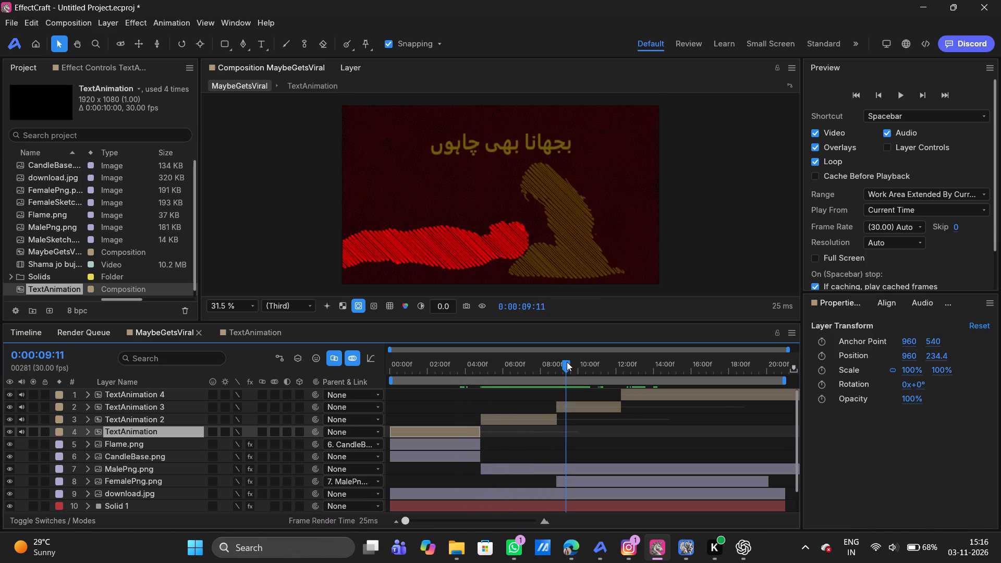
left_click_drag(567, 362, 519, 364)
left_click(531, 418)
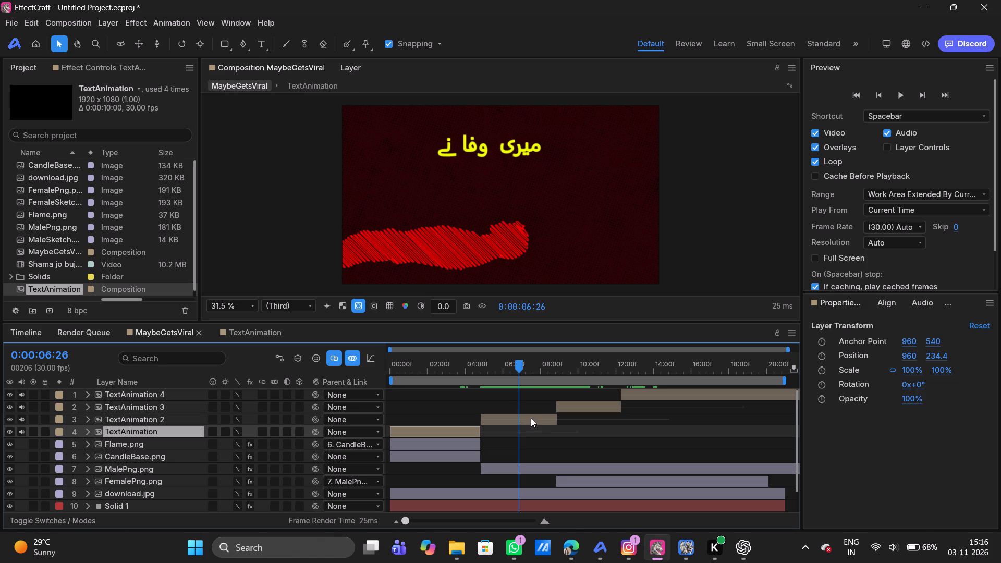
left_click(837, 299)
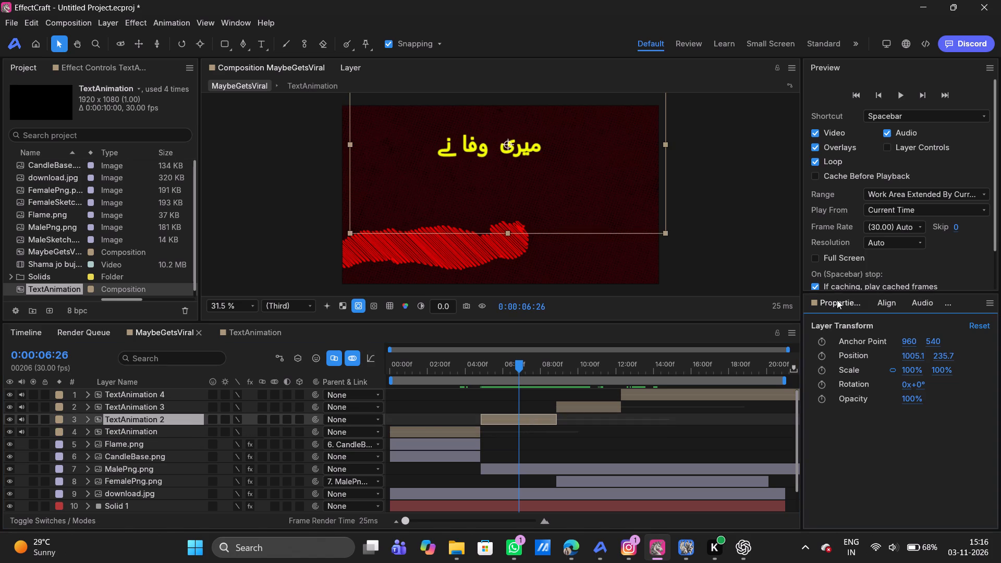
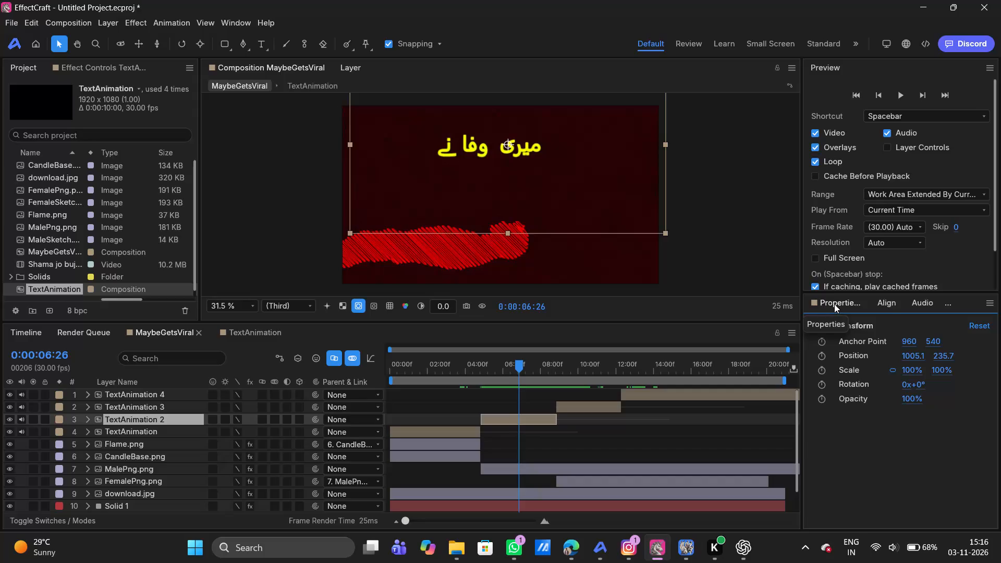
Centre TextAnimation 2 horizontally in the composition, and then shift it freehand to Position about 1131, 198.
left_click(888, 302)
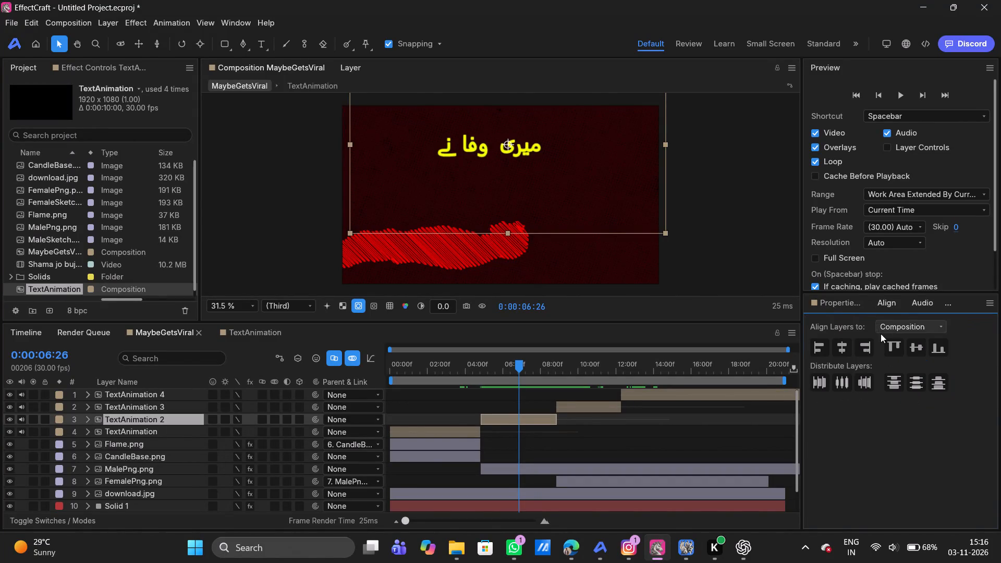
left_click(845, 344)
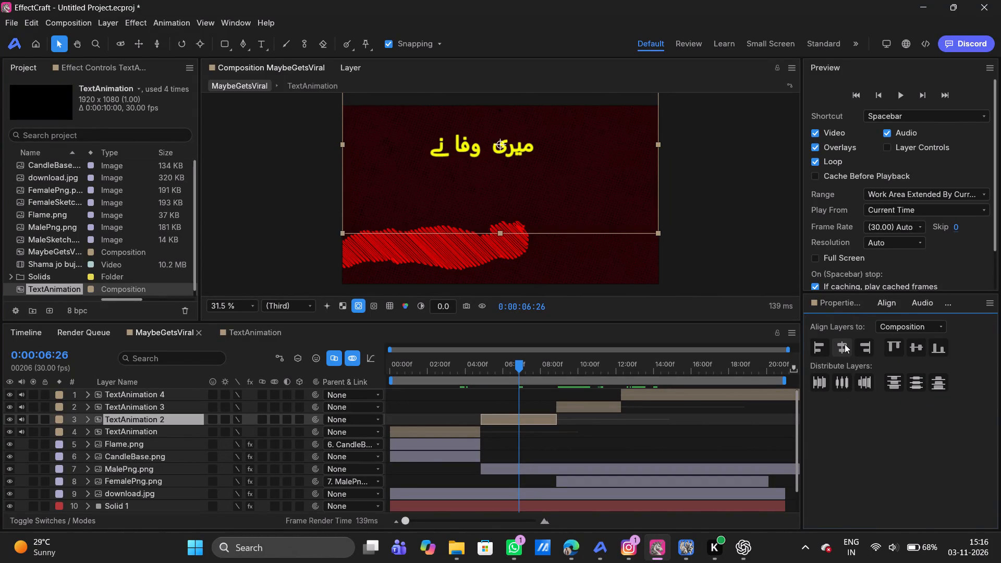
left_click_drag(502, 143, 530, 142)
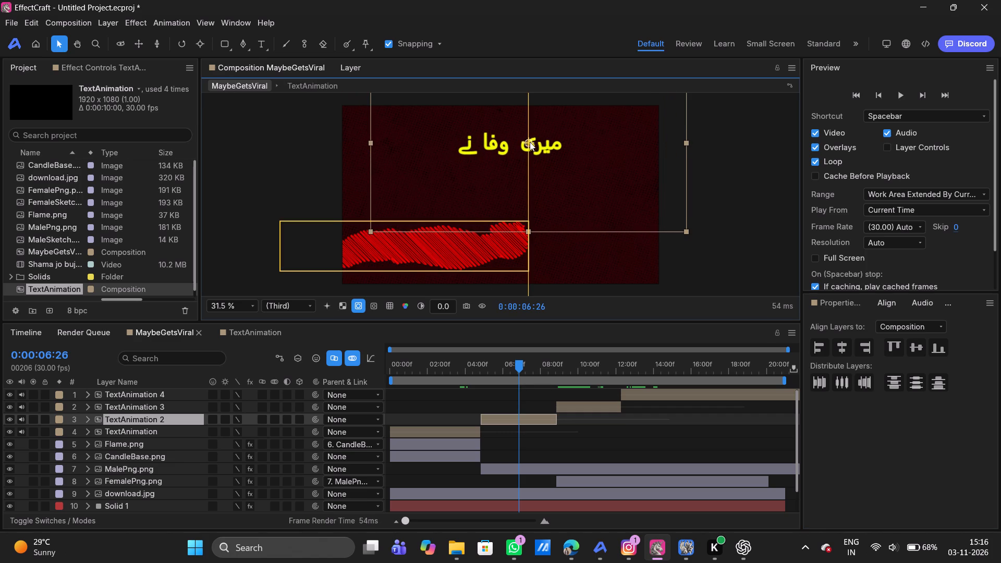
left_click_drag(530, 142, 530, 138)
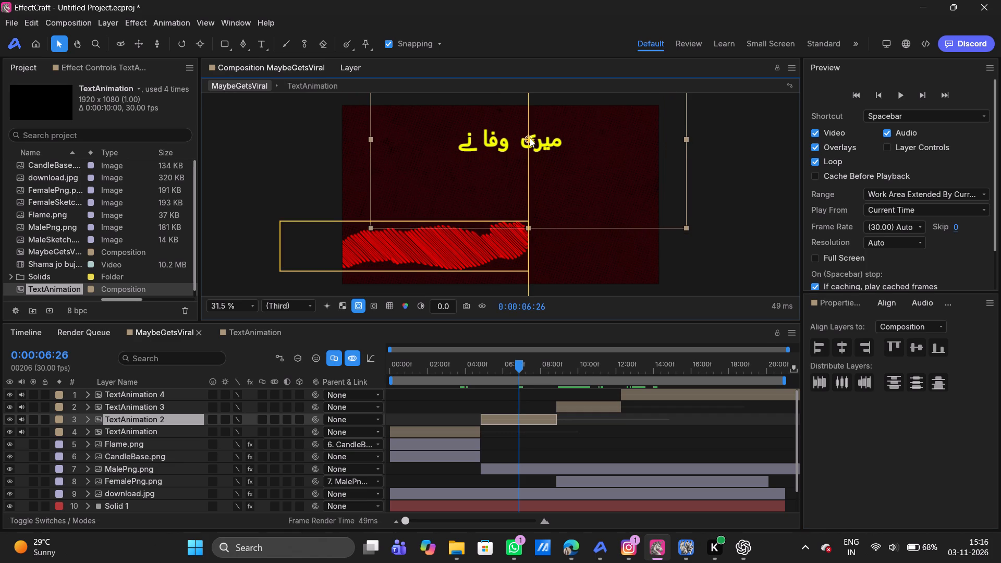
left_click_drag(530, 138, 529, 139)
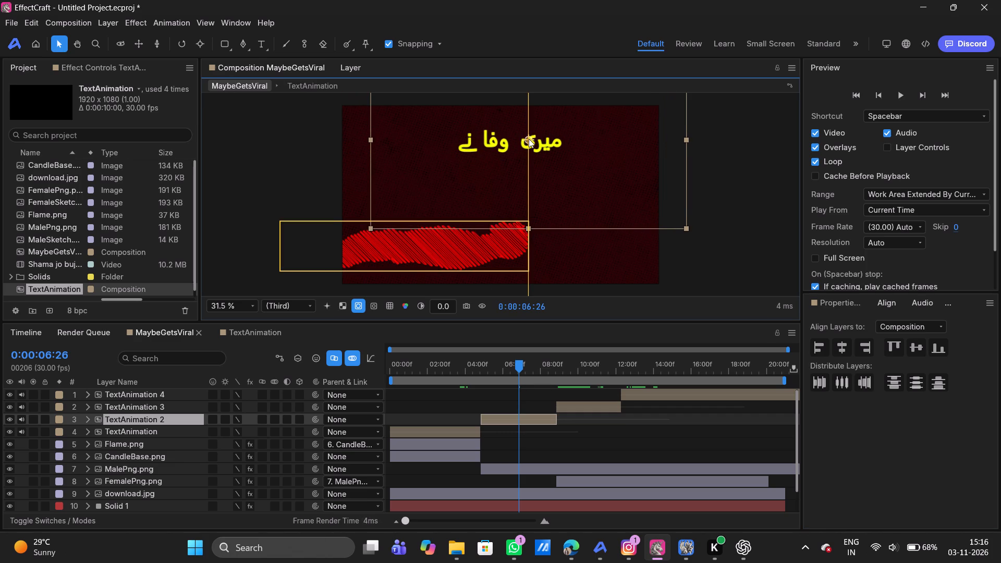
left_click_drag(529, 139, 529, 137)
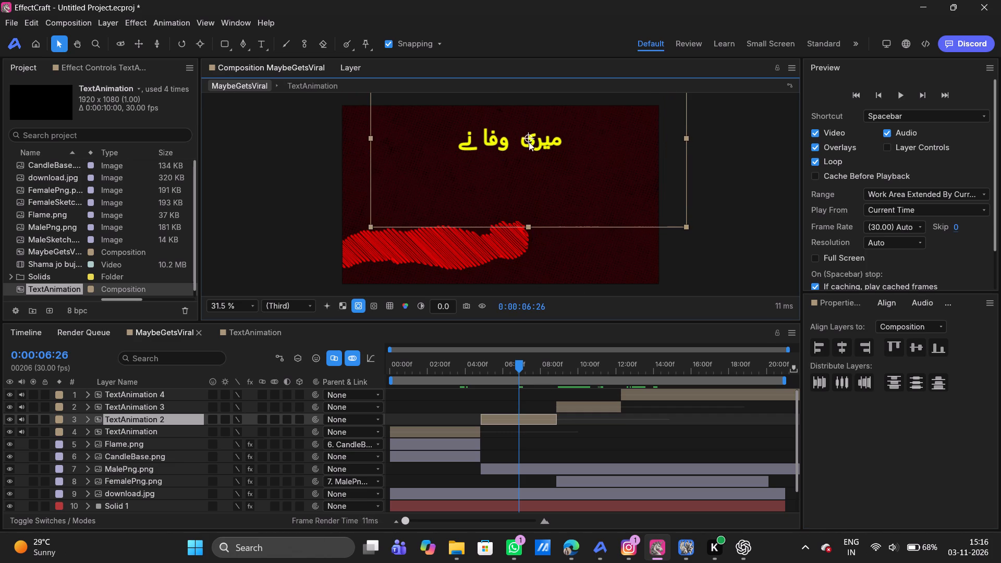
Match TextAnimation 2's vertical Position to that of TextAnimation 3 by setting it to 232.5.
left_click_drag(520, 364, 536, 364)
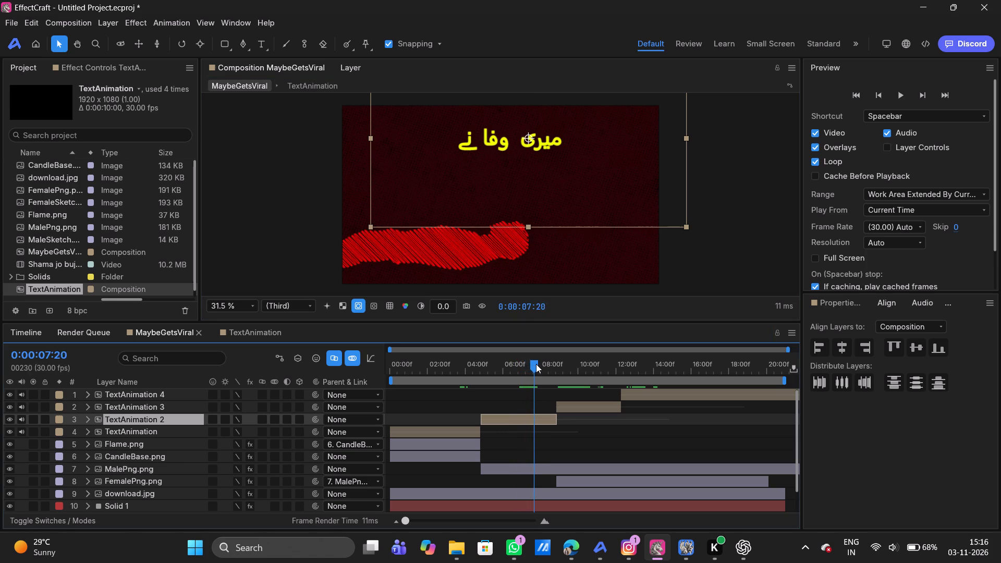
left_click_drag(536, 364, 555, 361)
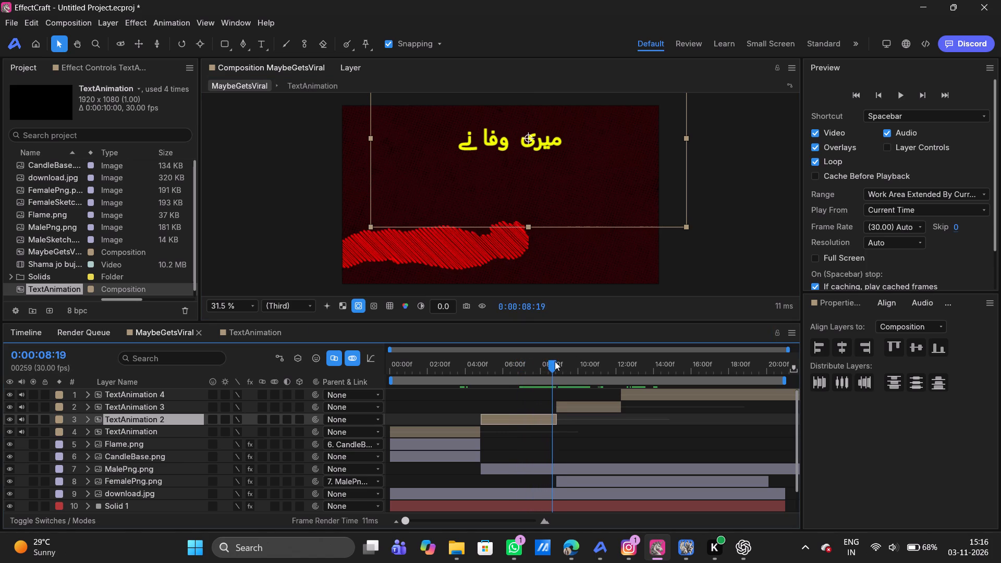
left_click_drag(555, 361, 557, 361)
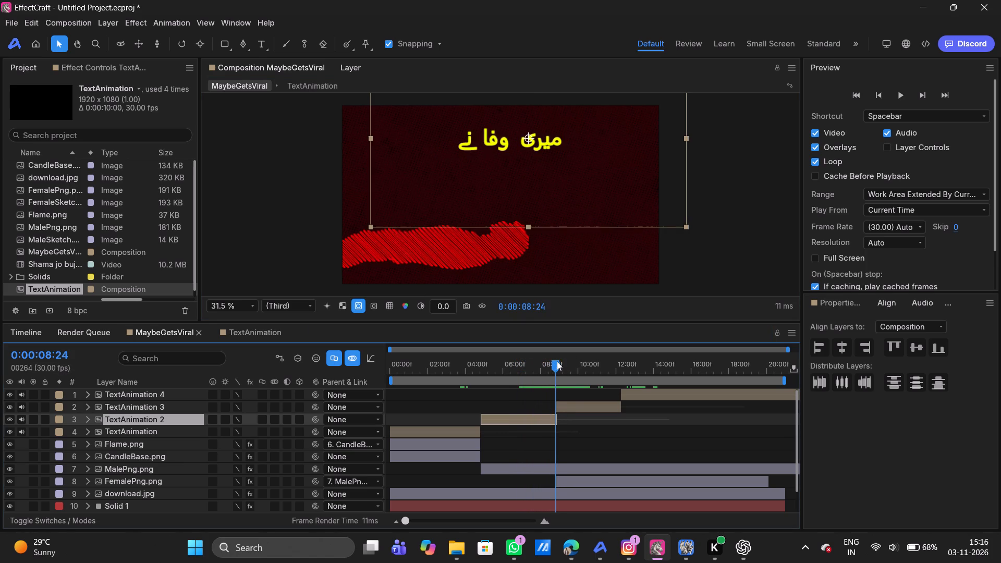
left_click_drag(557, 361, 558, 361)
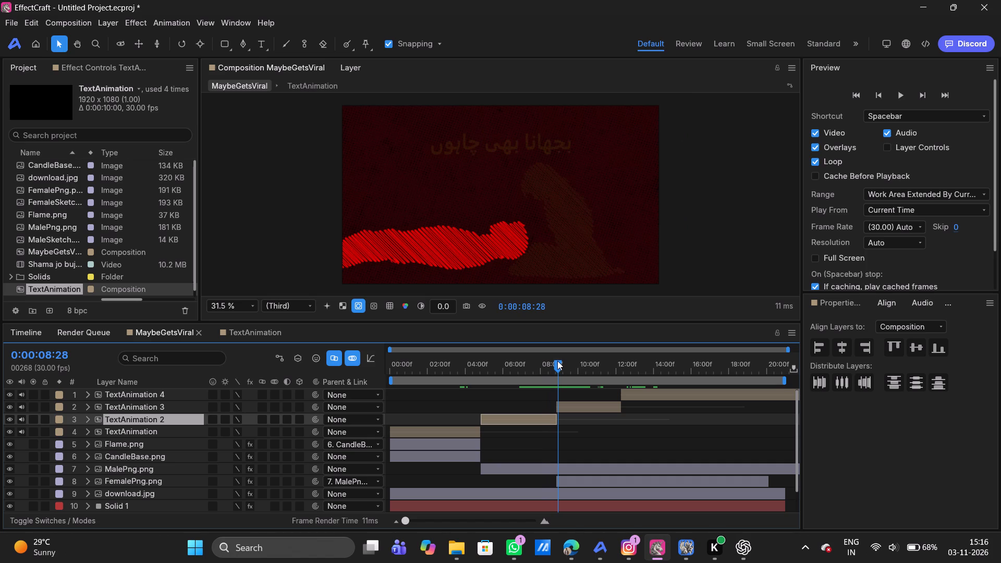
left_click(575, 408)
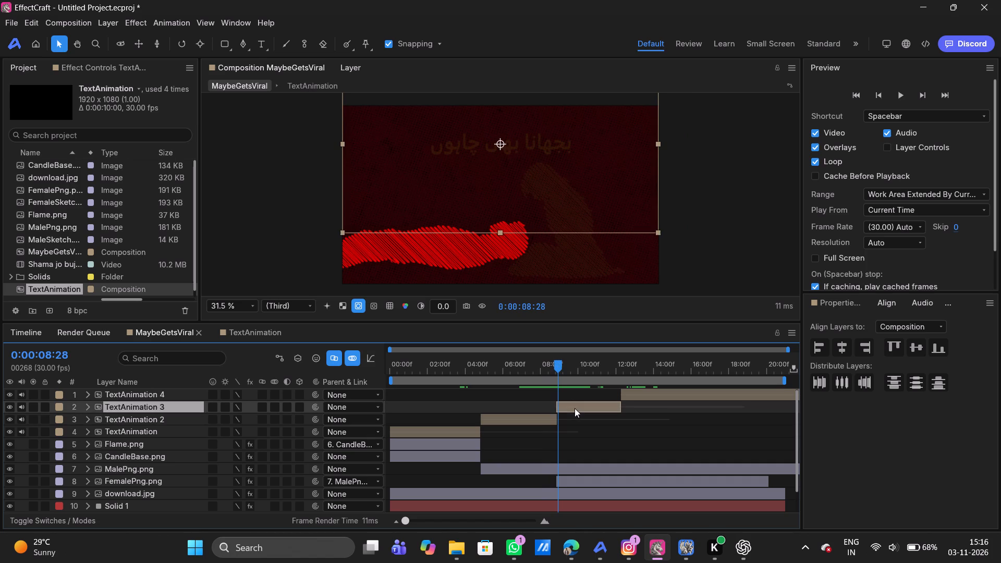
left_click(835, 298)
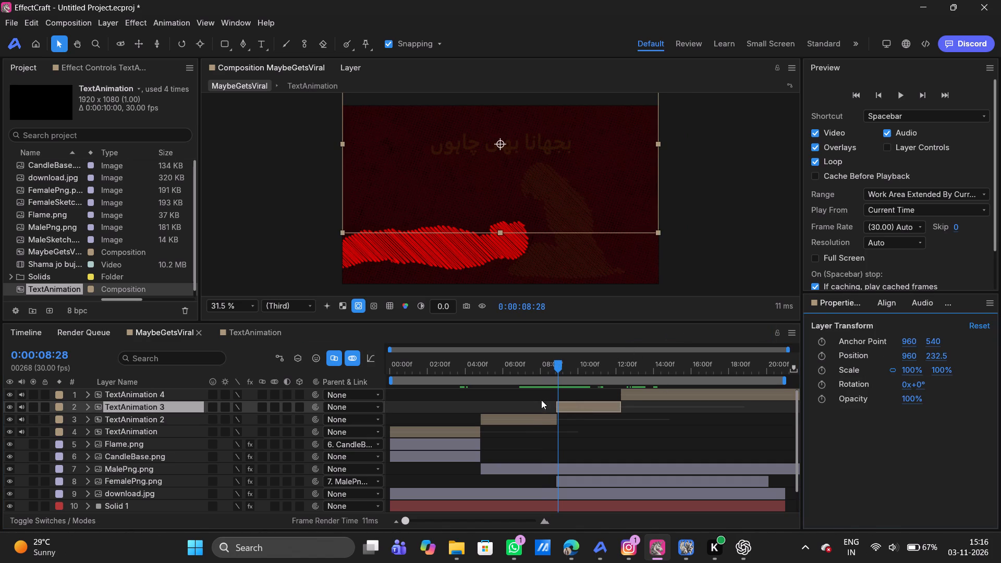
left_click(526, 420)
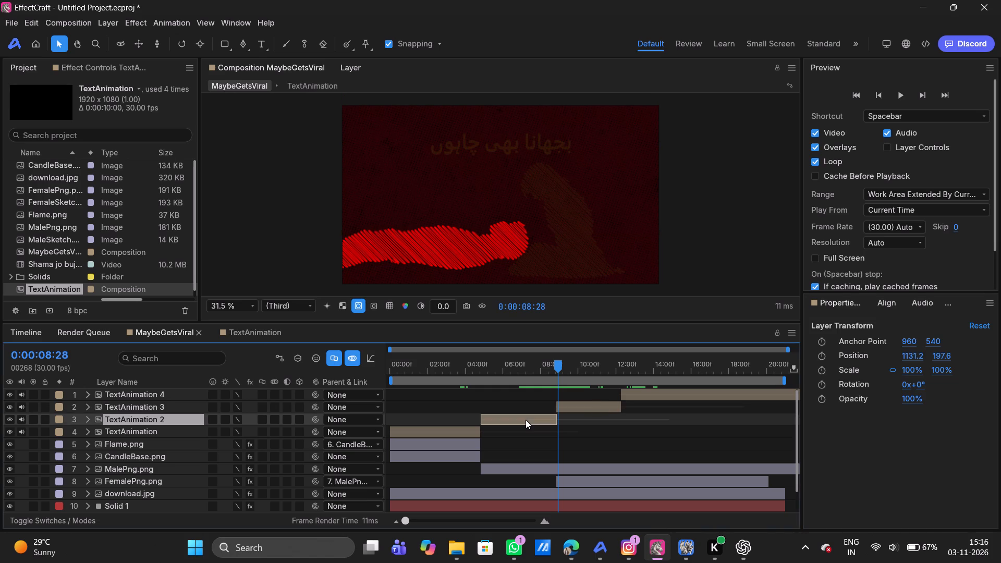
double_click(945, 356)
key("BackSpace")
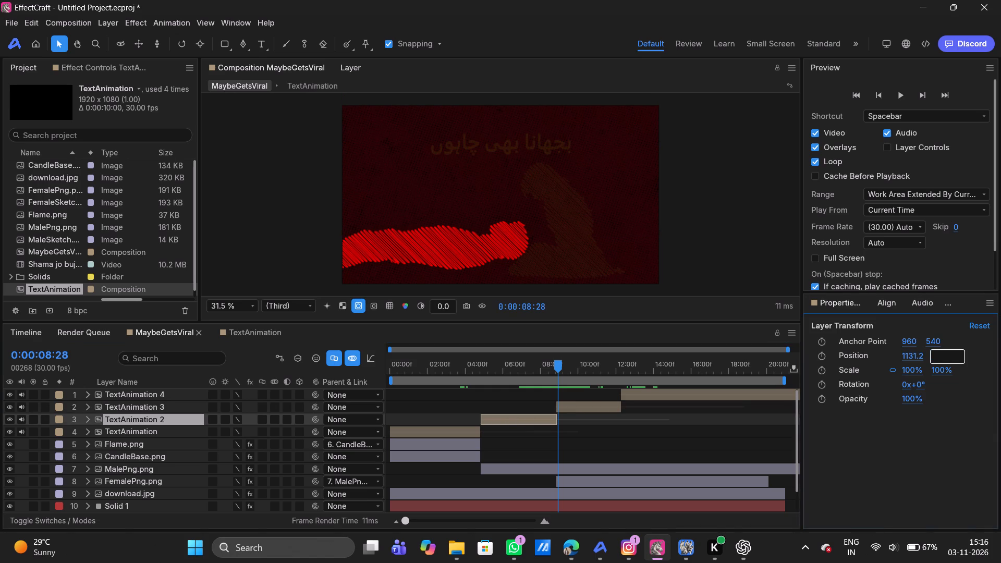
type("232.5")
key("Return")
Compare the Position values of TextAnimation, TextAnimation 4 and TextAnimation 3.
left_click(419, 430)
left_click(637, 395)
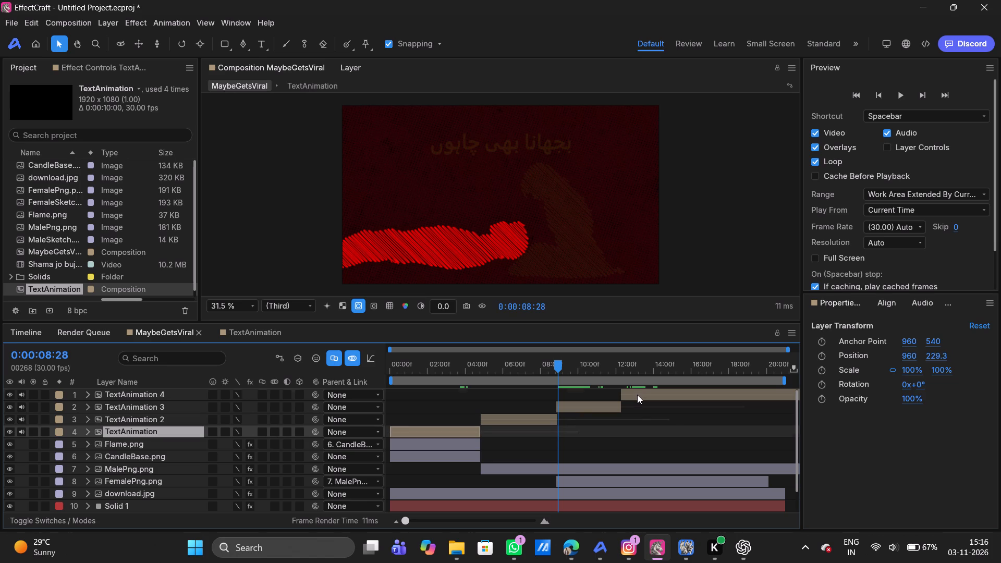
double_click(941, 357)
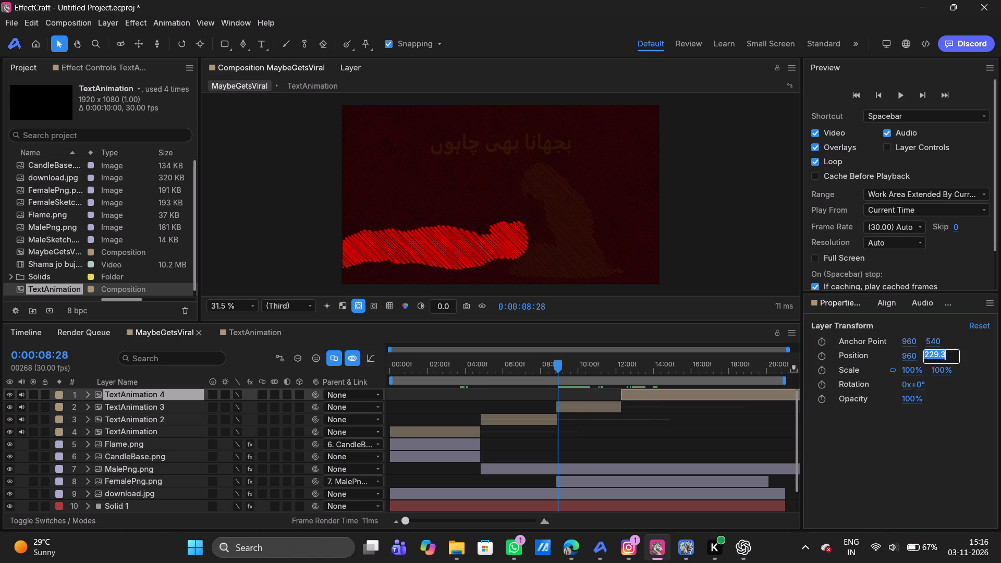
left_click(570, 405)
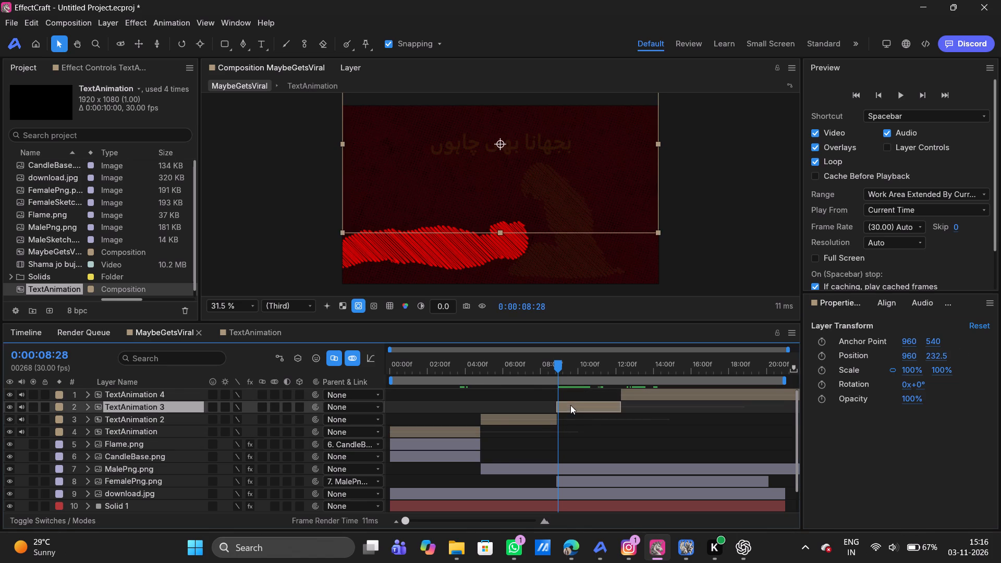
Play MaybeGetsViral from 0:00:00:00 and replay its last section, examining lyric placement and where the video should end.
left_click_drag(500, 363, 381, 367)
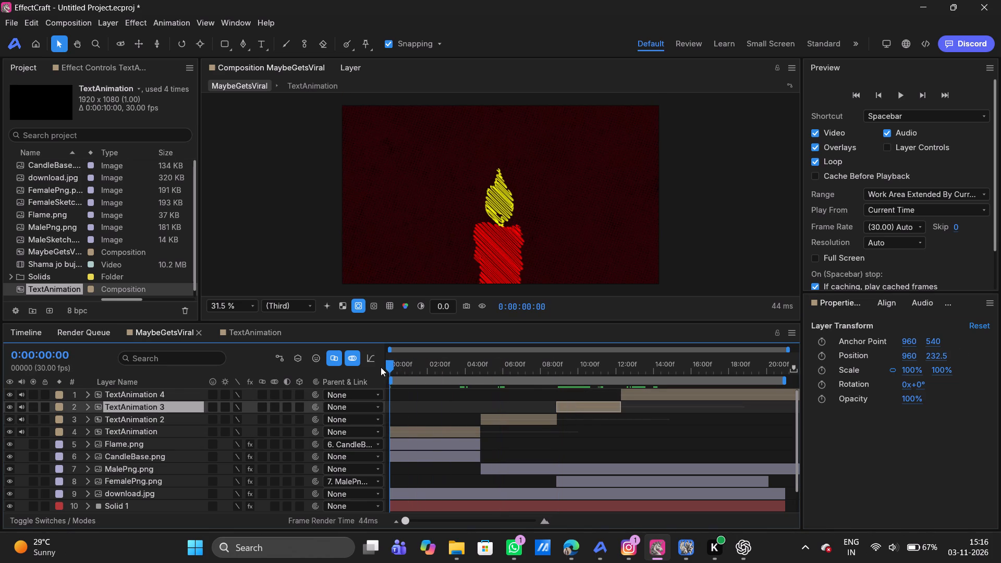
left_click_drag(381, 367, 380, 366)
key("space")
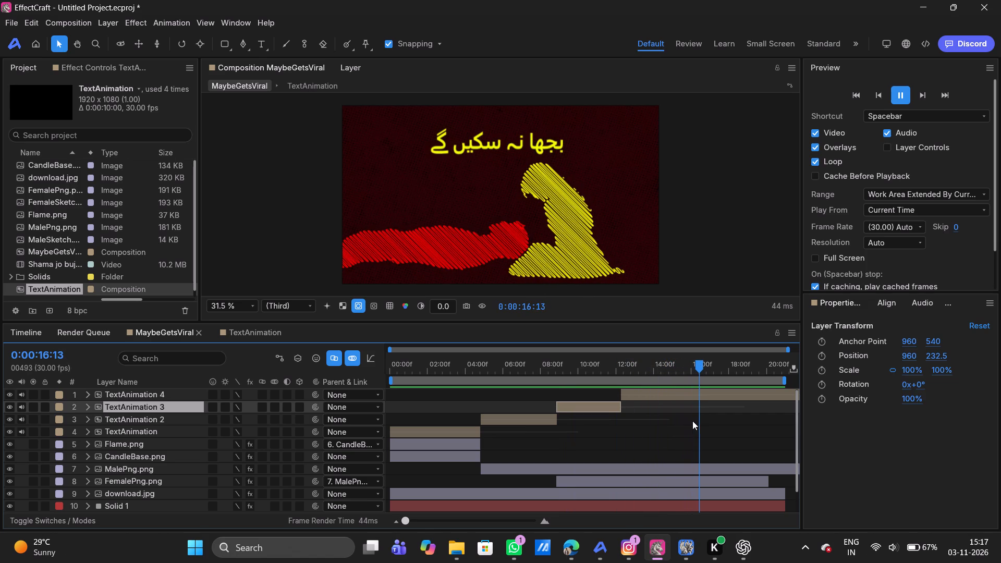
left_click(685, 372)
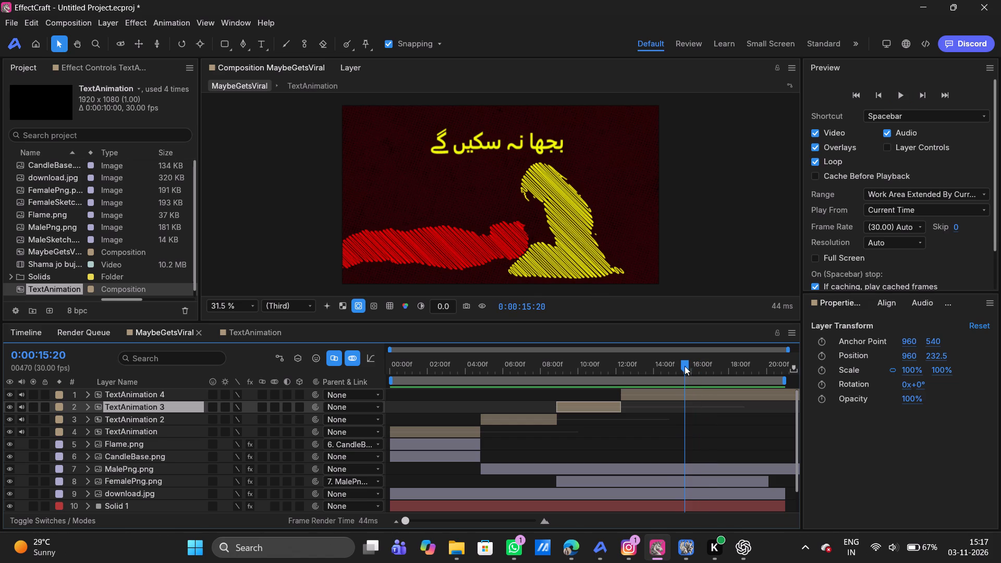
left_click_drag(685, 362, 630, 362)
key("space")
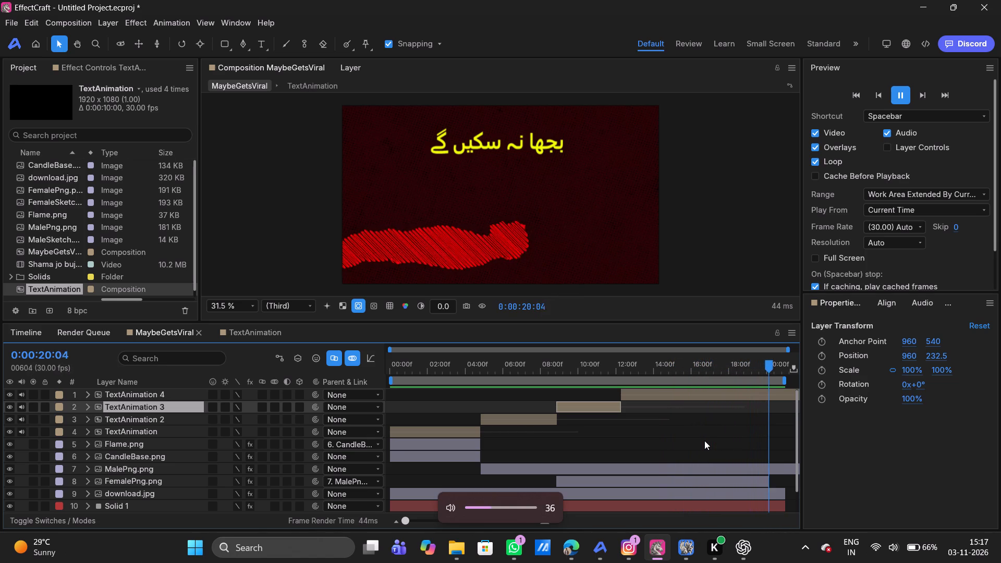
key("space")
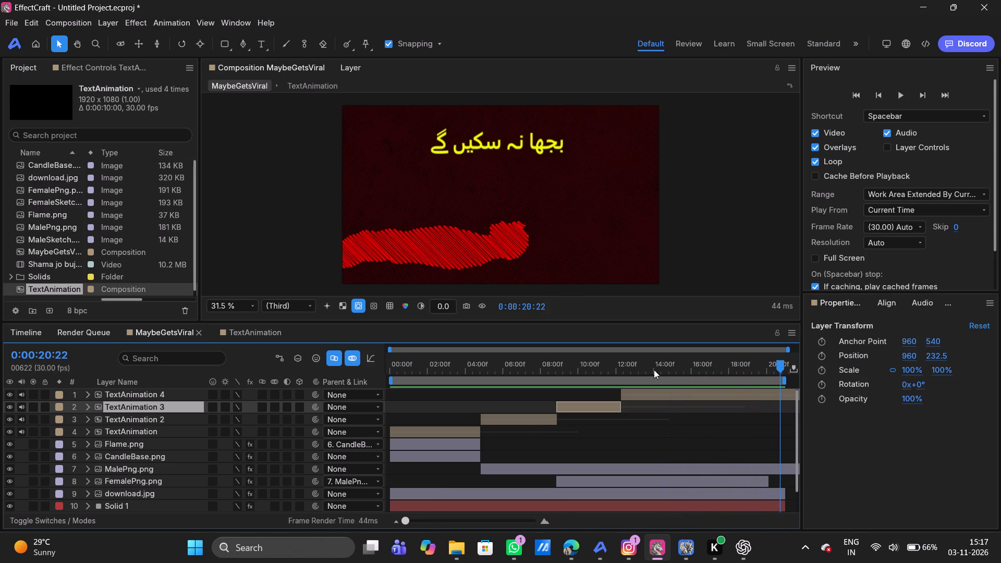
left_click(654, 370)
key("space")
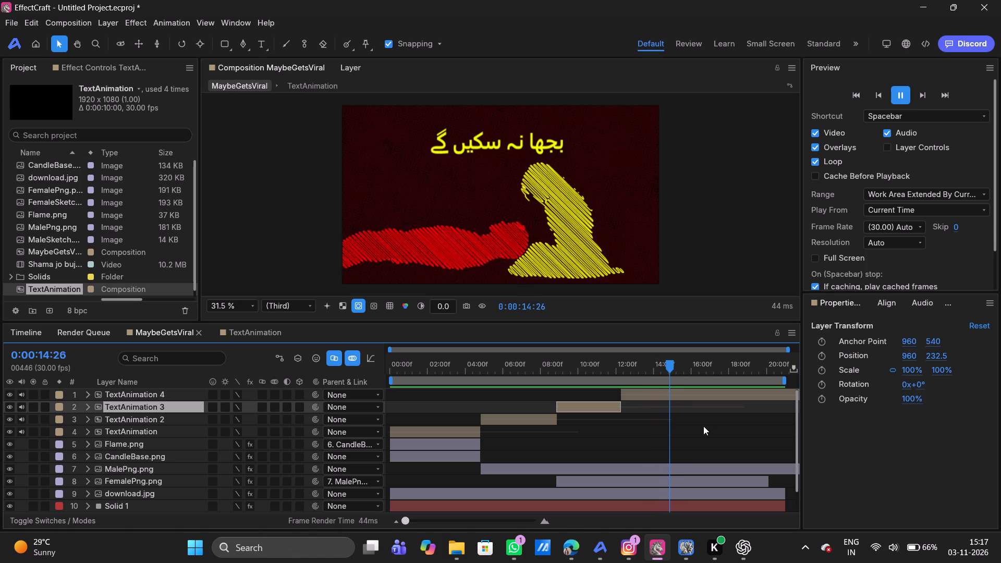
key("space")
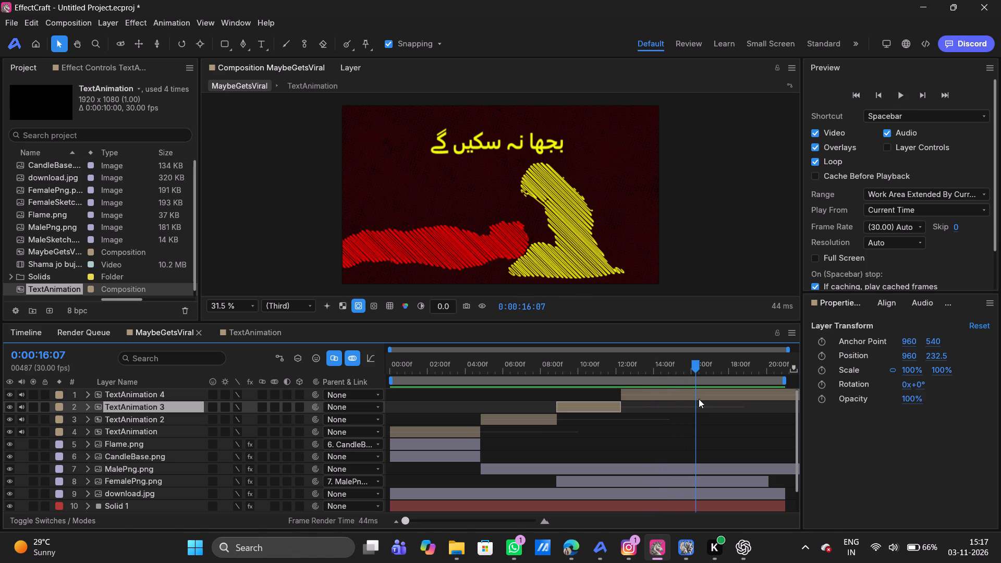
Shorten the work area of MaybeGetsViral so that it ends at about 0:00:16:07.
left_click(701, 397)
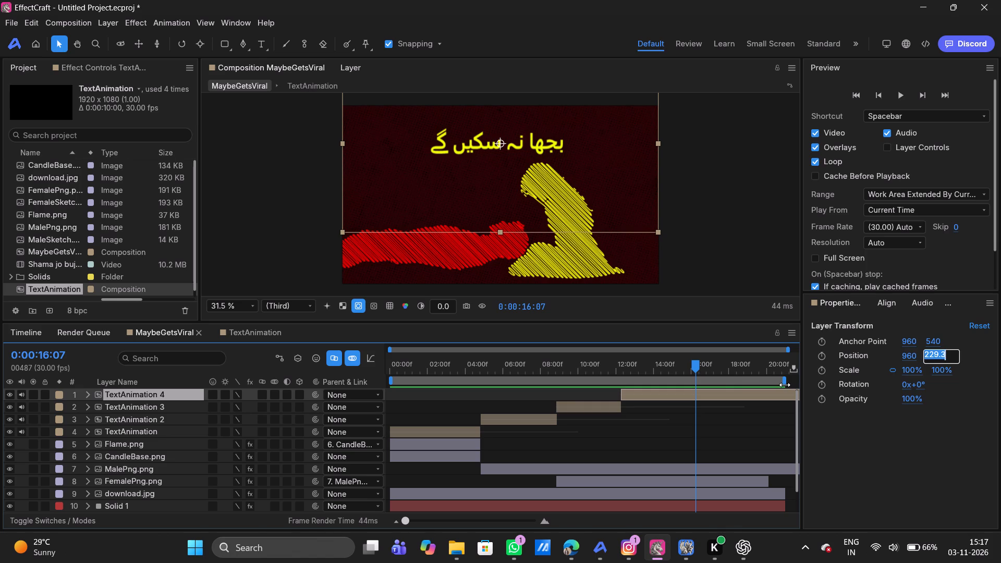
left_click_drag(785, 385, 694, 386)
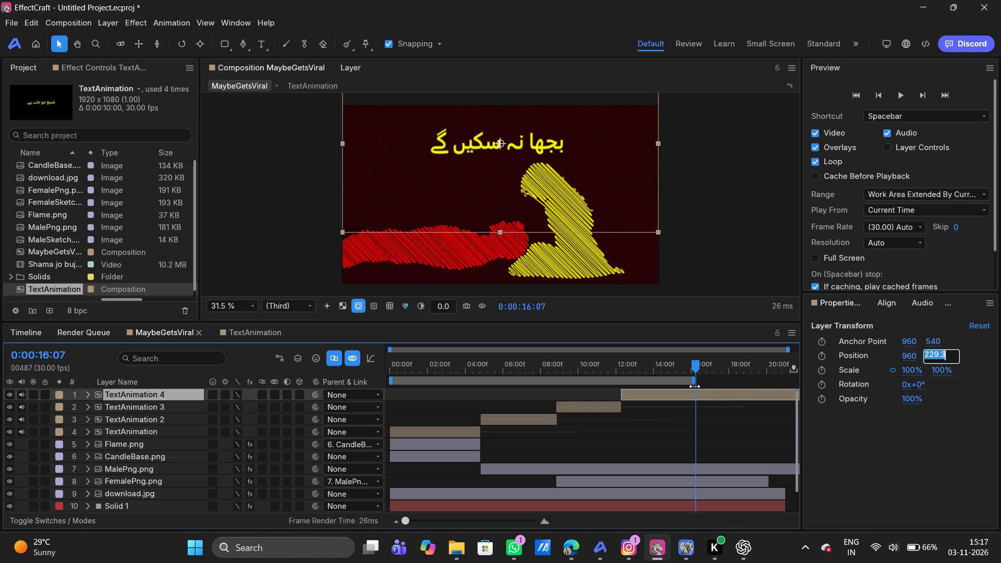
left_click_drag(694, 386, 697, 386)
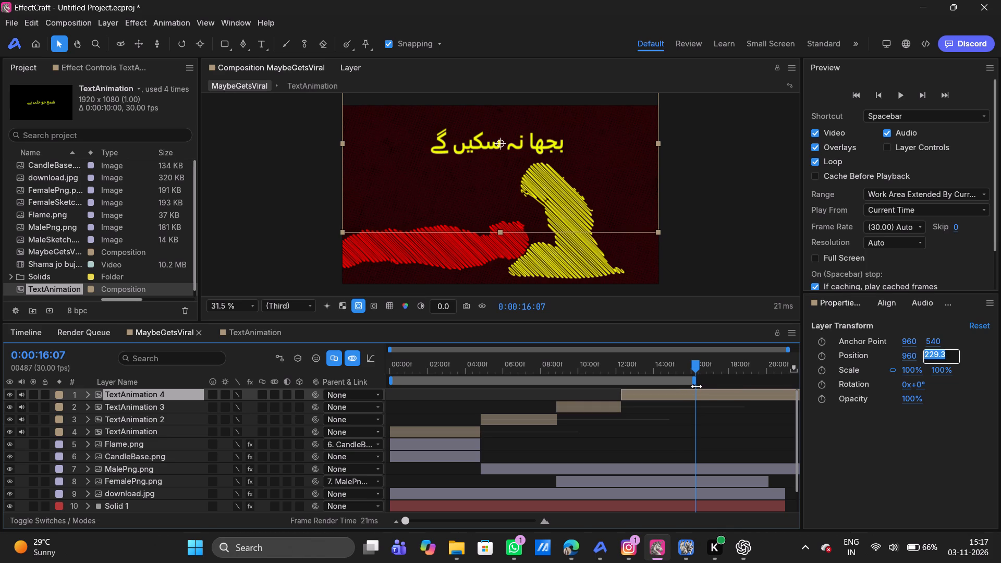
left_click_drag(697, 386, 698, 386)
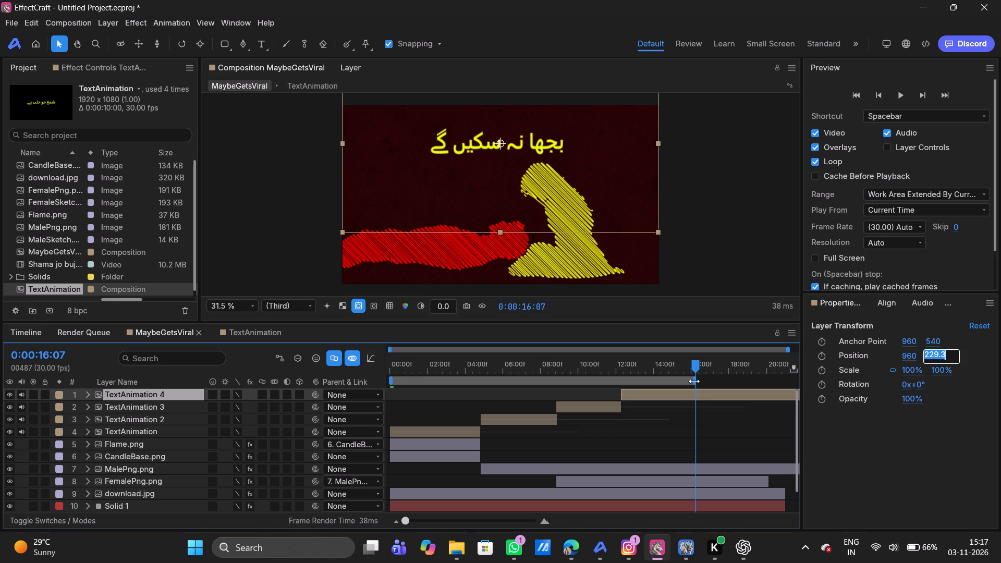
Play the shortened work area from 0:00:14:25, checking its ending and the loop back to the first lyric.
left_click_drag(695, 365, 685, 365)
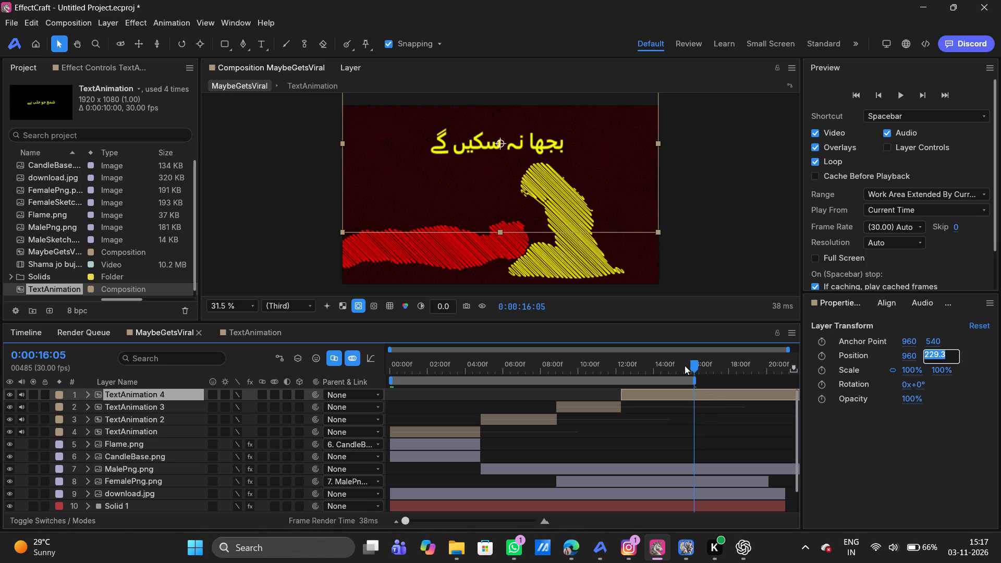
left_click_drag(685, 365, 669, 366)
key("space")
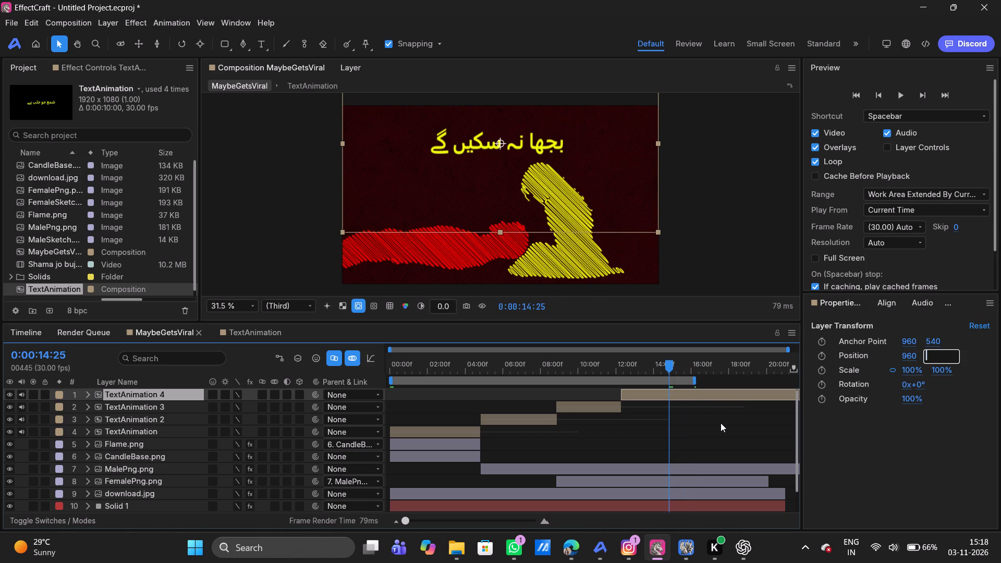
key("ctrl+z")
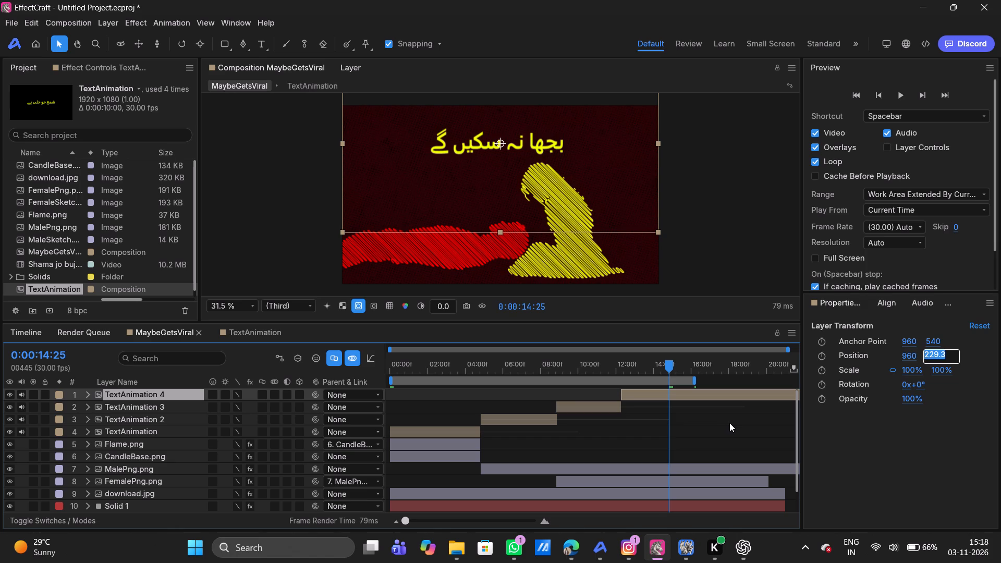
left_click(729, 422)
key("space")
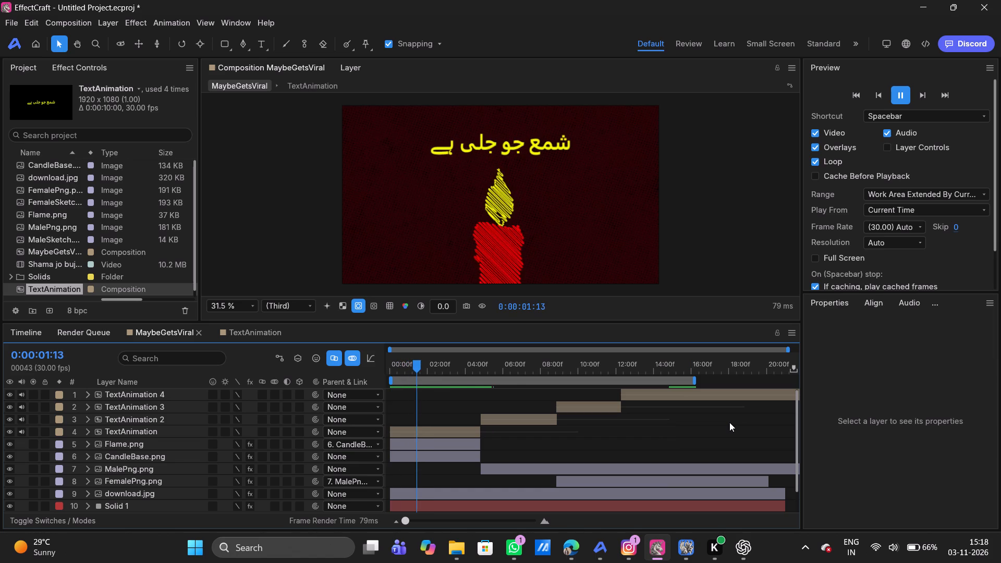
key("space")
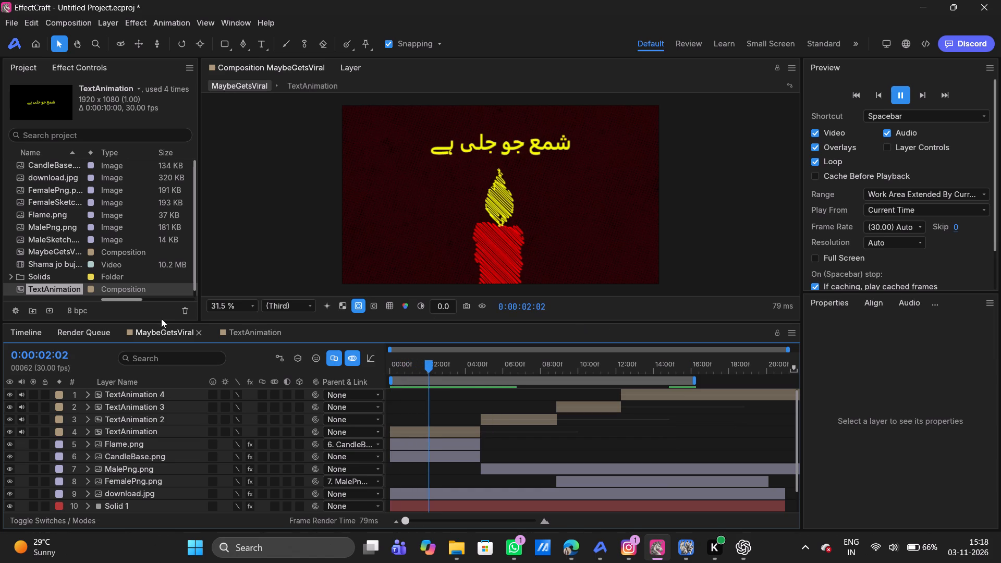
Open the Render Queue.
left_click(91, 332)
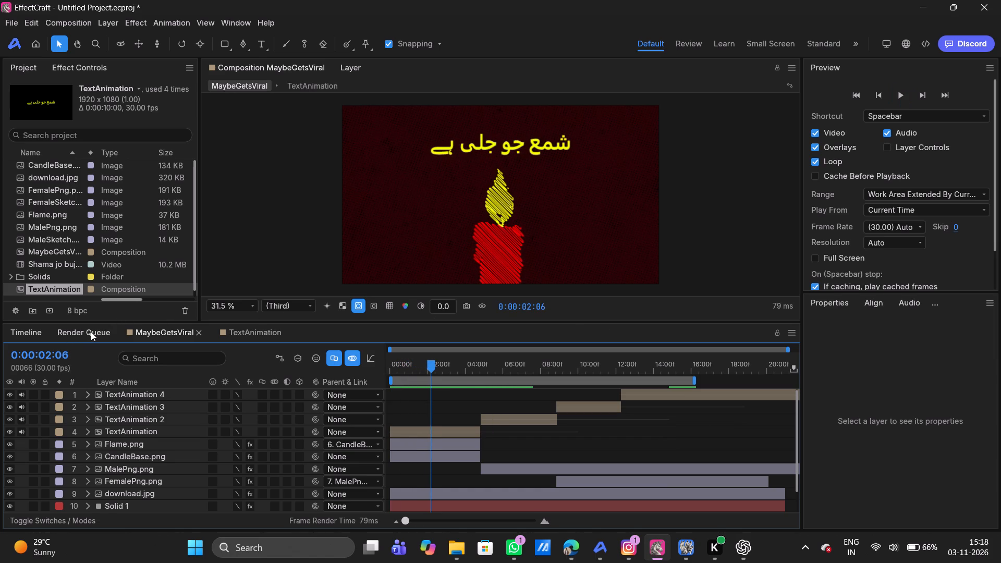
left_click(111, 451)
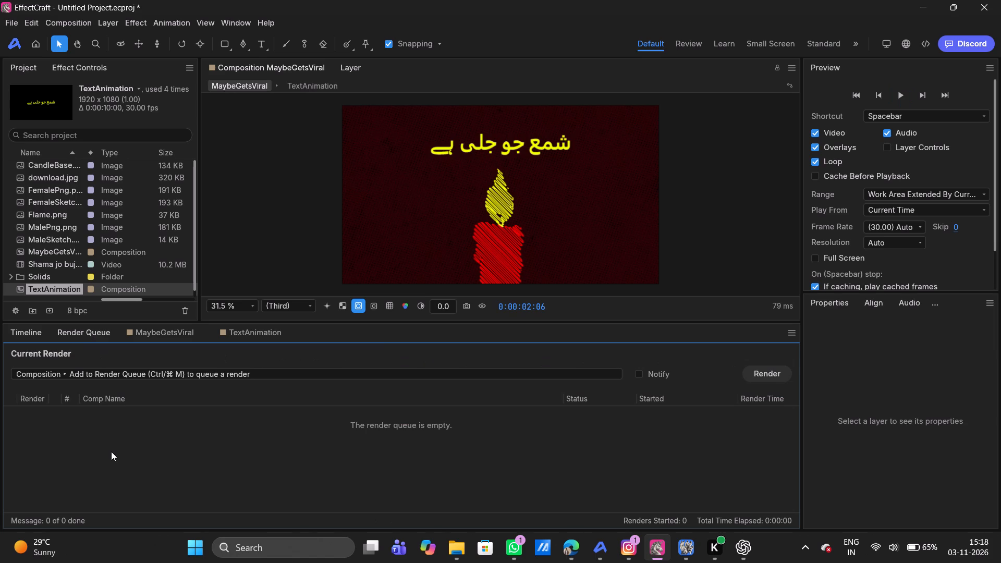
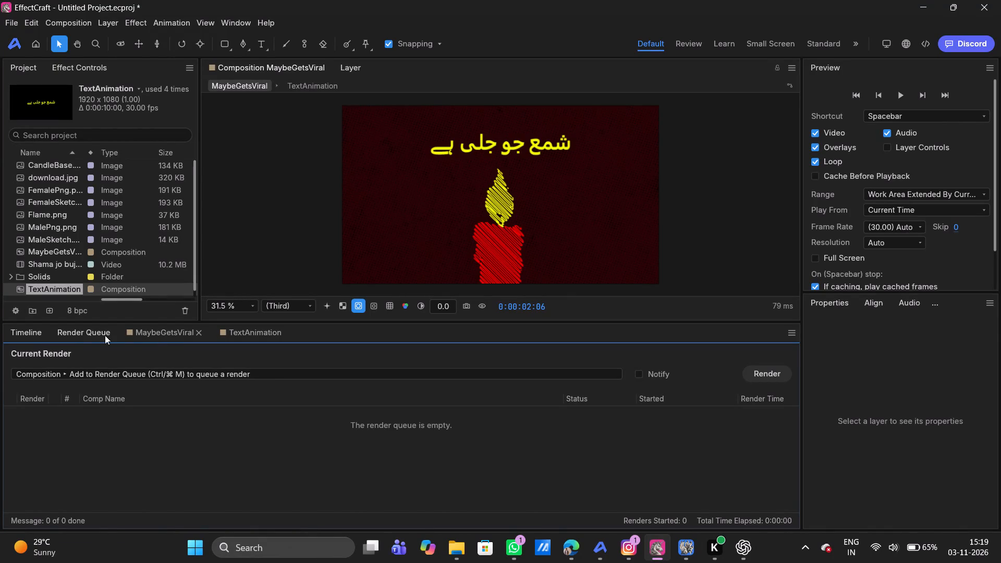
Scrub through MaybeGetsViral up to about 0:00:14:08 and back to 0:00:00:00, examining the lyric changes and the figures' appearance.
left_click(165, 333)
left_click_drag(432, 365, 530, 364)
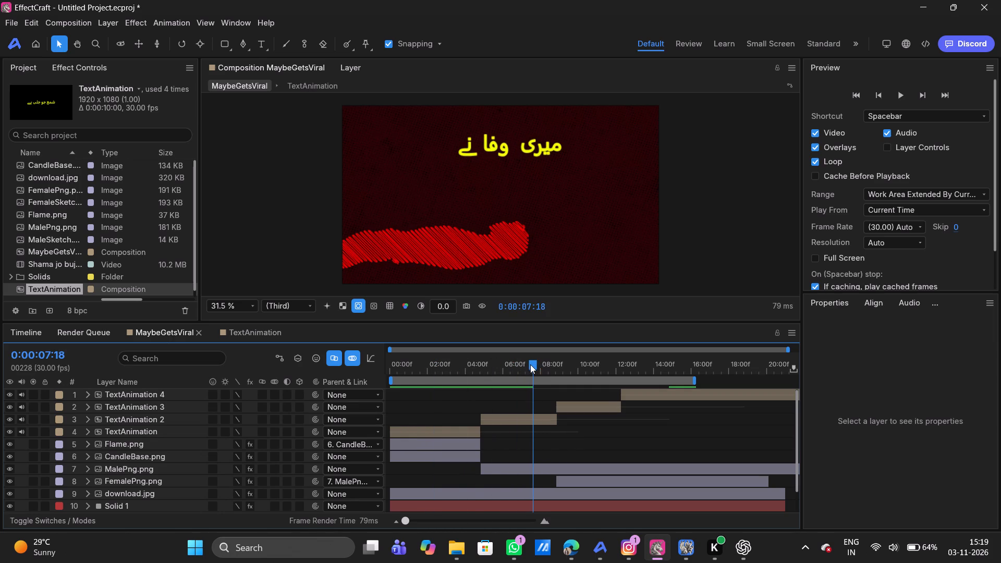
left_click_drag(530, 364, 536, 363)
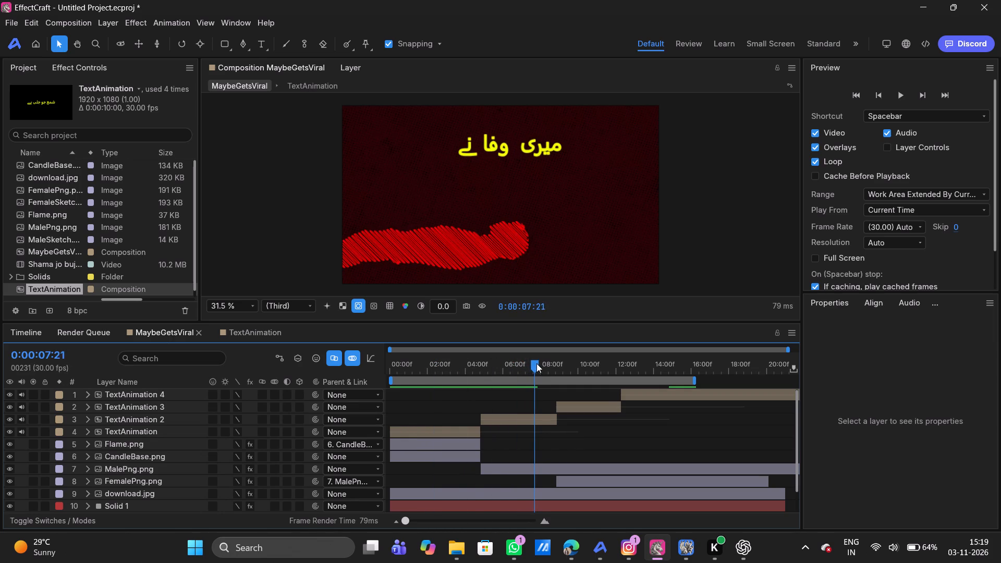
left_click_drag(536, 363, 552, 362)
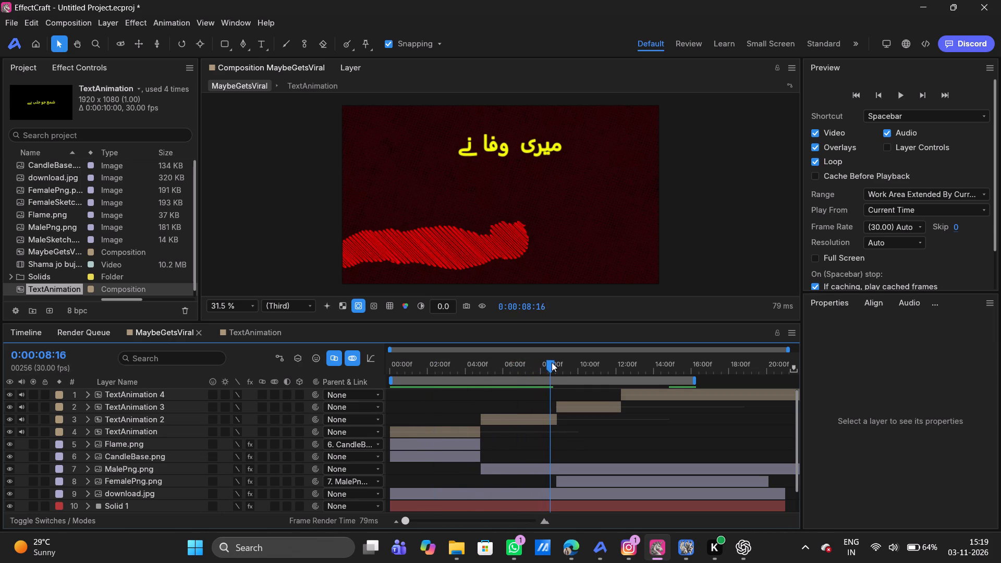
left_click_drag(552, 362, 569, 361)
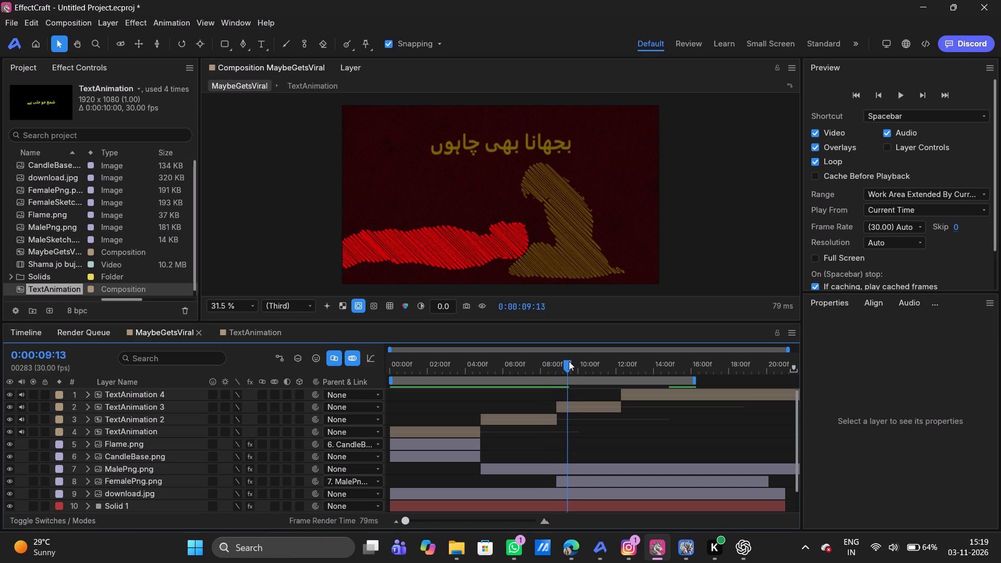
left_click_drag(569, 361, 574, 361)
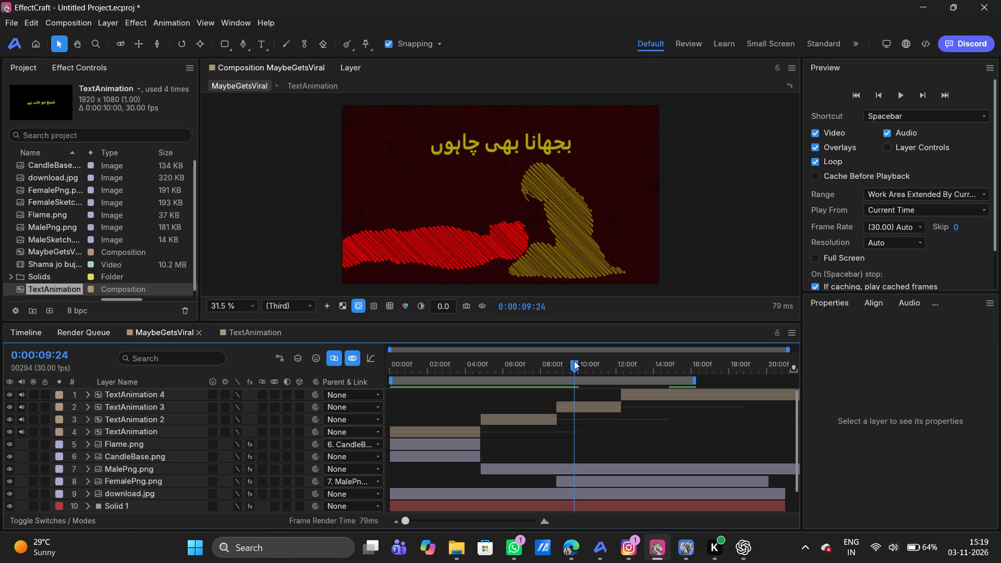
left_click_drag(575, 366, 591, 366)
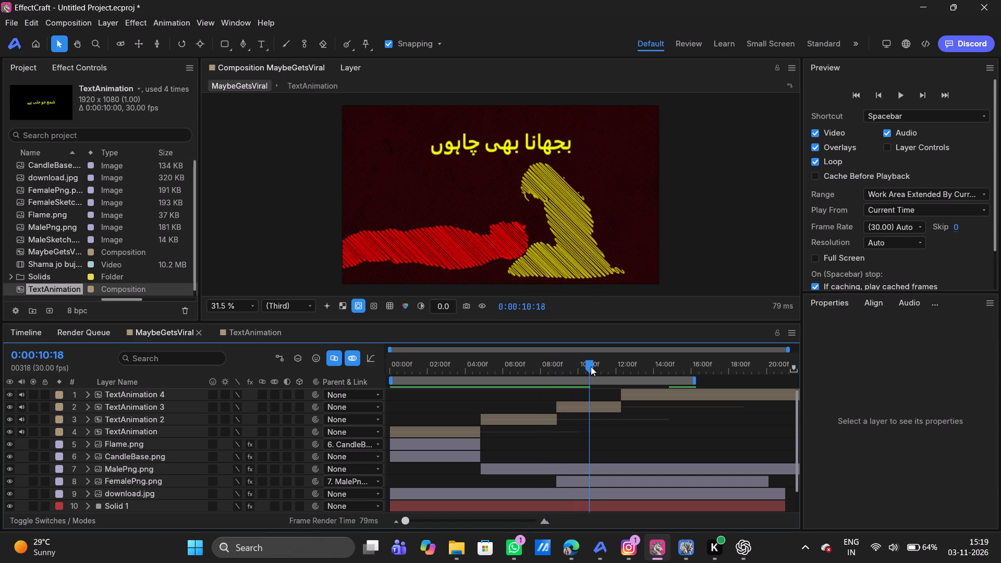
left_click_drag(591, 366, 599, 368)
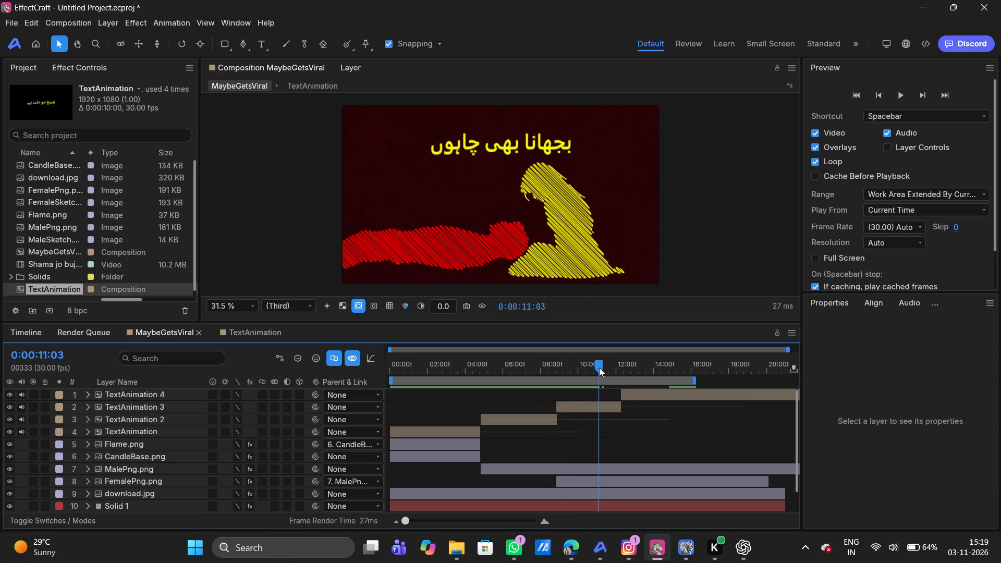
left_click_drag(599, 368, 618, 365)
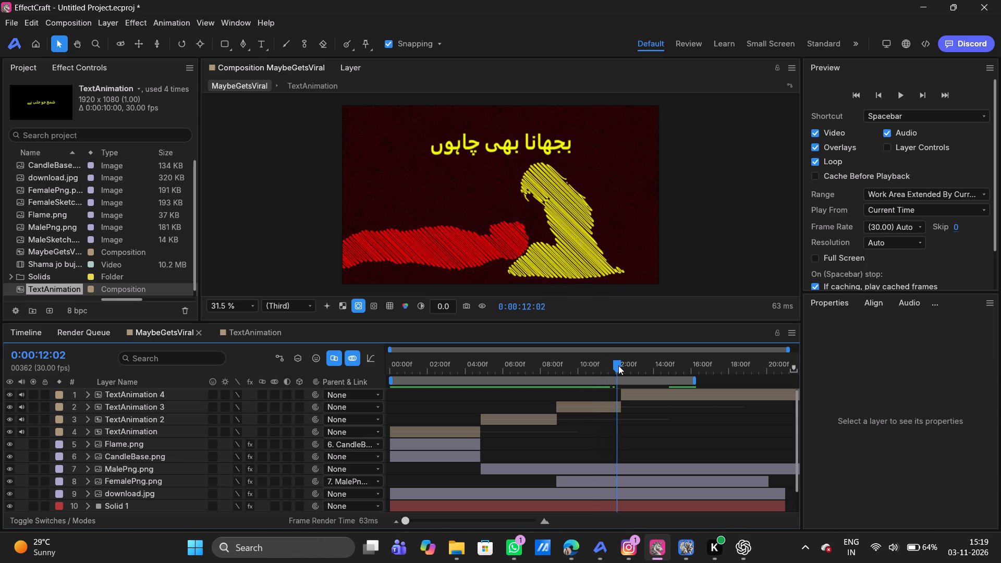
left_click_drag(618, 365, 658, 365)
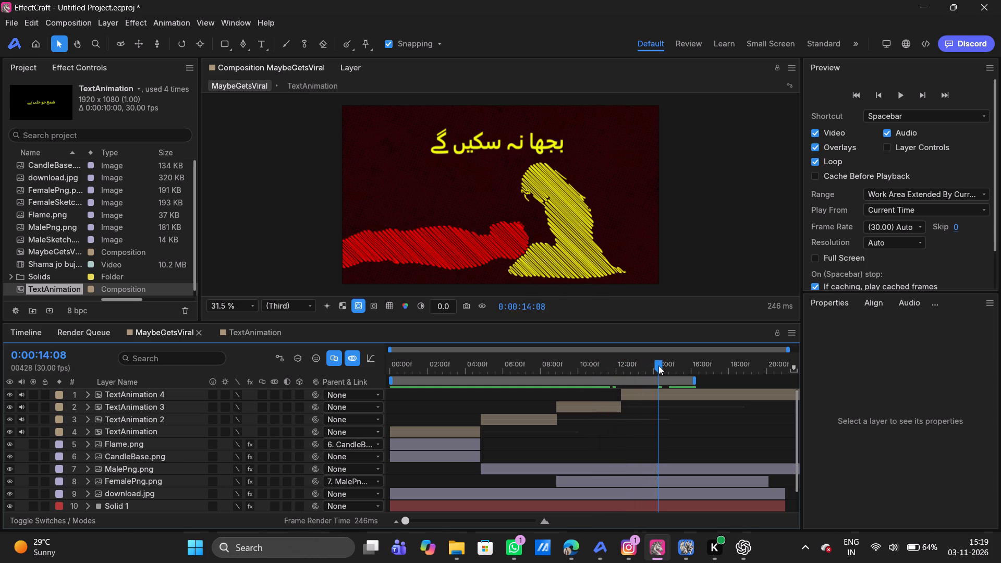
left_click_drag(658, 365, 613, 370)
left_click_drag(613, 370, 604, 366)
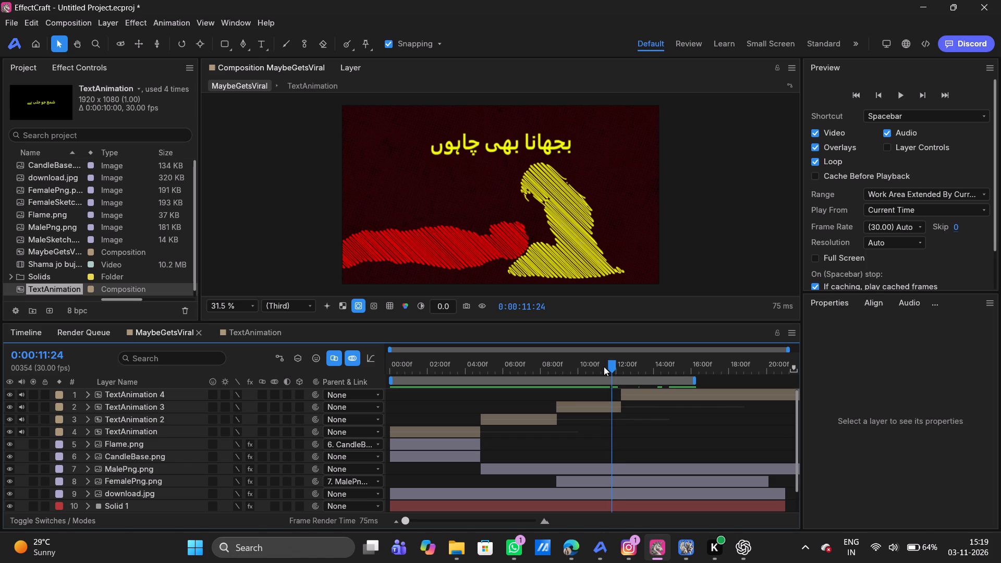
left_click_drag(604, 366, 603, 370)
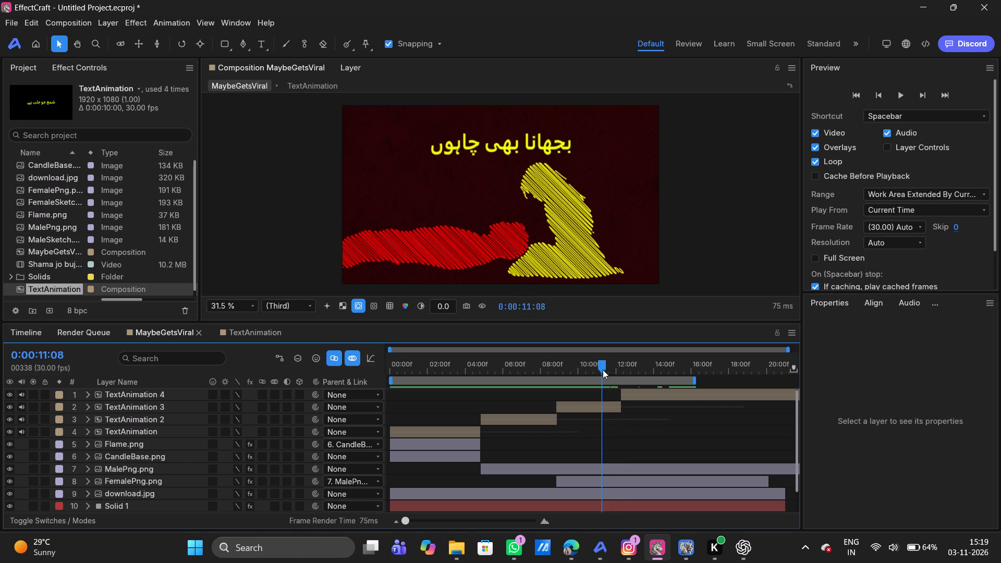
left_click_drag(601, 364, 576, 367)
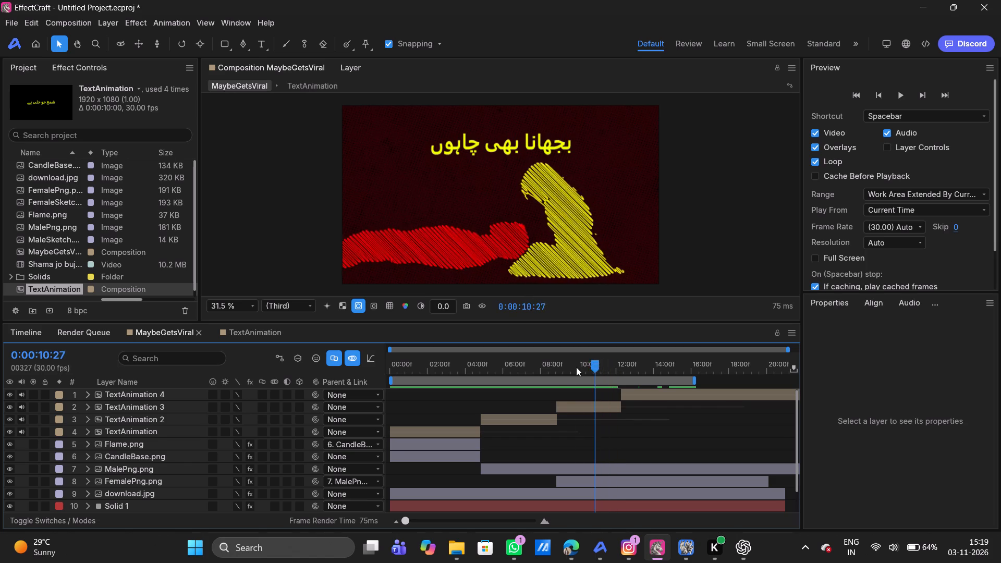
left_click_drag(576, 367, 441, 372)
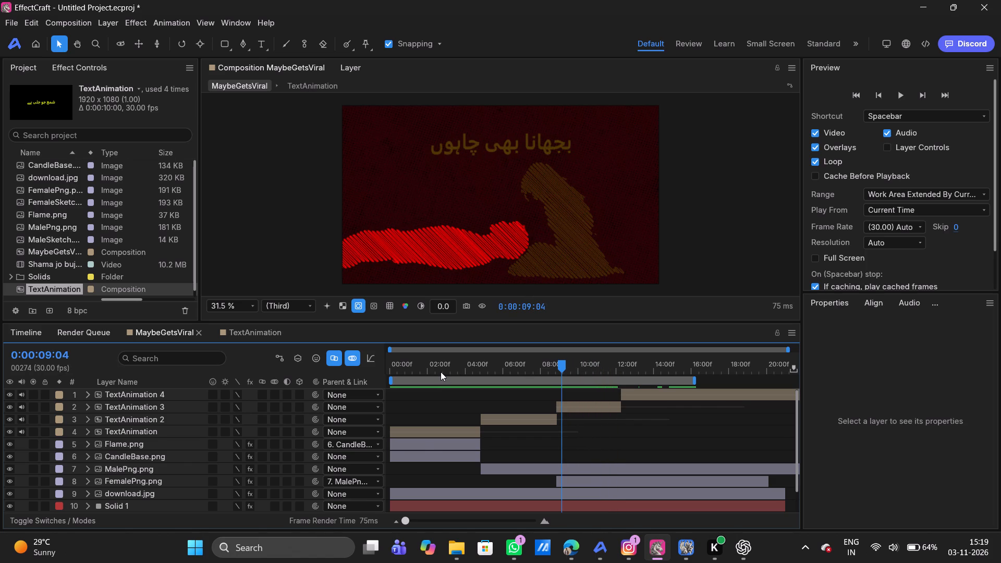
left_click(424, 368)
left_click_drag(424, 368, 384, 367)
Add the MaybeGetsViral composition to the Render Queue.
left_click(77, 329)
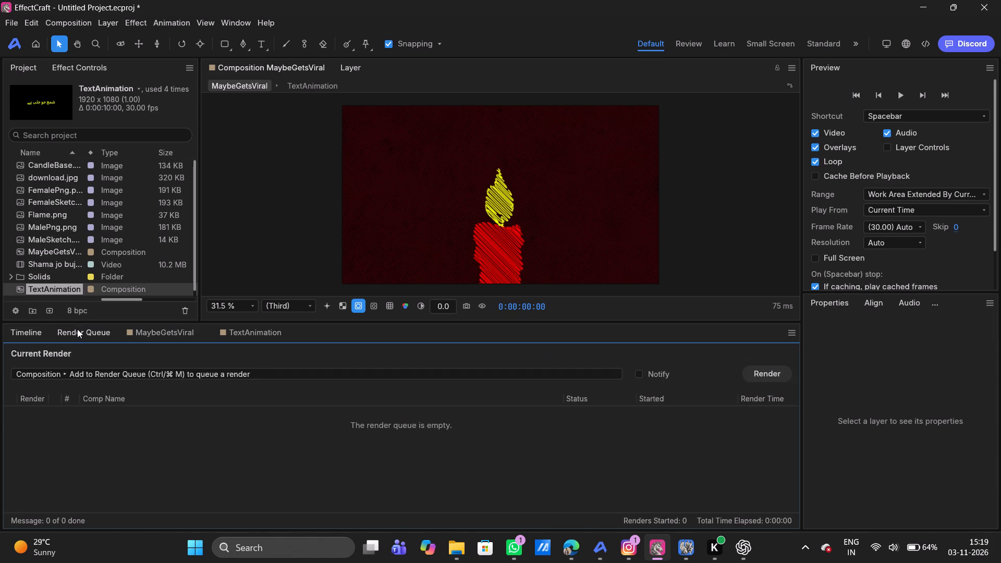
left_click(191, 455)
key("ctrl+m")
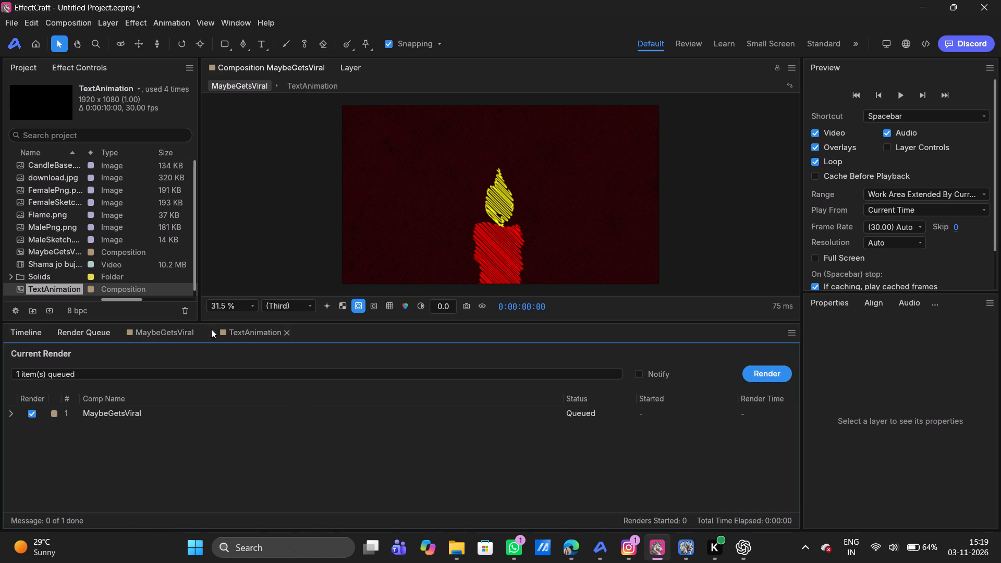
Start saving the project and create a folder named ShamaJoJalaiHai inside Video Editing Practice on drive D.
left_click(152, 338)
key("ctrl+s")
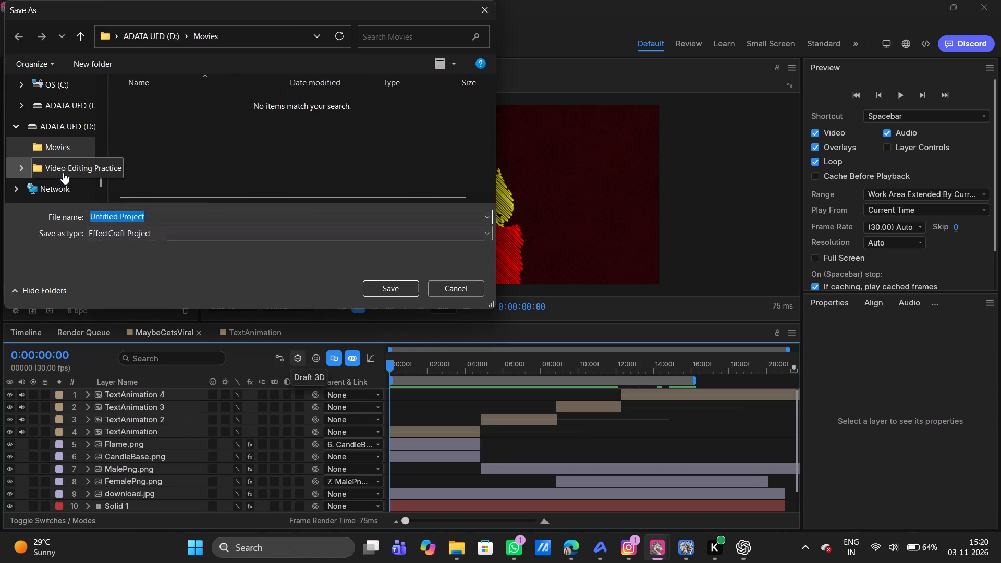
scroll(63, 173, "down", 1)
left_click(45, 173)
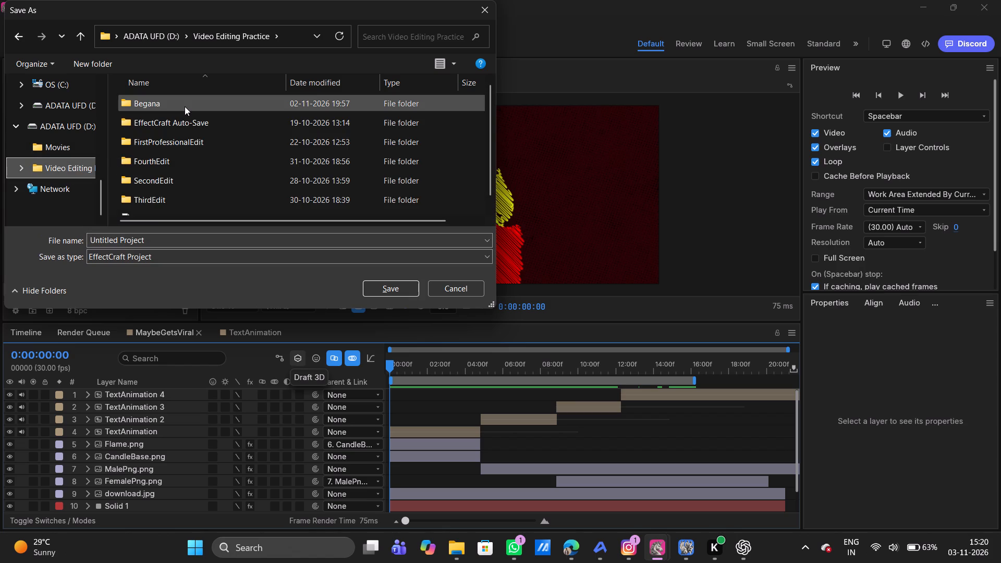
scroll(166, 179, "down", 3)
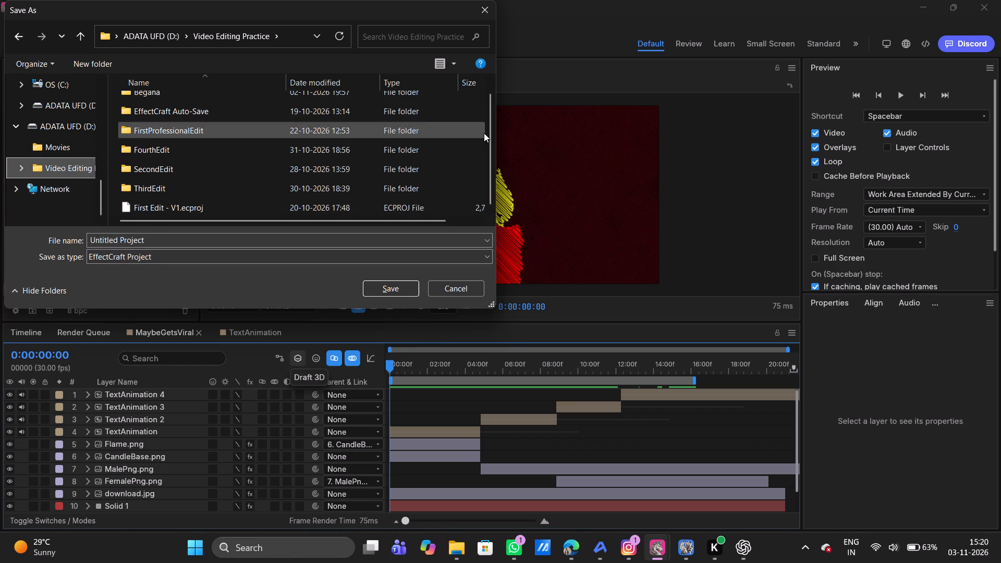
right_click(463, 158)
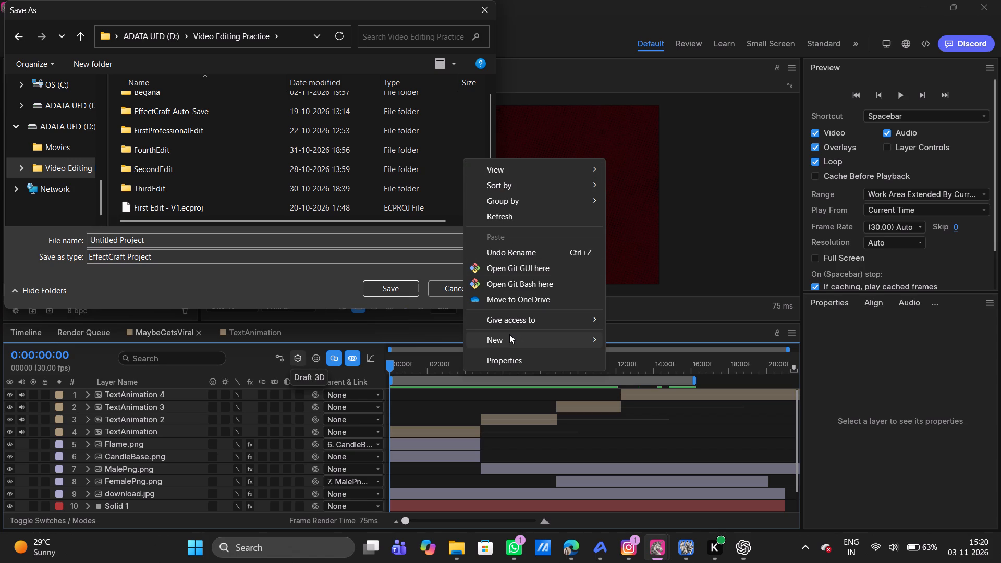
left_click(628, 342)
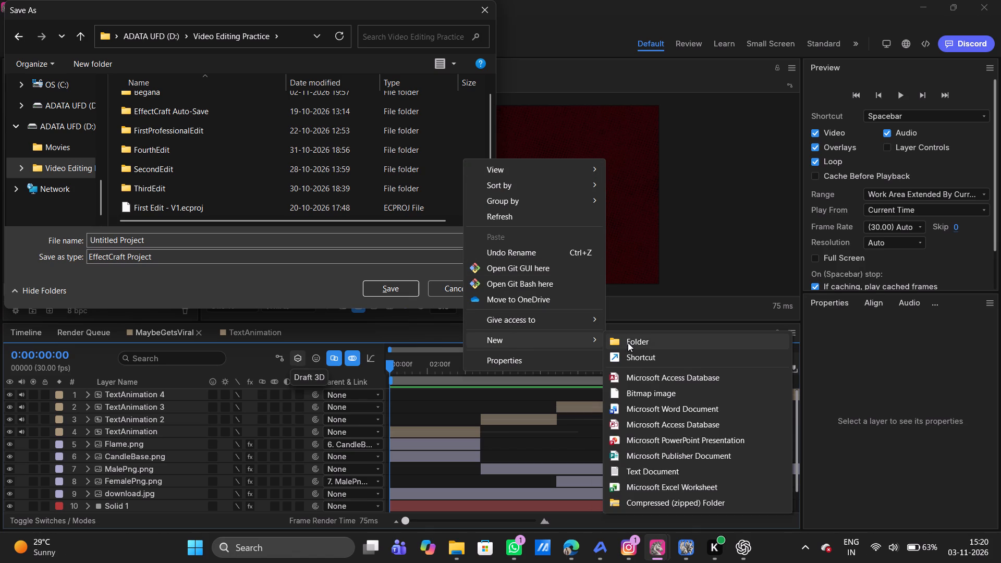
key("BackSpace")
type("Shama")
type("Jo")
type("Jalai")
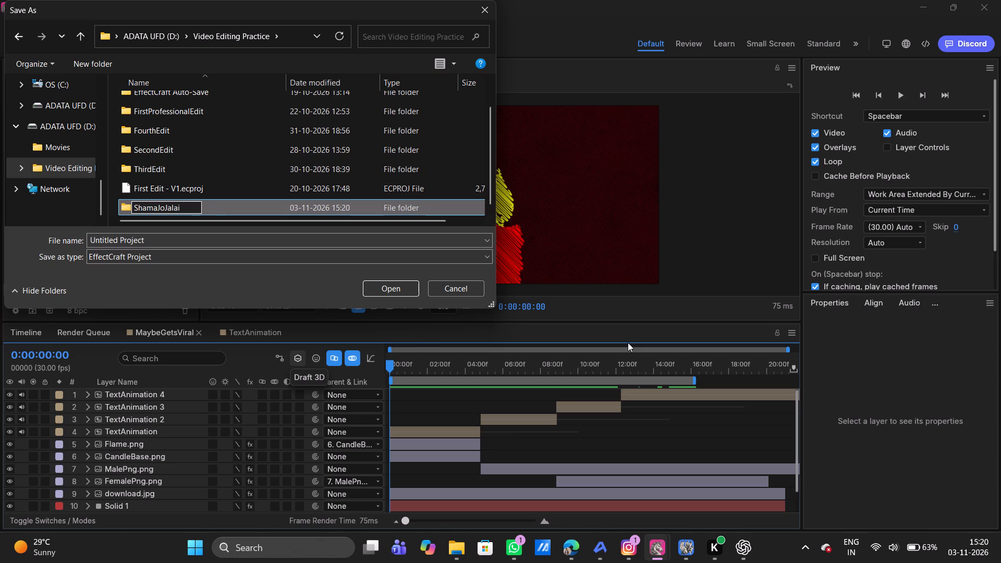
type("Hai")
key("Return")
Save the project as Shama in the ShamaJoJalaiHai folder.
double_click(223, 210)
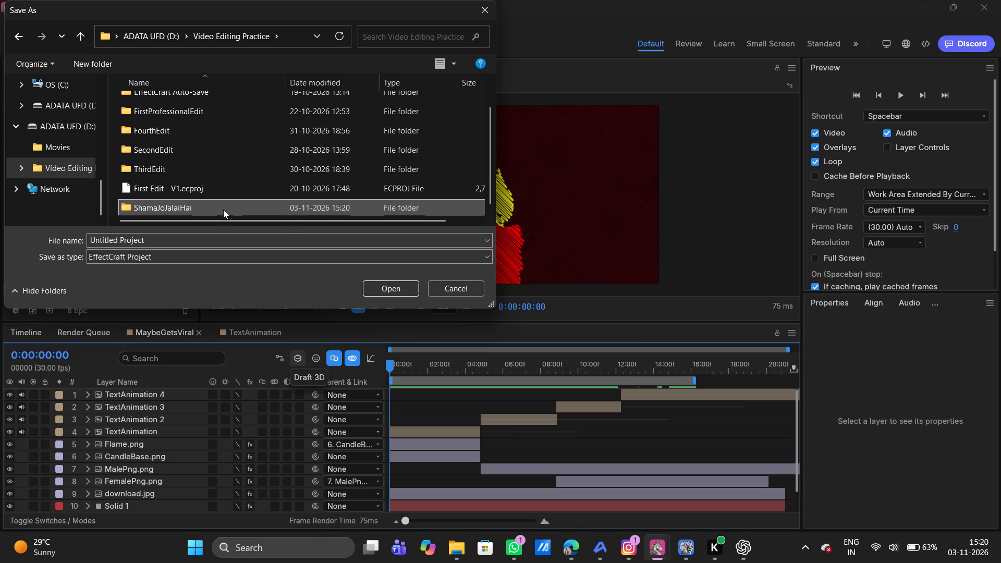
left_click(168, 241)
key("BackSpace")
type("Shama")
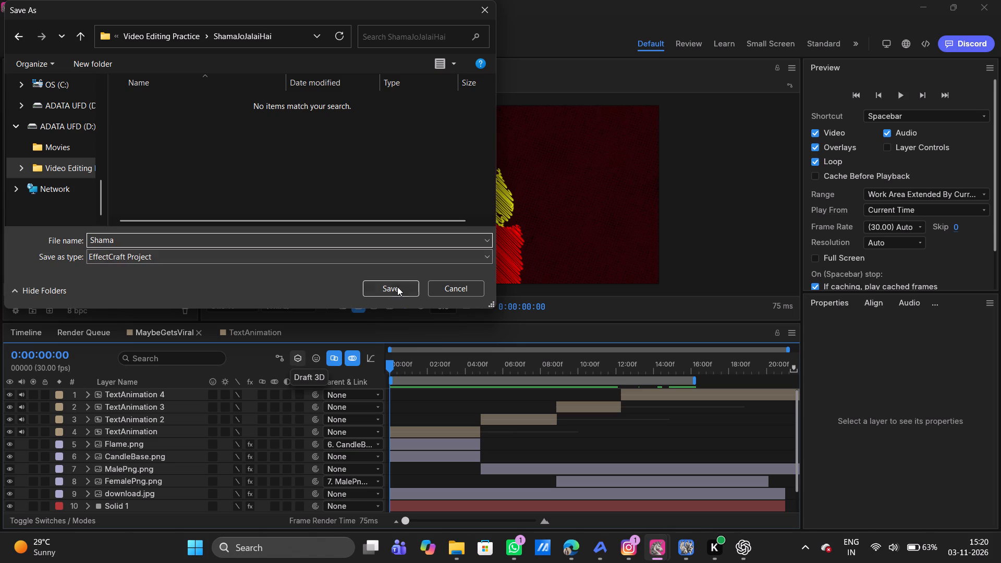
left_click(398, 287)
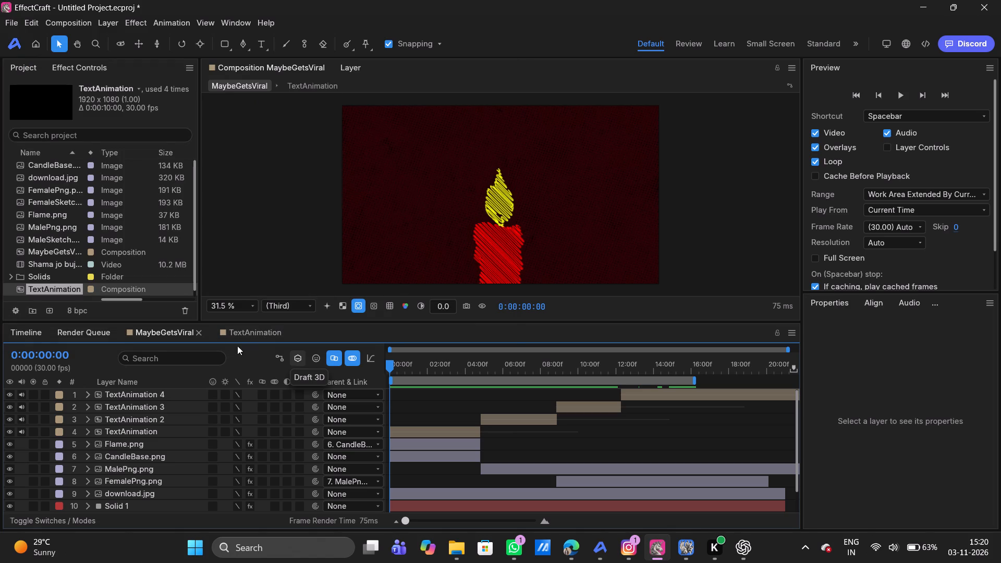
Start rendering the queued MaybeGetsViral composition from the Render Queue.
left_click(79, 335)
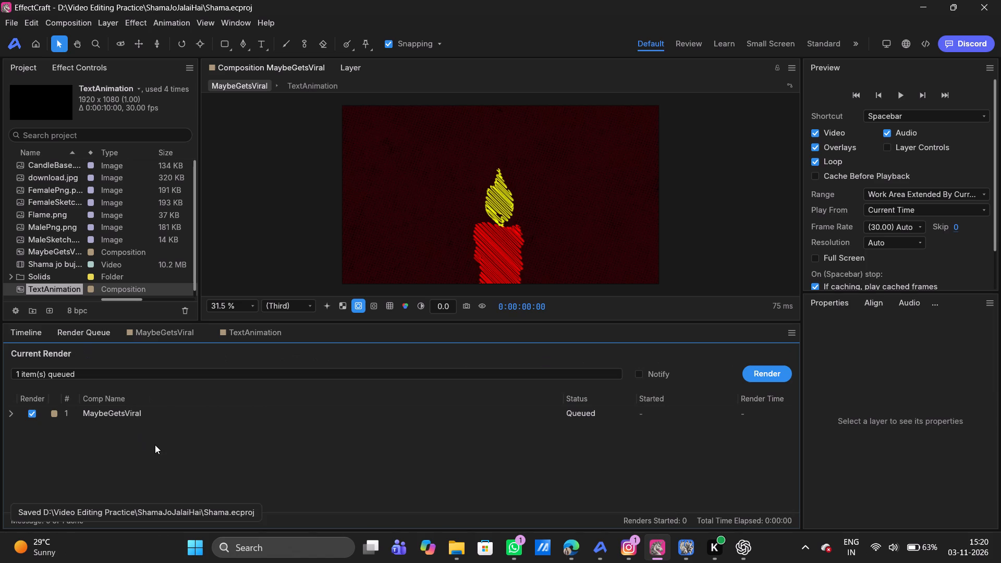
left_click(771, 371)
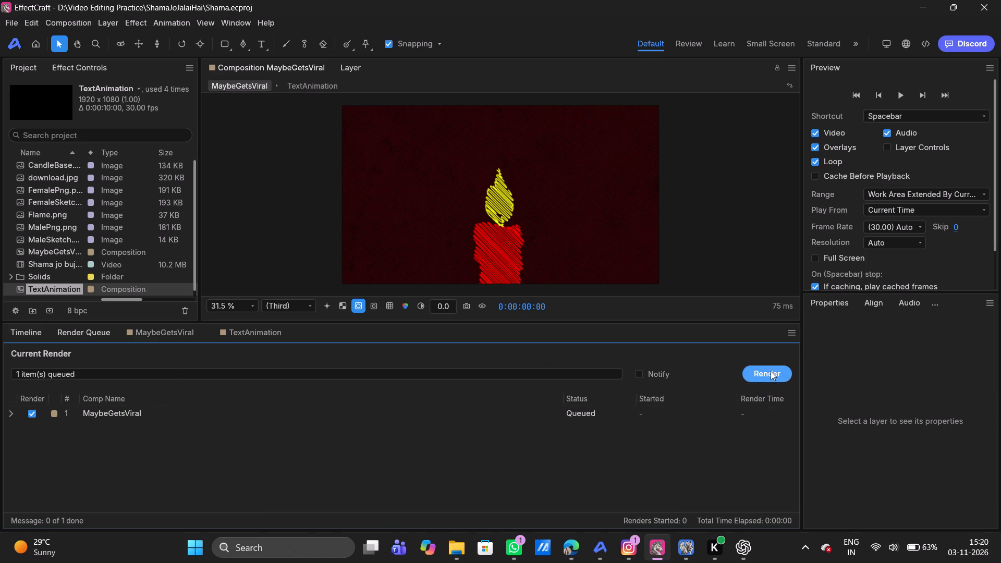